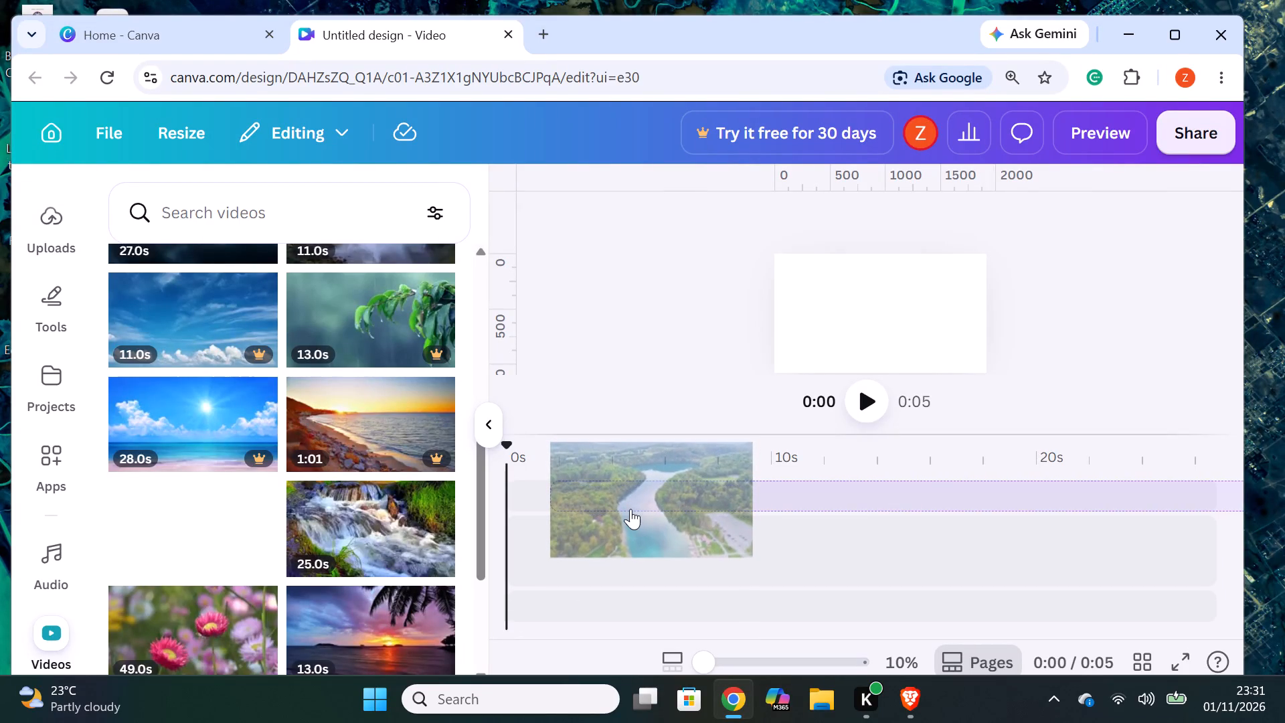
Add the 1:03 river valley video to the timeline at the start of the empty design.
left_click_drag(699, 499, 655, 507)
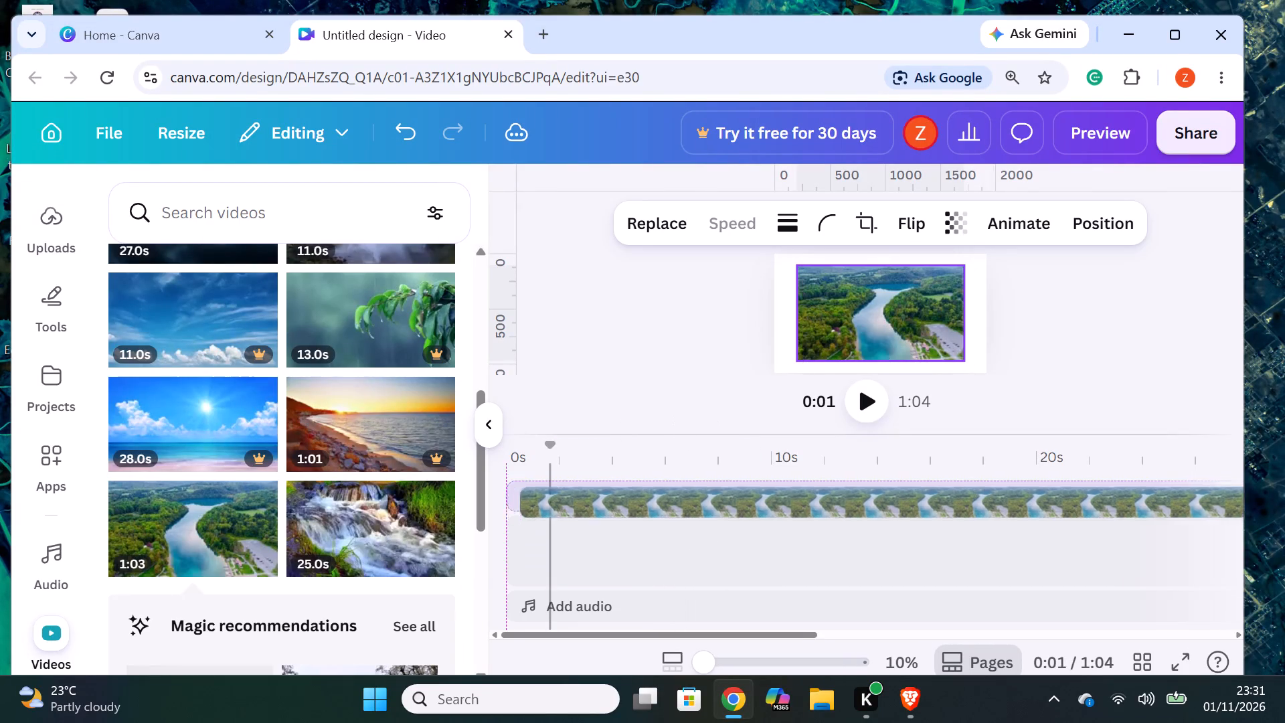
left_click_drag(655, 507, 653, 508)
scroll(669, 508, "up", 2)
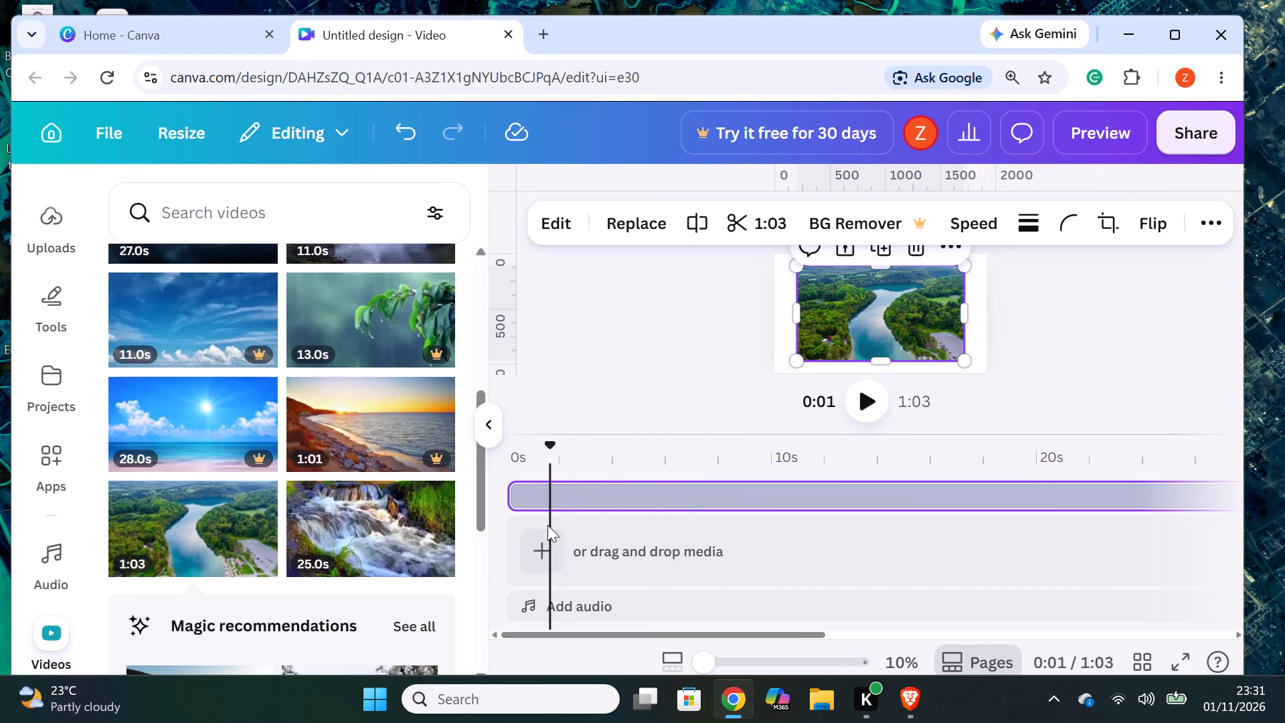
scroll(340, 550, "down", 3)
scroll(340, 550, "up", 5)
Shrink the river video to about a quarter of the page and place it in the page's bottom-left corner.
left_click(870, 333)
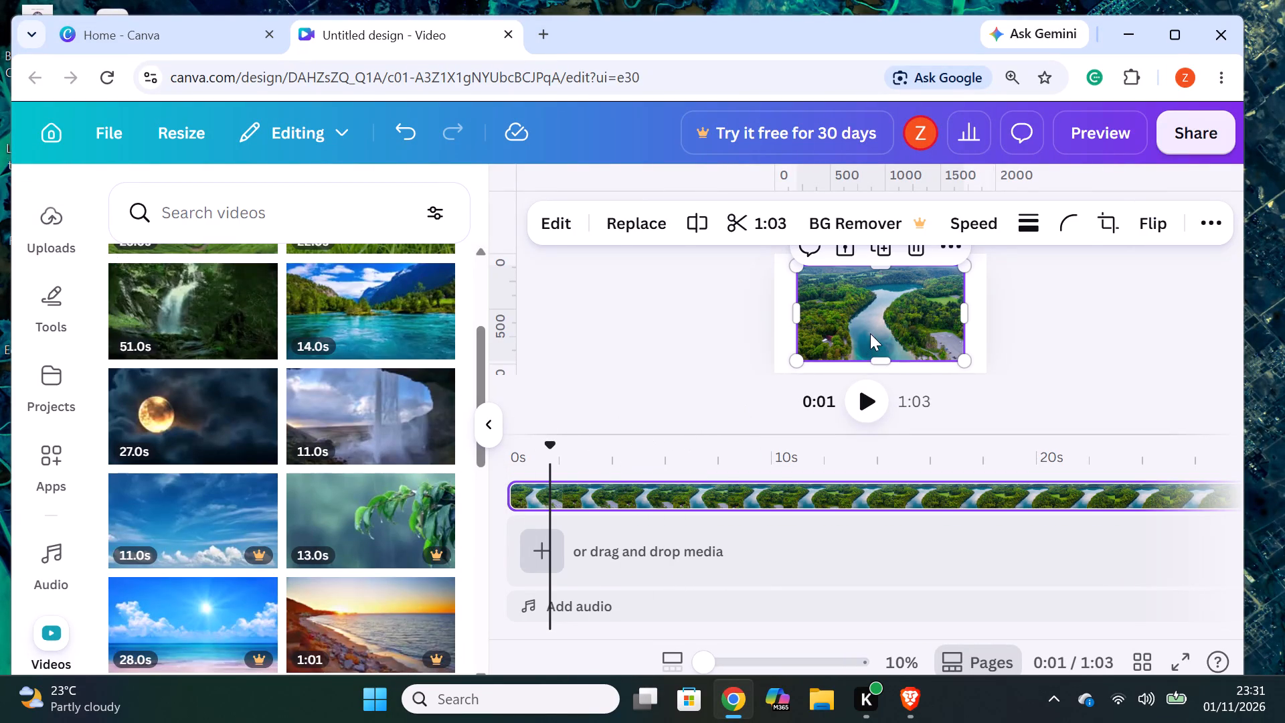
left_click(945, 341)
left_click_drag(965, 359, 927, 328)
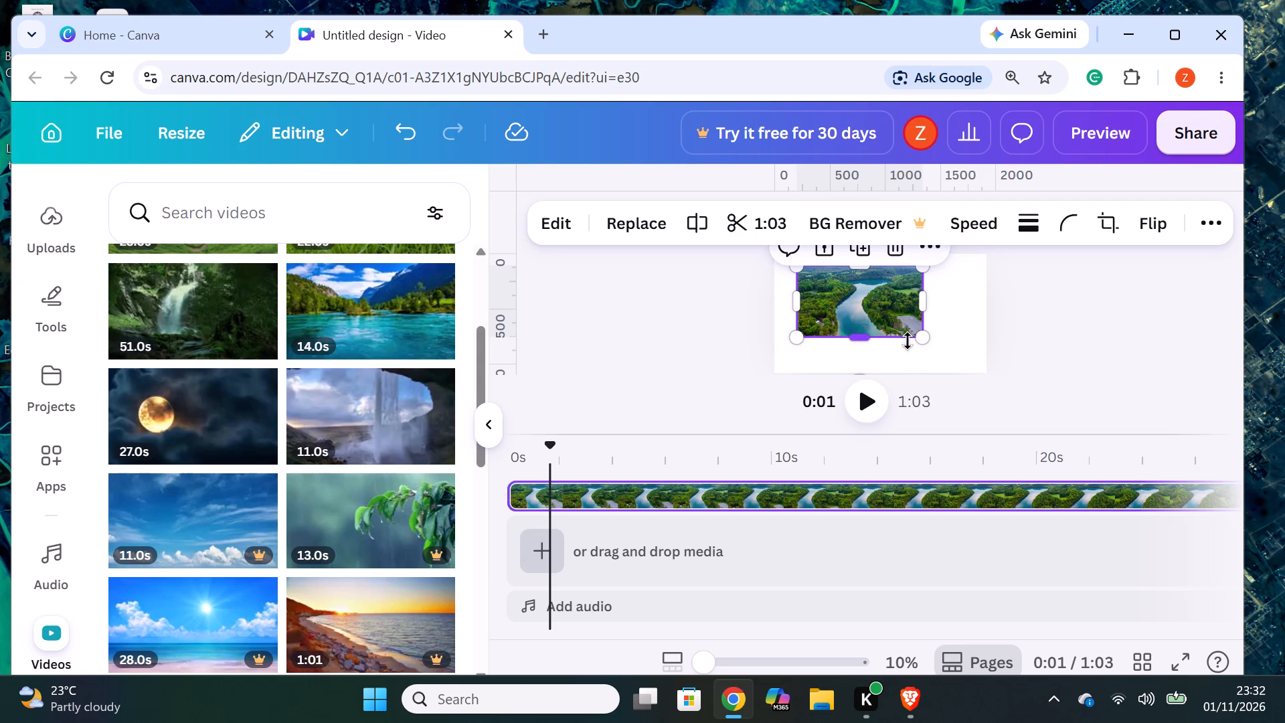
left_click_drag(922, 343, 907, 329)
left_click_drag(845, 303, 830, 345)
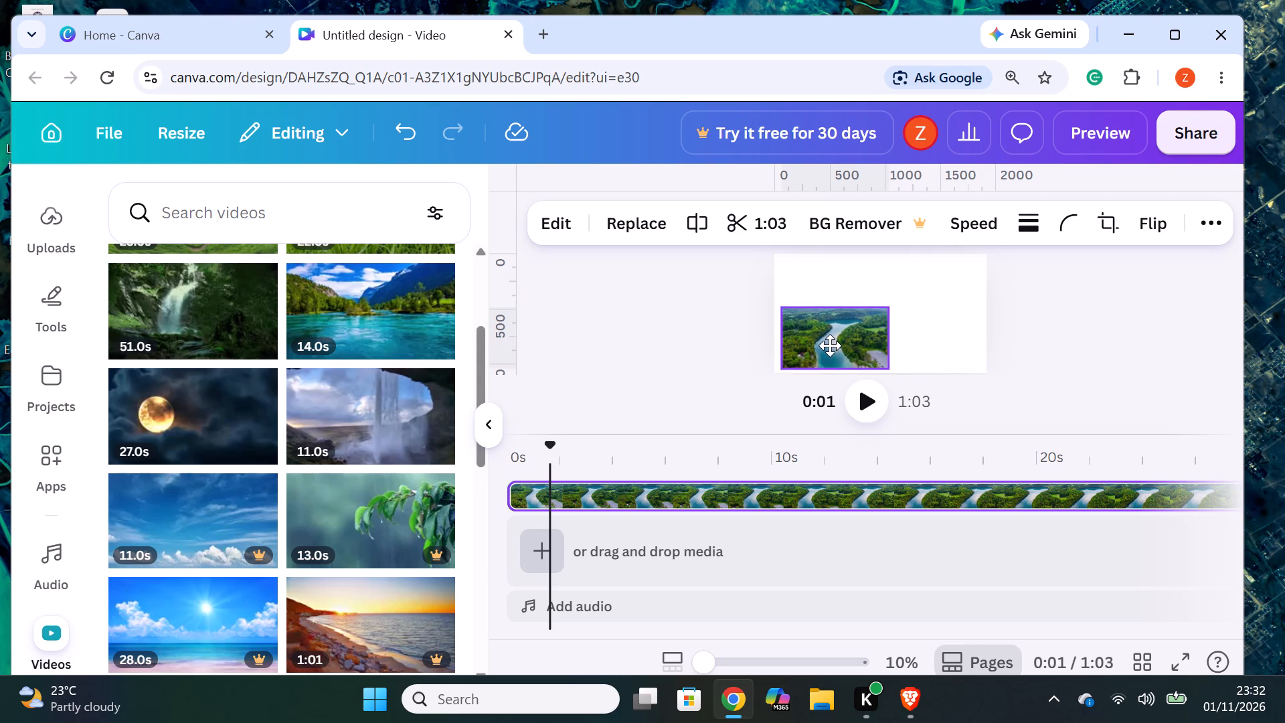
left_click_drag(830, 345, 819, 352)
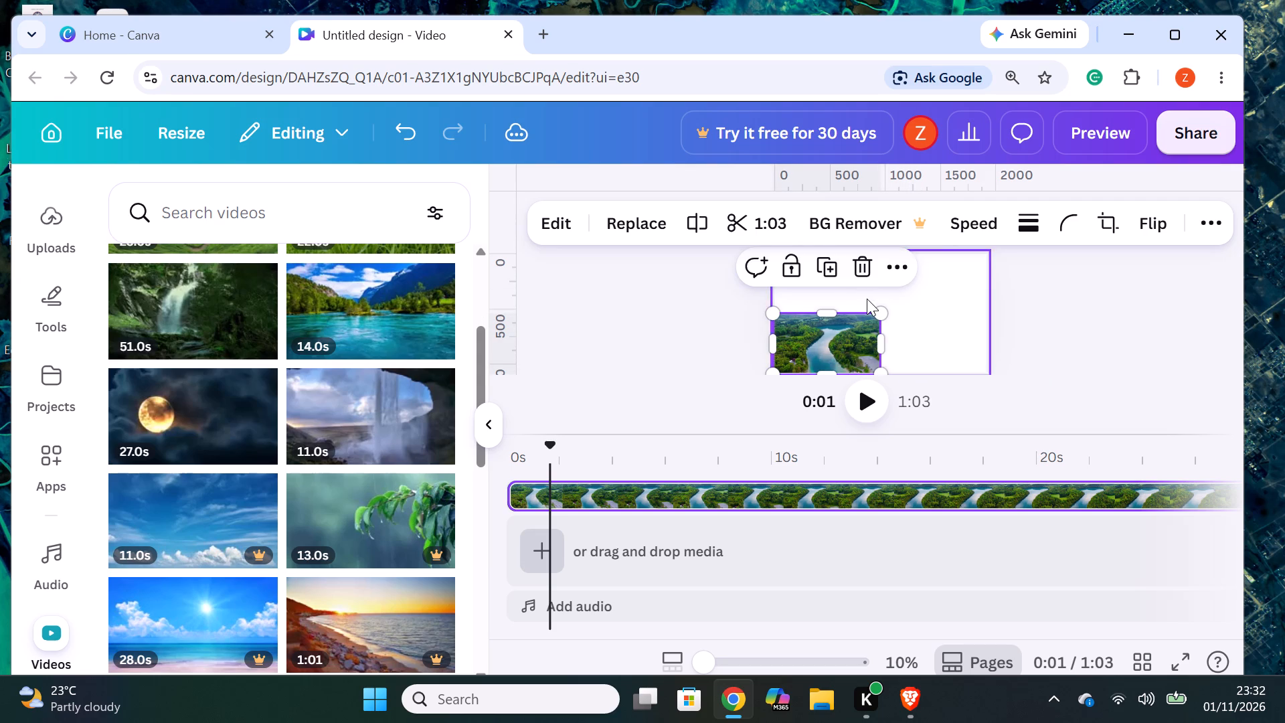
left_click(899, 259)
left_click(831, 362)
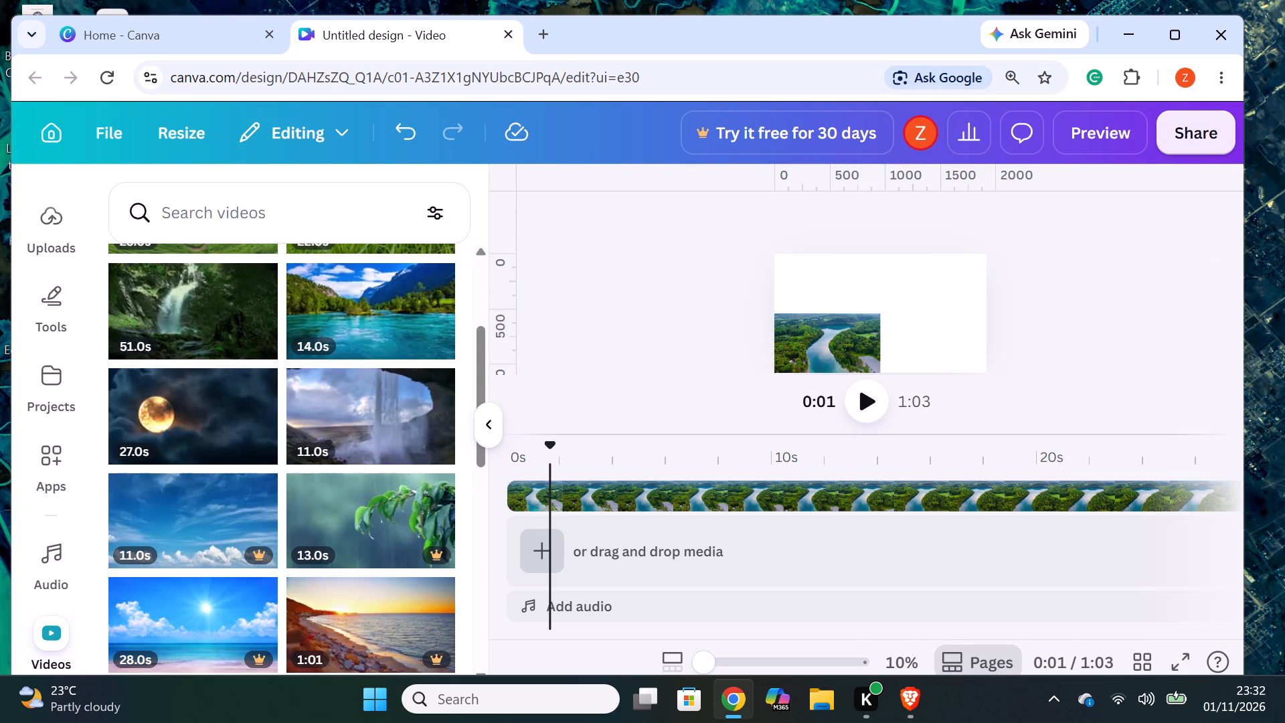
Round the river video's corners to the maximum corner rounding.
left_click(862, 347)
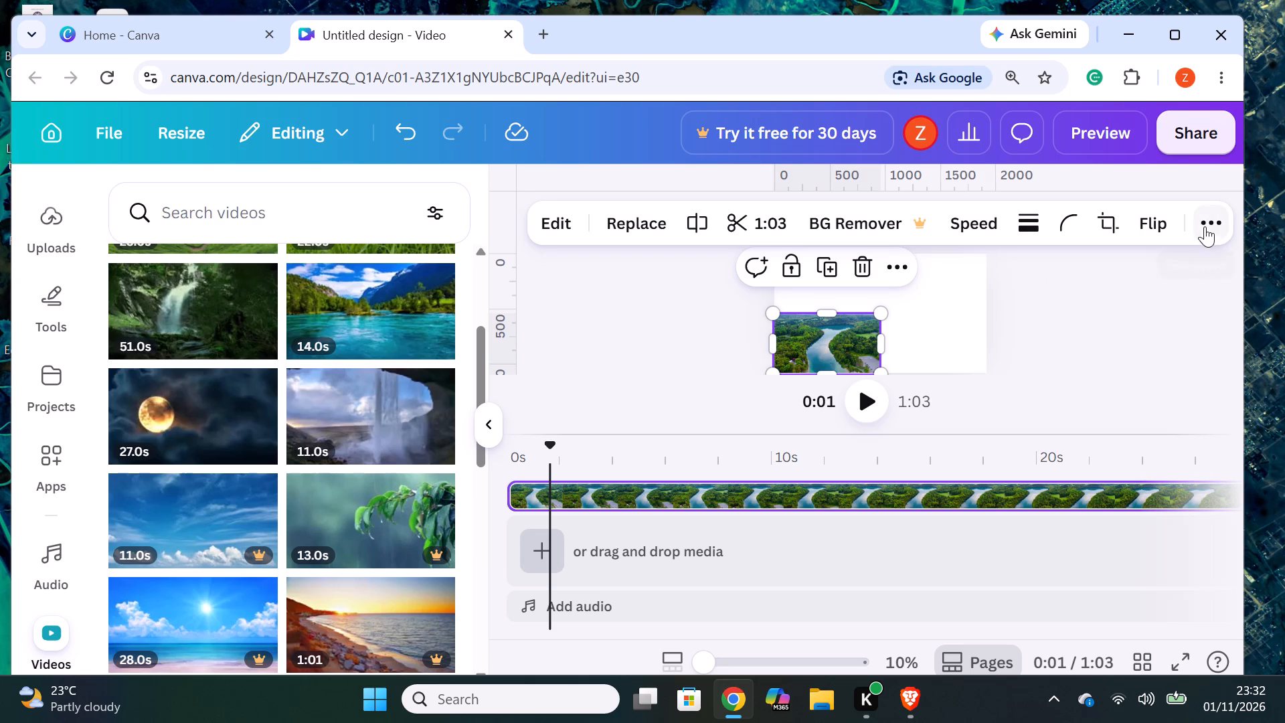
left_click(1062, 228)
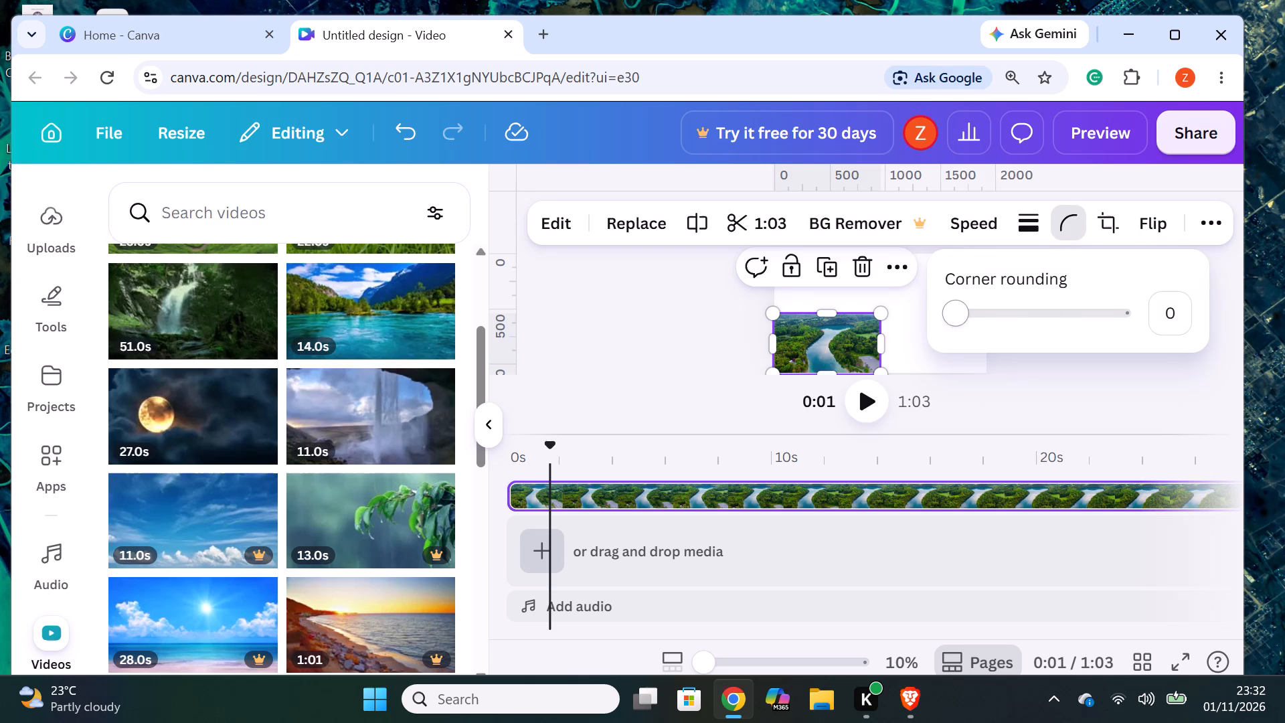
left_click_drag(960, 317, 1132, 339)
left_click(1124, 375)
left_click(799, 351)
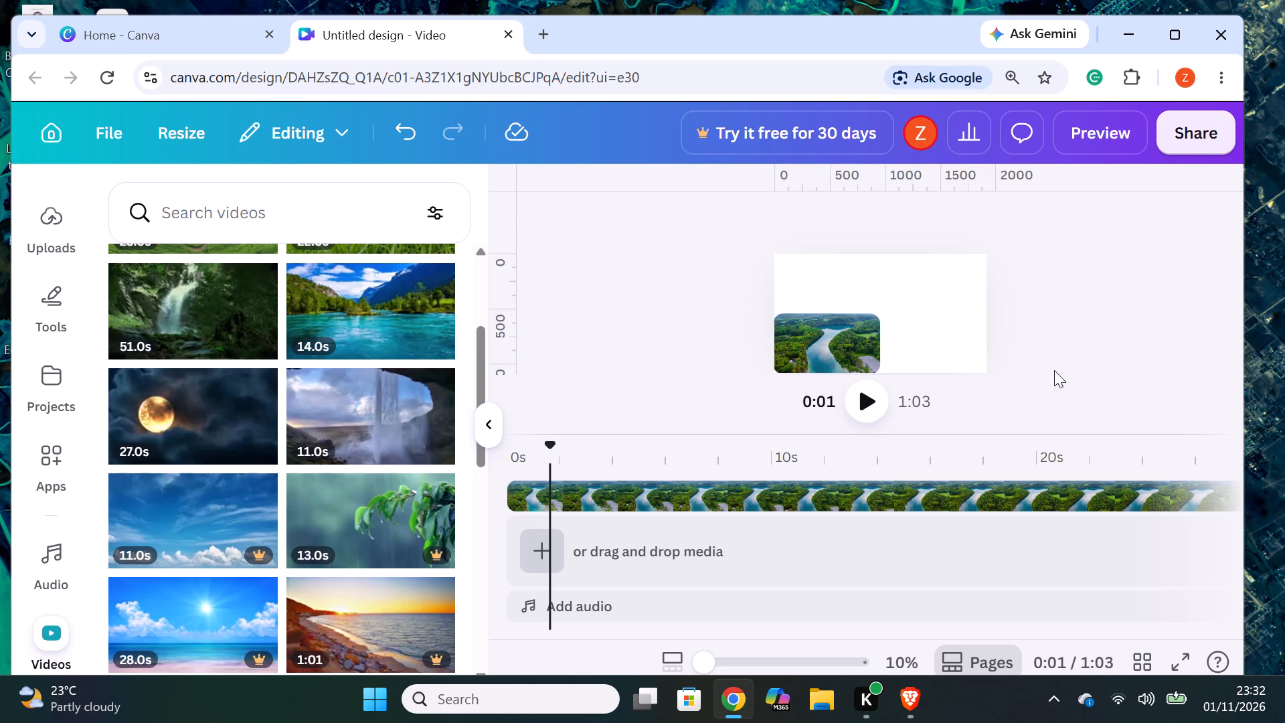
left_click(1065, 381)
Add the 11.0s blue sky video on a new track above the river clip and shrink it to about a quarter page.
left_click_drag(201, 539, 691, 410)
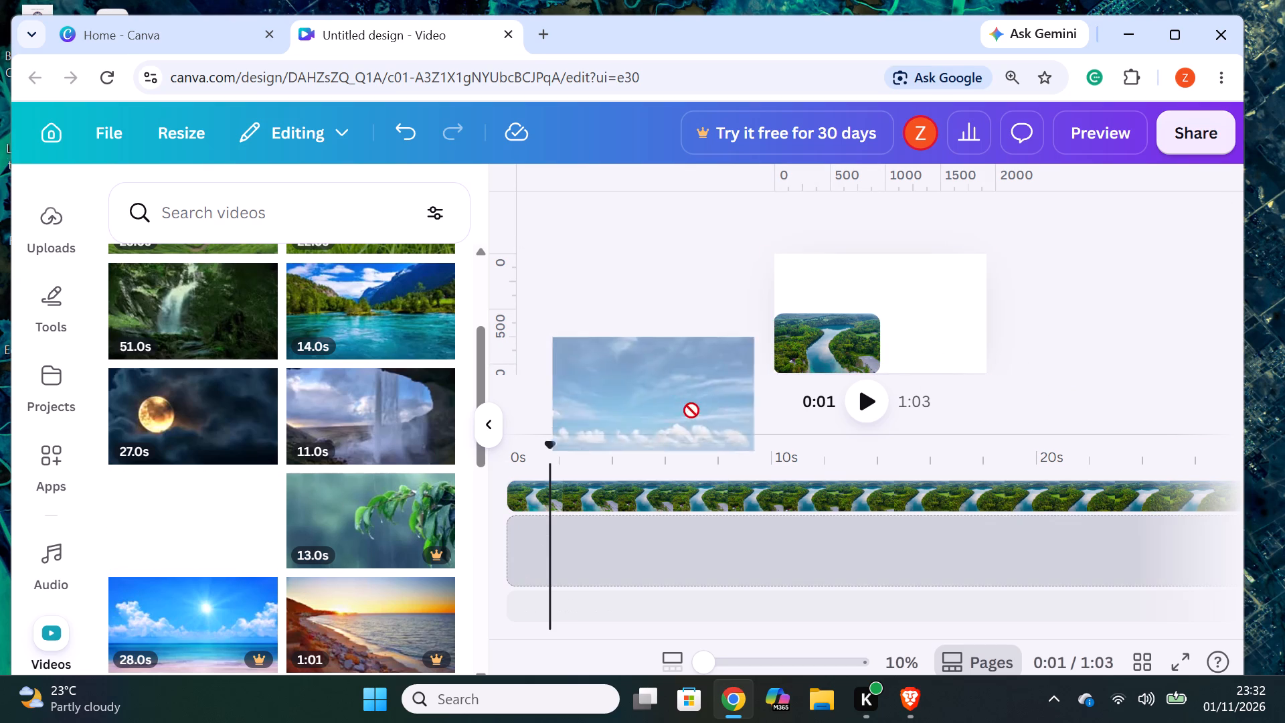
left_click_drag(691, 410, 625, 479)
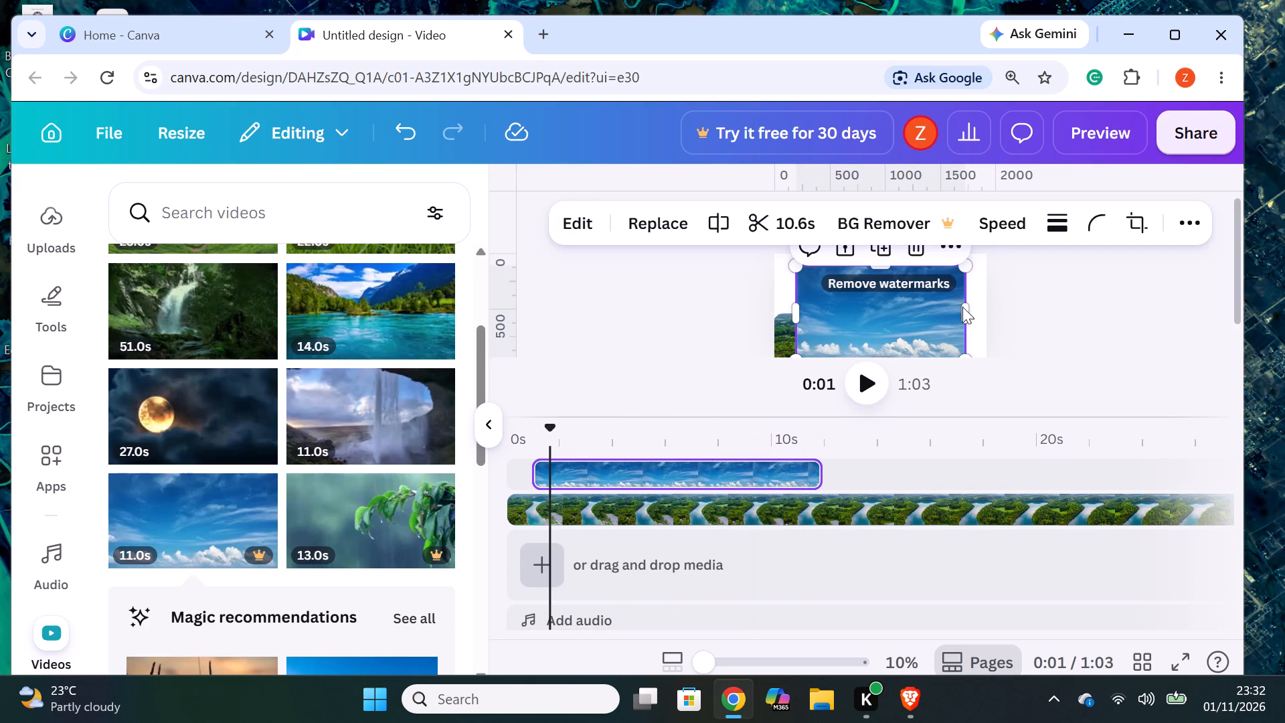
left_click_drag(963, 354, 906, 309)
Round the sky video's corners to the maximum corner rounding.
left_click(1092, 225)
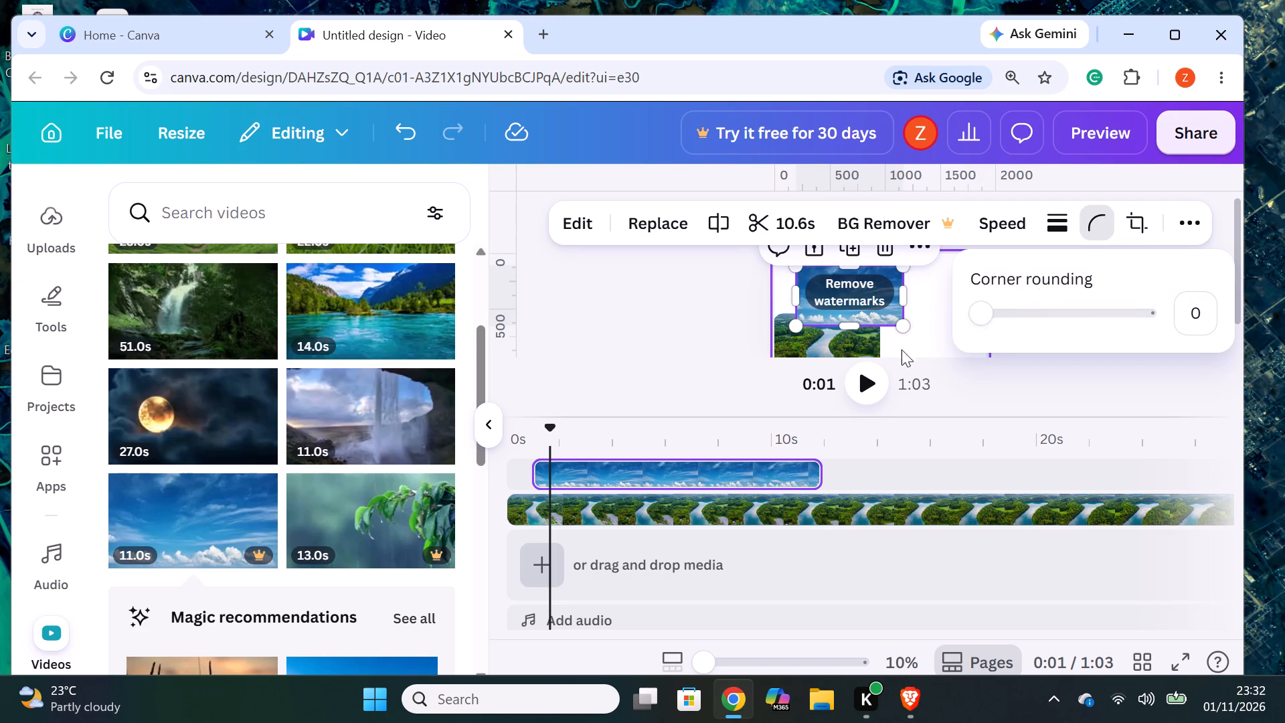
left_click_drag(991, 312, 1284, 354)
left_click(1108, 378)
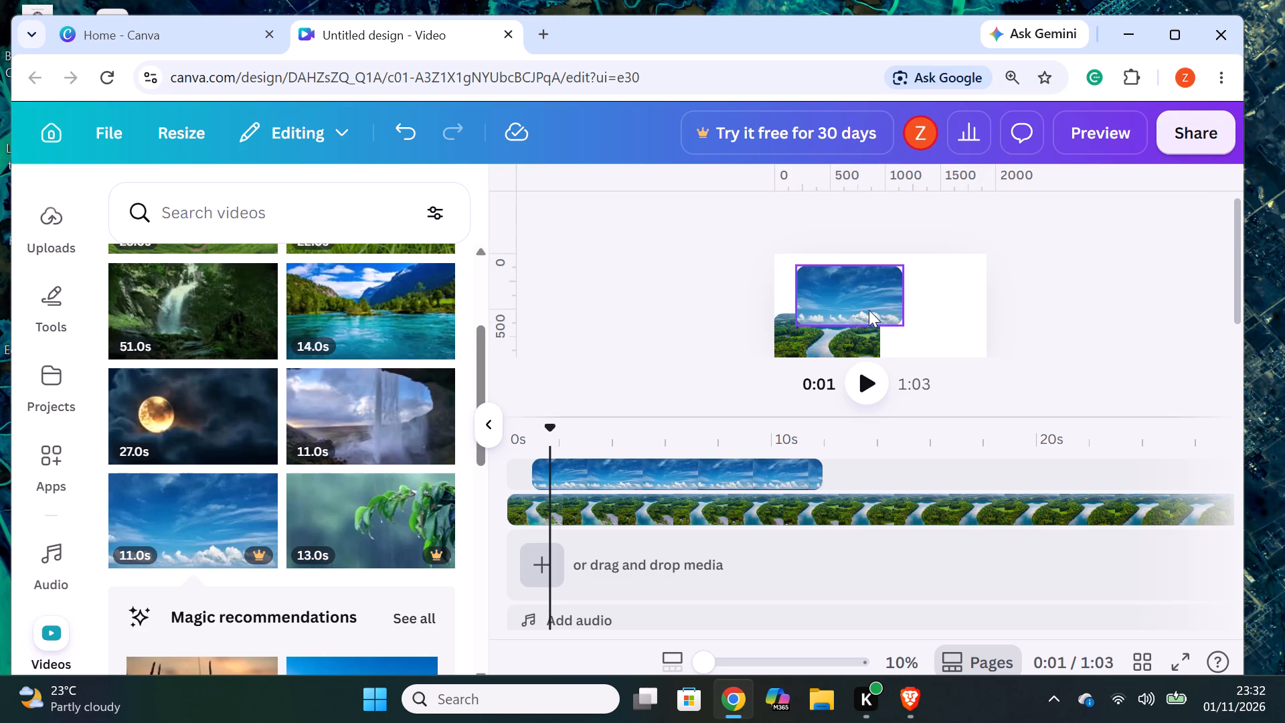
Place the sky video in the page's bottom-right corner, beside the river video.
left_click_drag(861, 307, 947, 341)
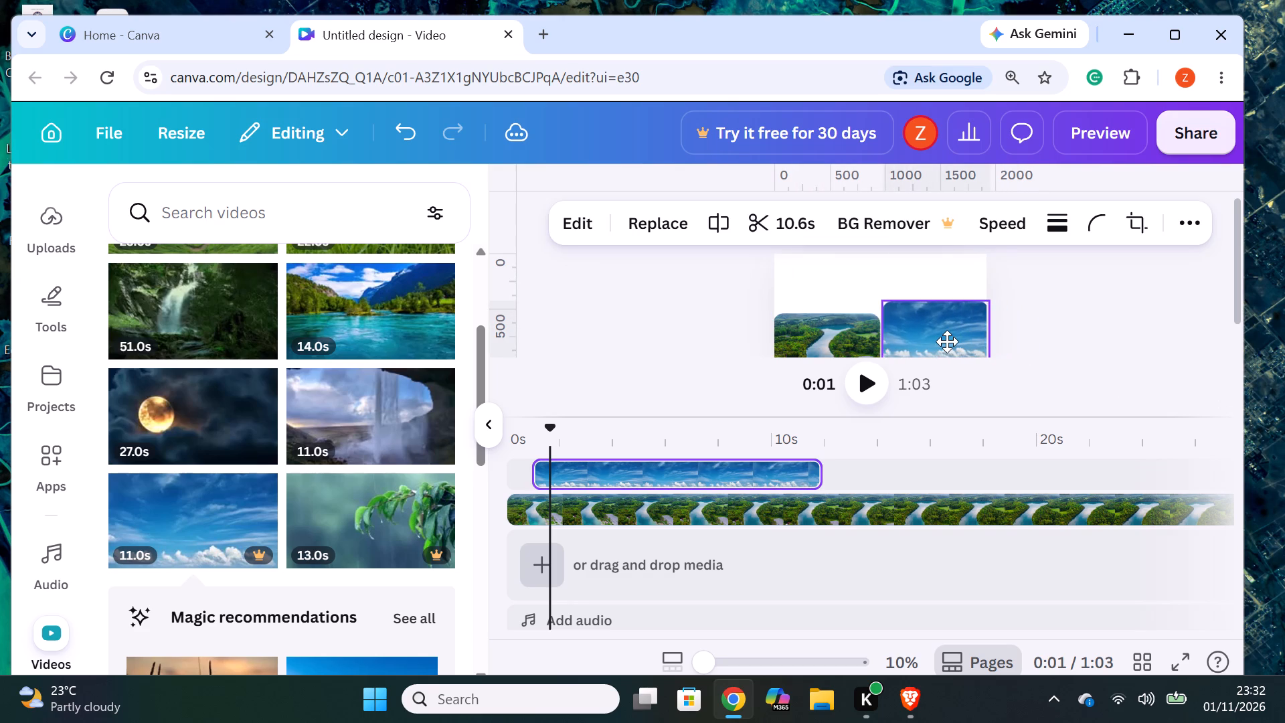
left_click_drag(947, 341, 952, 349)
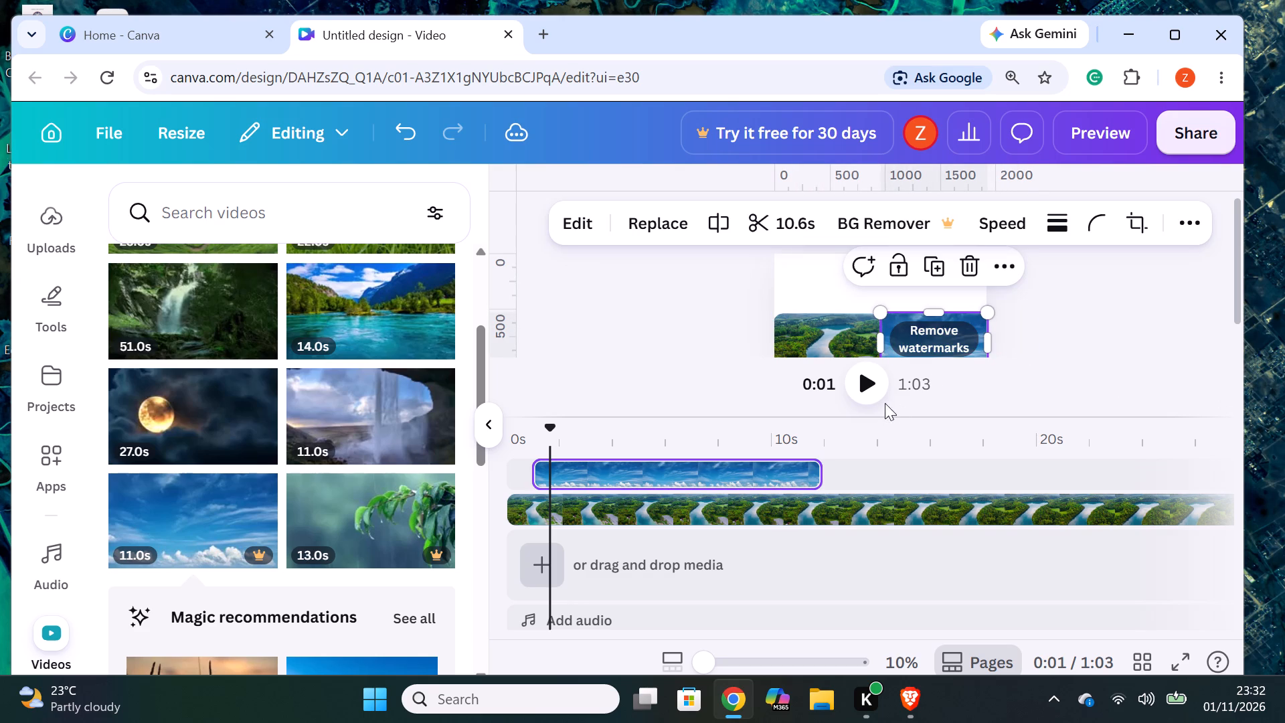
left_click_drag(877, 418, 886, 487)
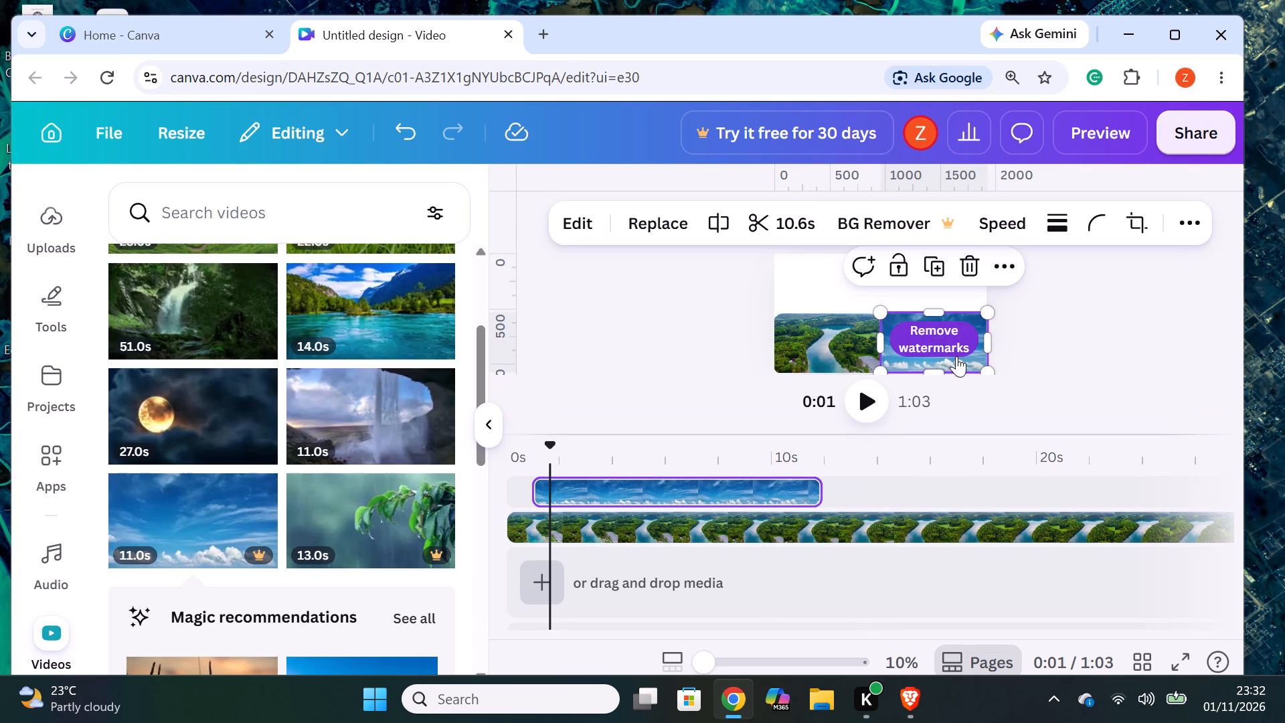
left_click(961, 363)
left_click(1023, 353)
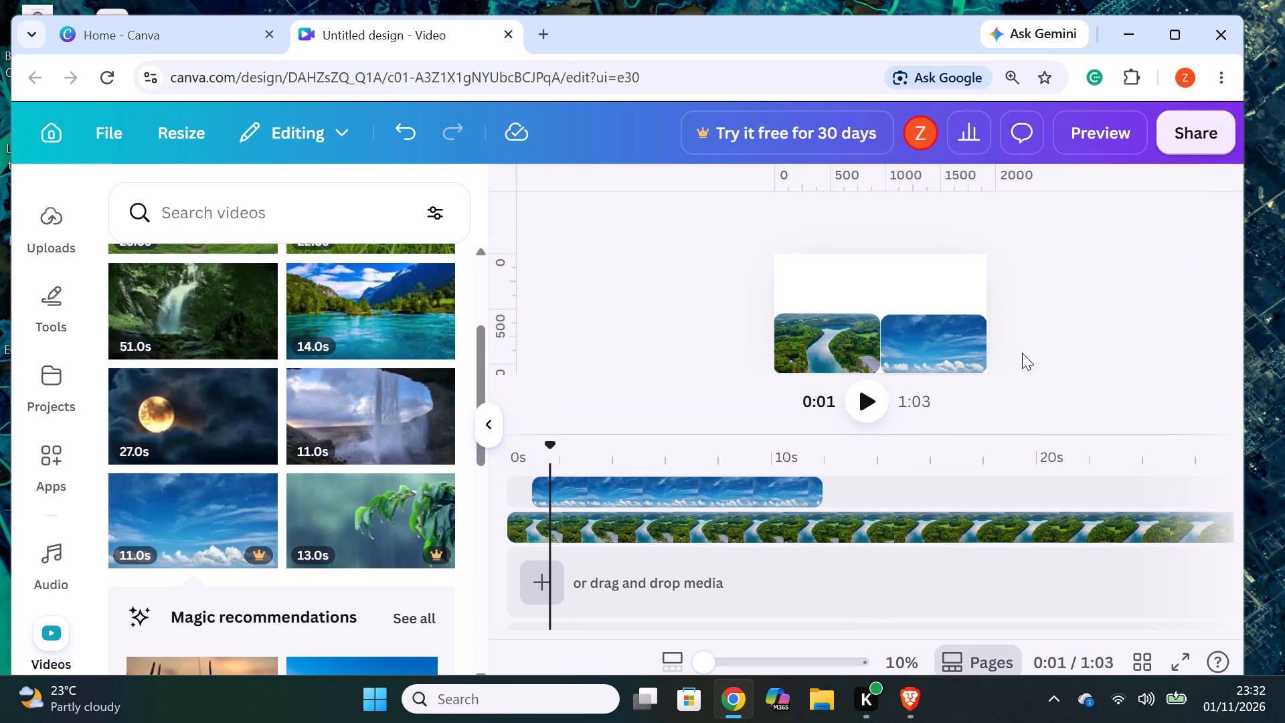
Add the 28.0s sunny beach video on a new top track, with its start aligned to the sky clip's start.
scroll(224, 486, "down", 3)
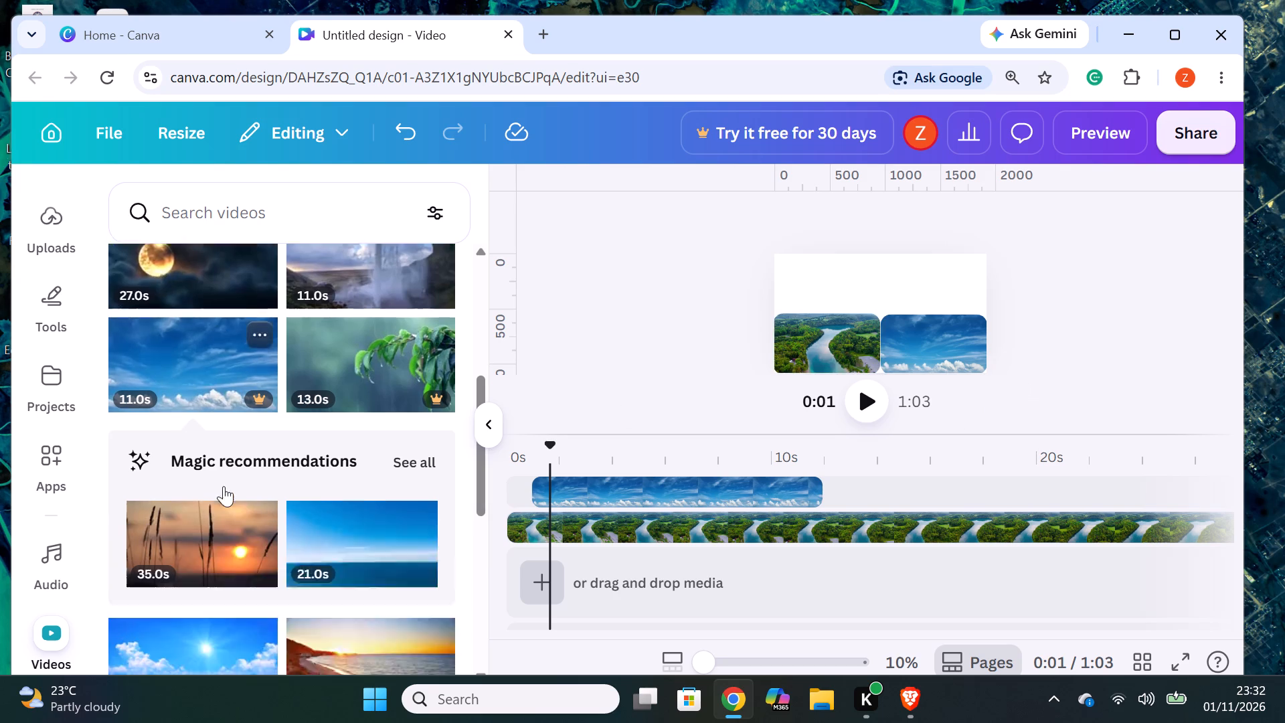
left_click_drag(191, 548, 629, 469)
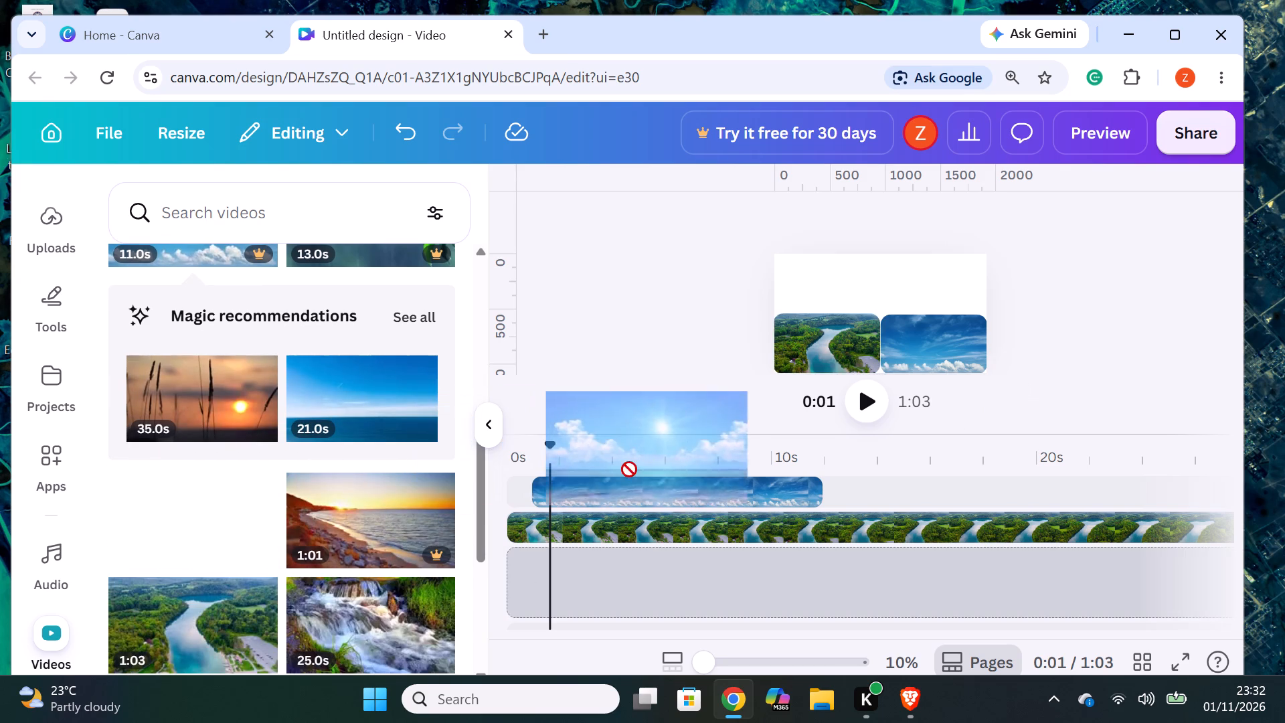
left_click_drag(629, 469, 640, 474)
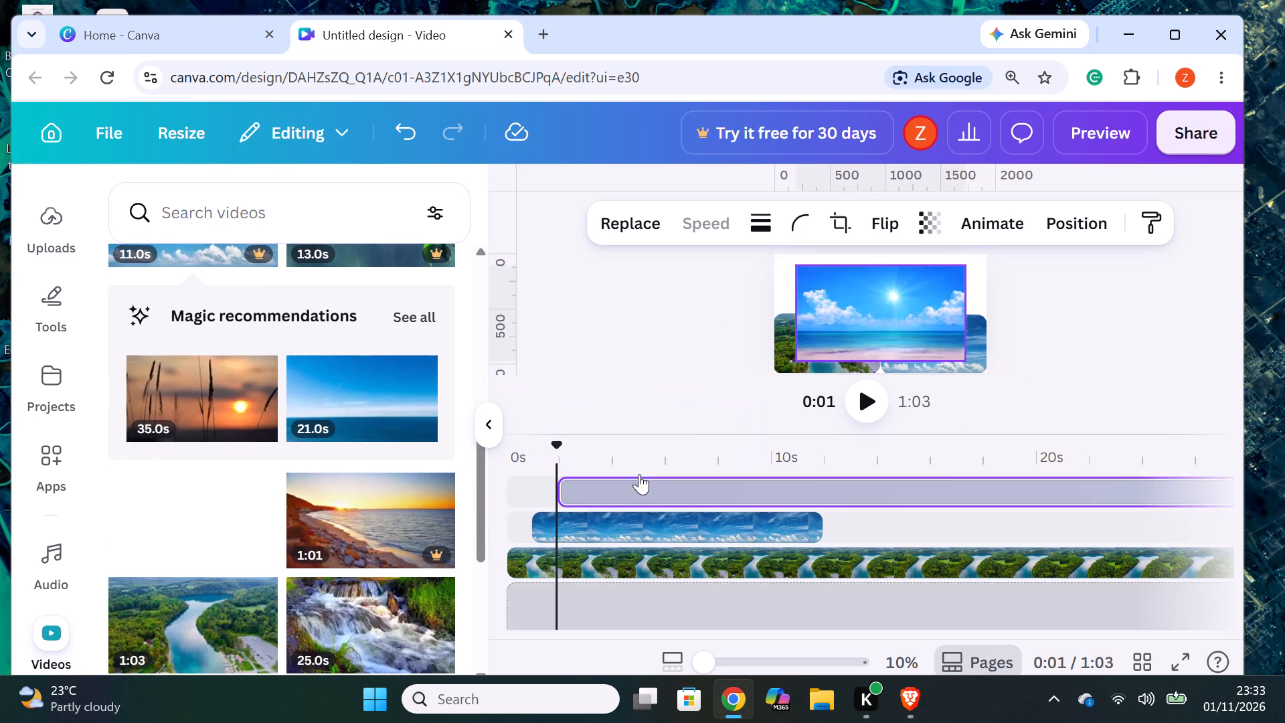
left_click_drag(675, 488, 653, 481)
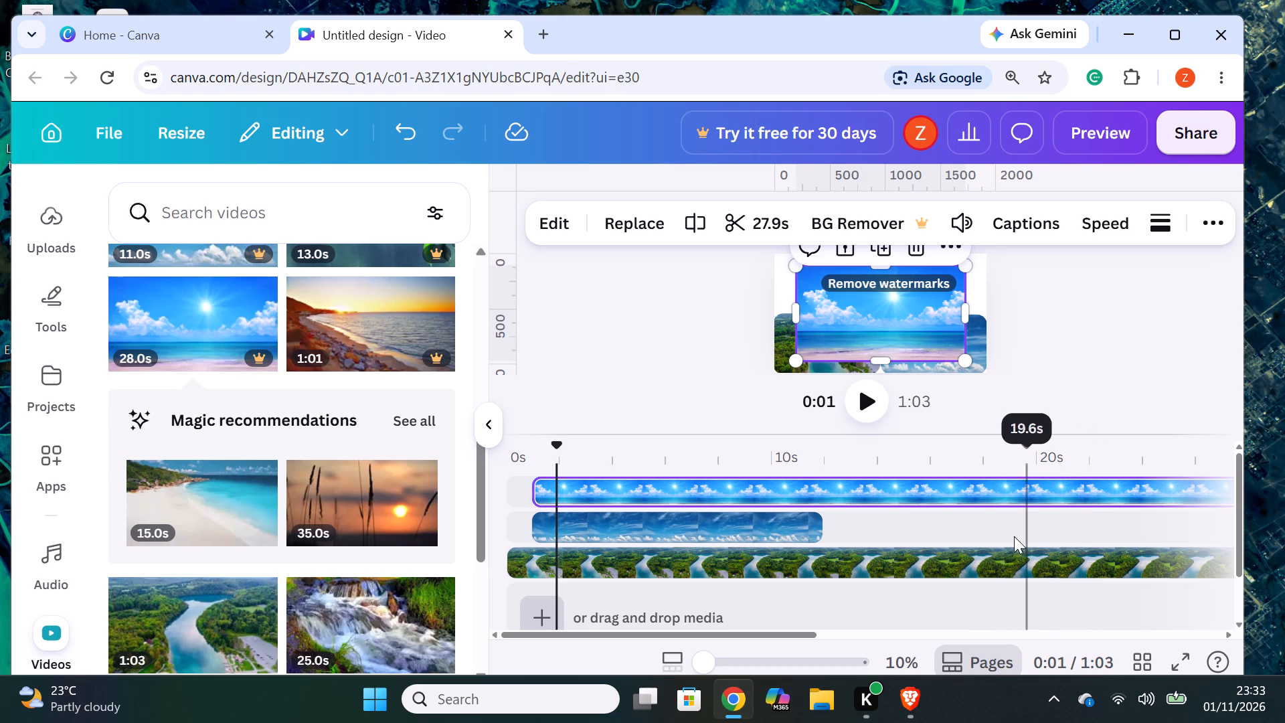
Split the beach clip at 17.3s and delete the part after the split.
left_click(968, 490)
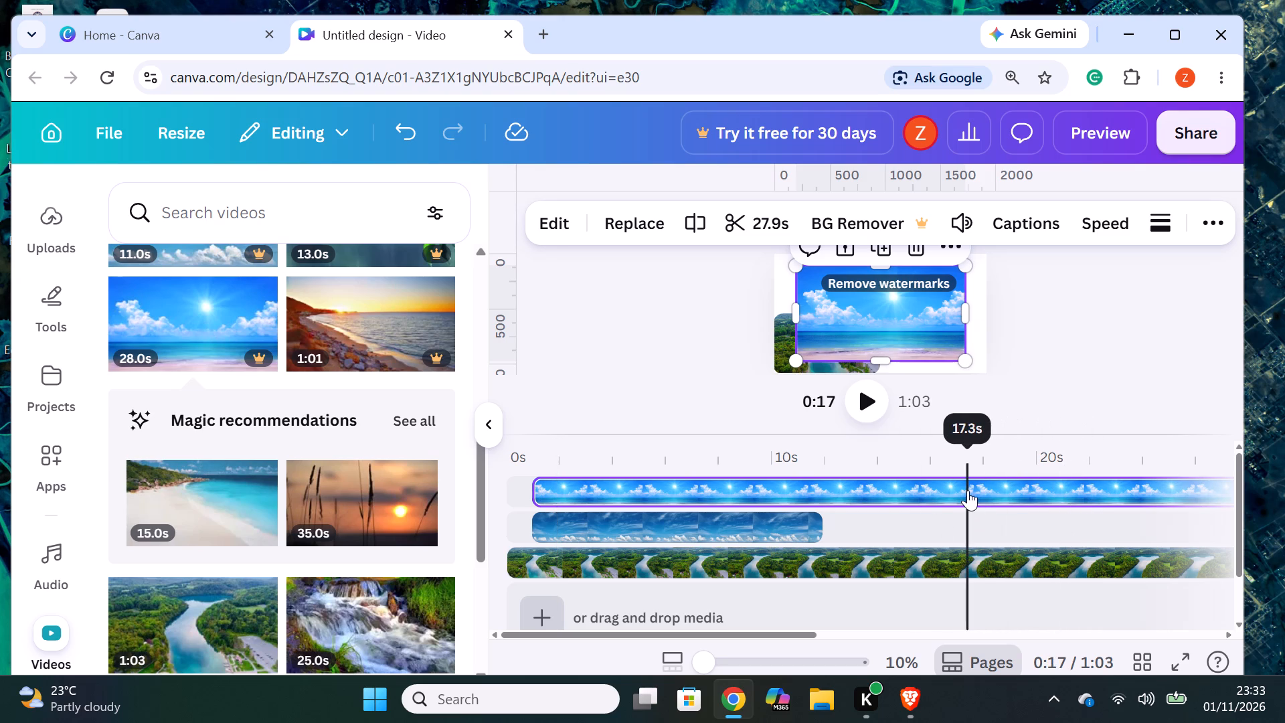
right_click(968, 490)
left_click(1025, 624)
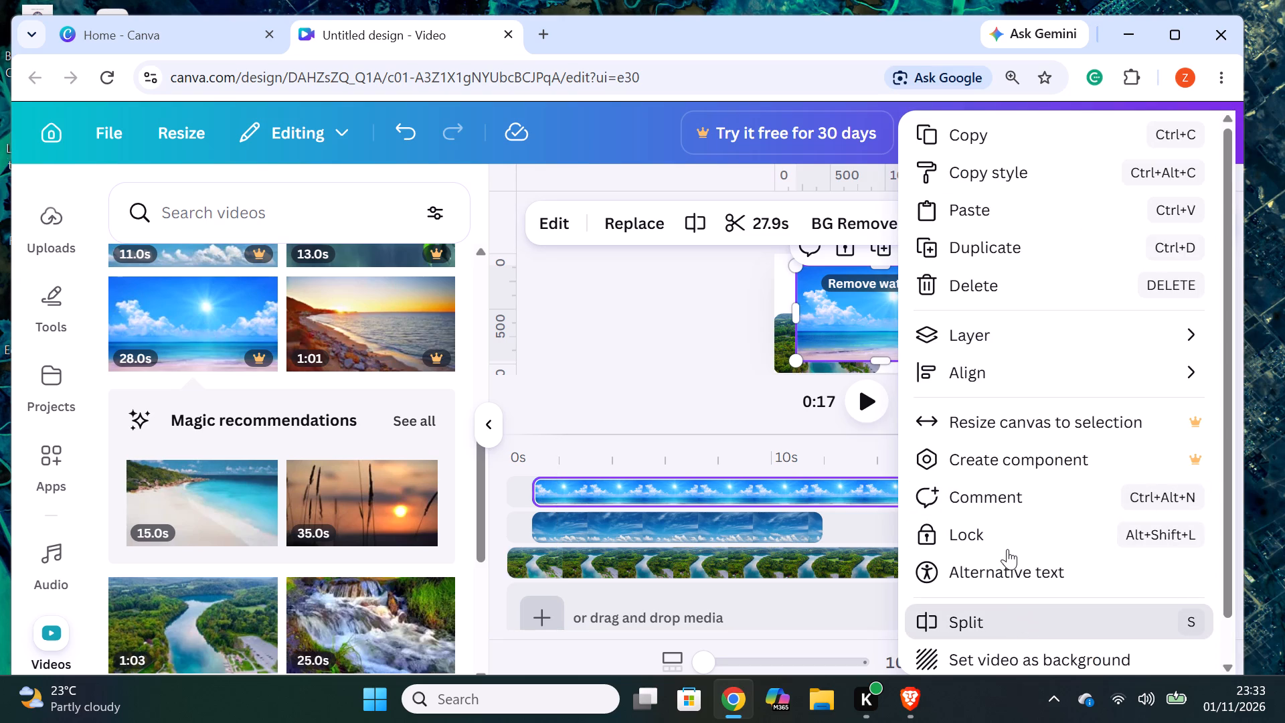
right_click(1028, 493)
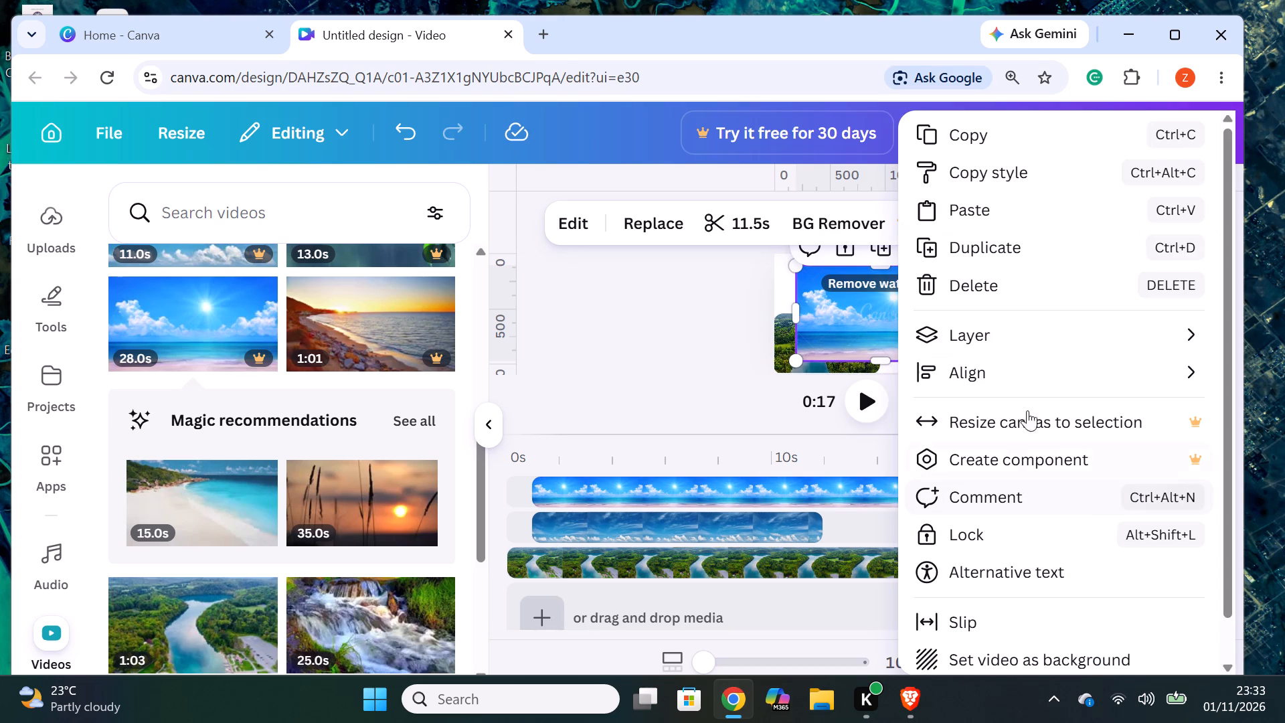
left_click(1009, 273)
Set the remaining beach clip's corner rounding to 100.
left_click(775, 485)
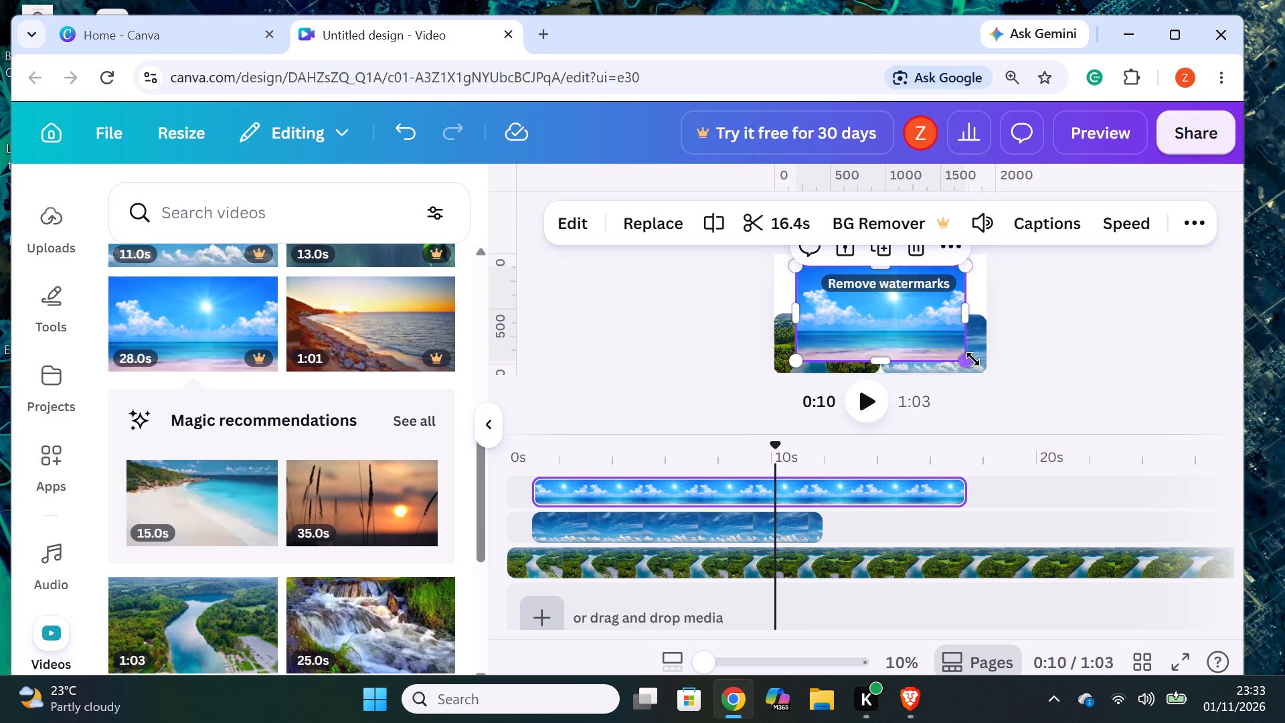
left_click(1184, 213)
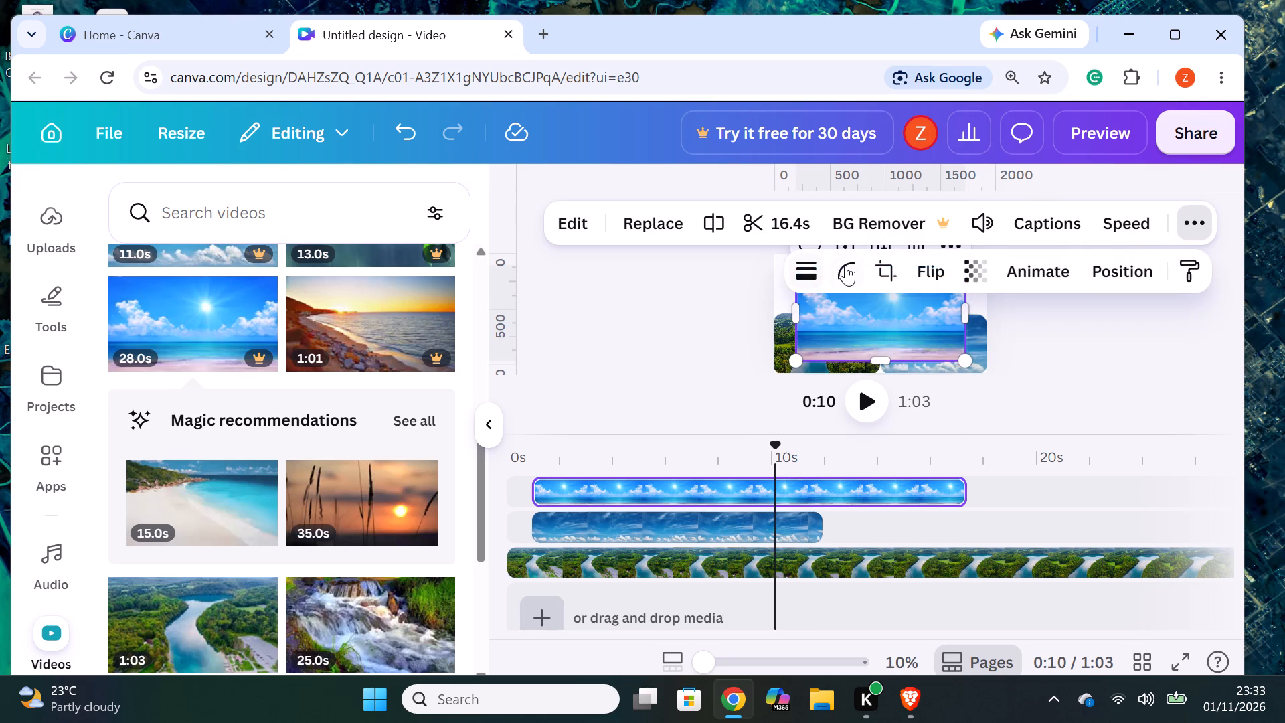
left_click(850, 262)
left_click_drag(740, 372, 977, 404)
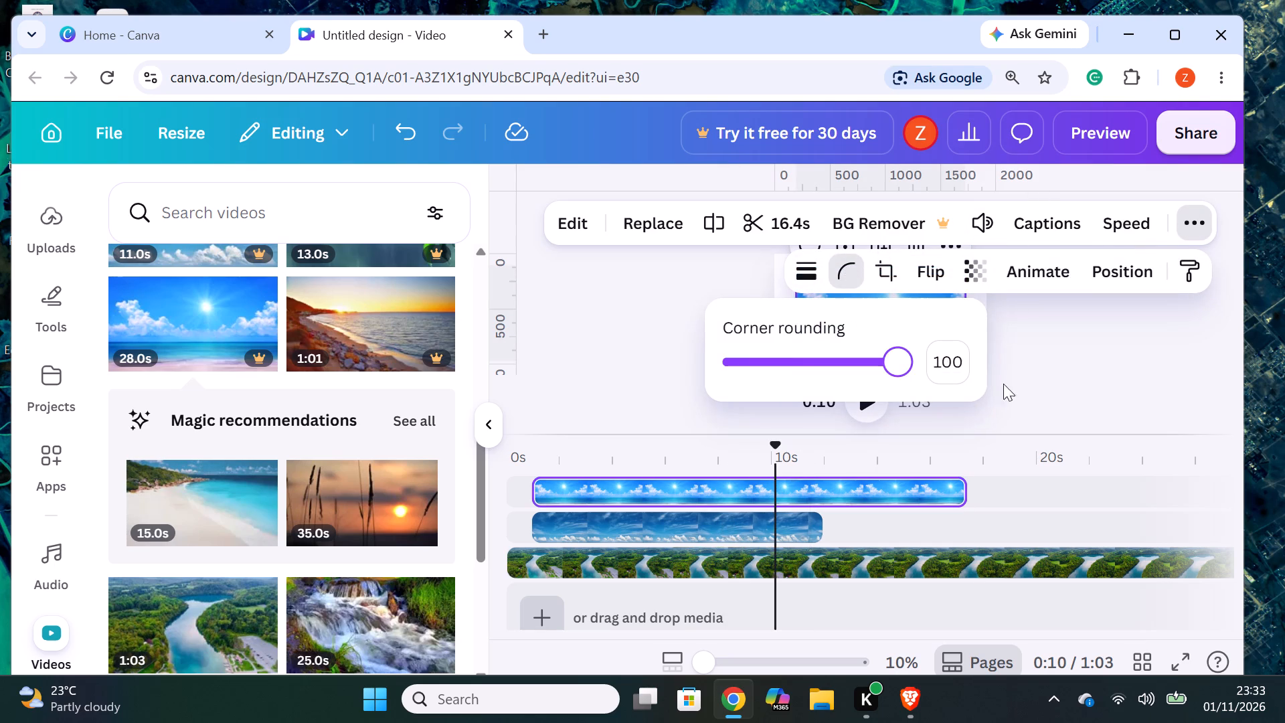
left_click(1010, 382)
Shrink the beach video and place it in the page's top-left quarter, above the river video.
left_click(873, 323)
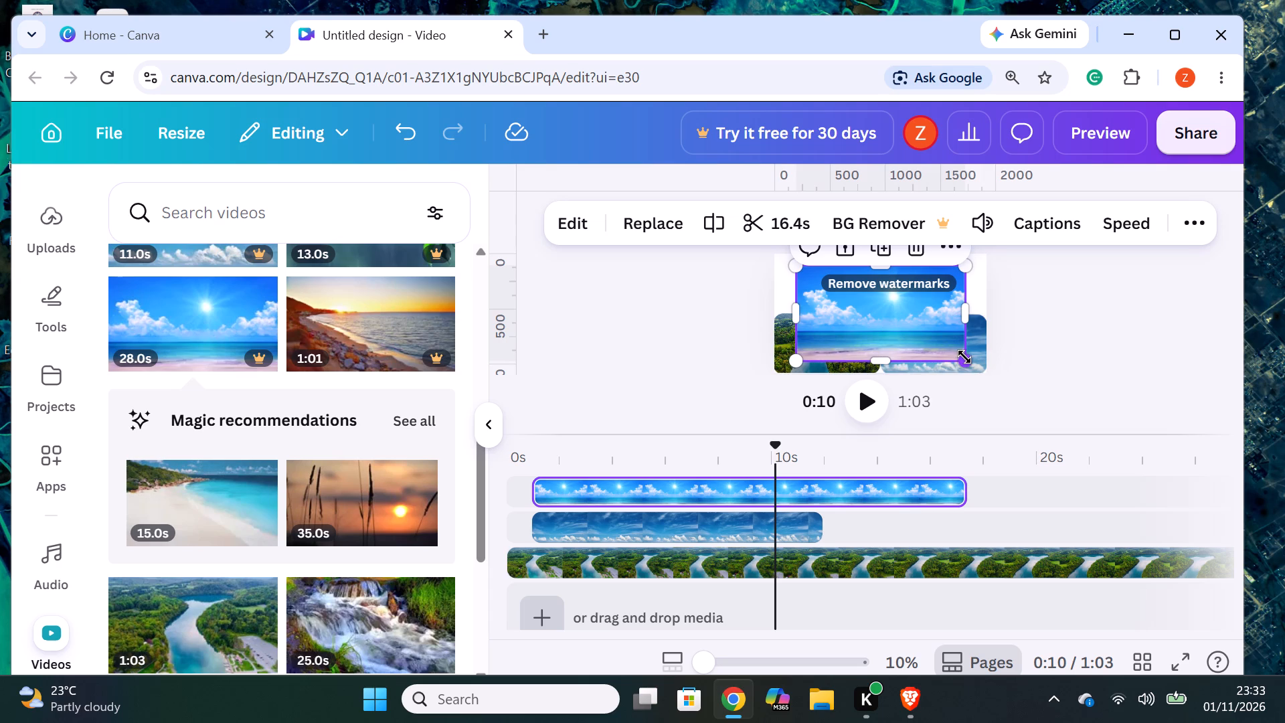
left_click_drag(964, 357, 929, 334)
left_click_drag(875, 319, 833, 296)
left_click(835, 297)
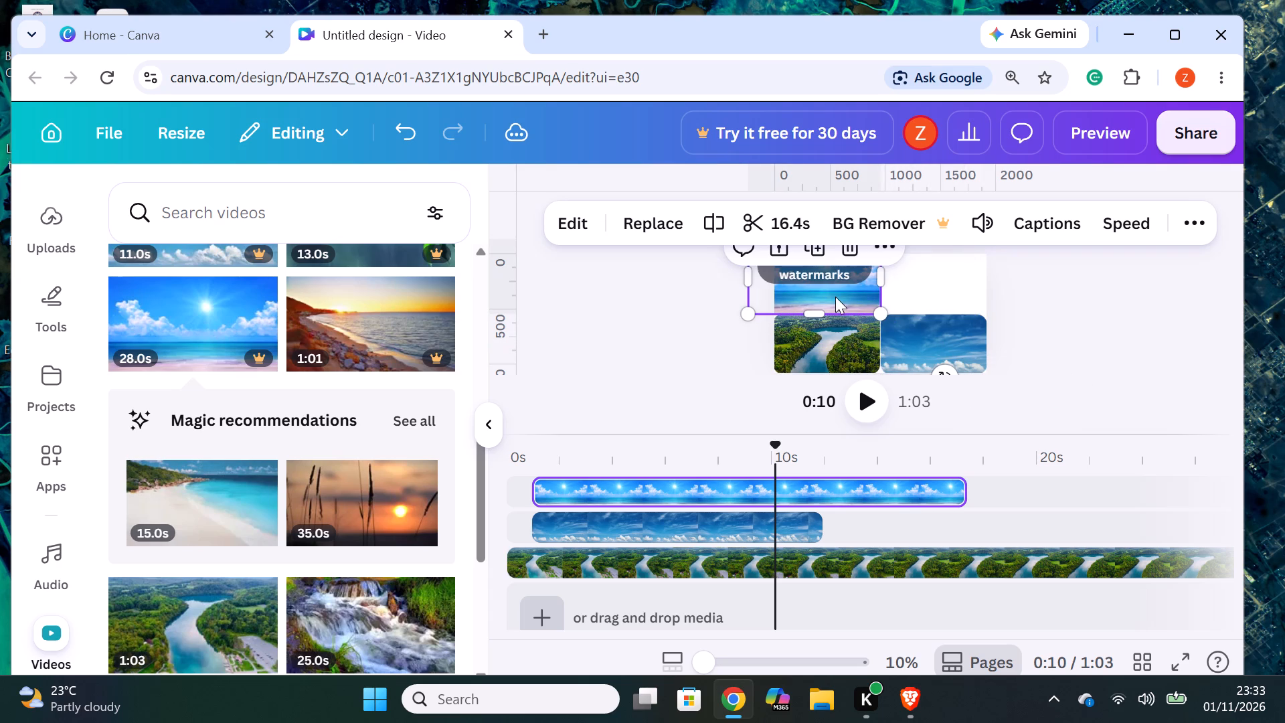
left_click(1055, 310)
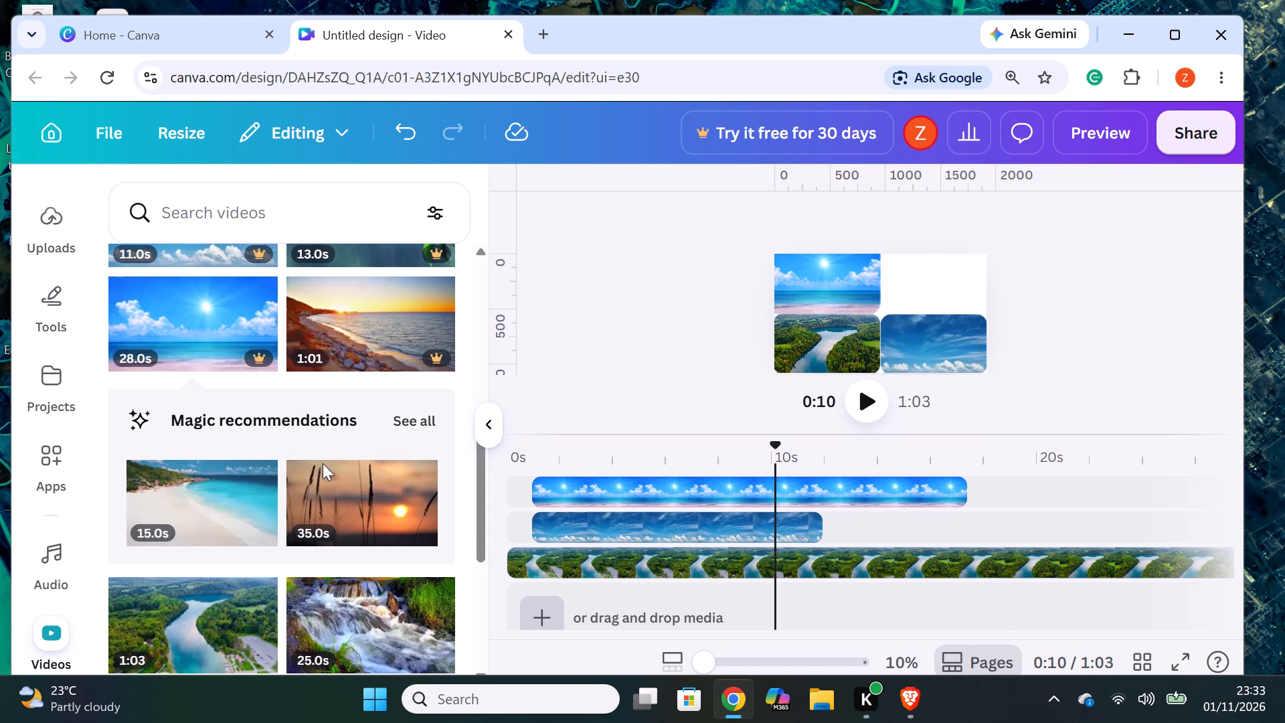
Add the 35.0s sunset grass video on a new top track and shift it to start near 0s.
left_click_drag(373, 519, 647, 492)
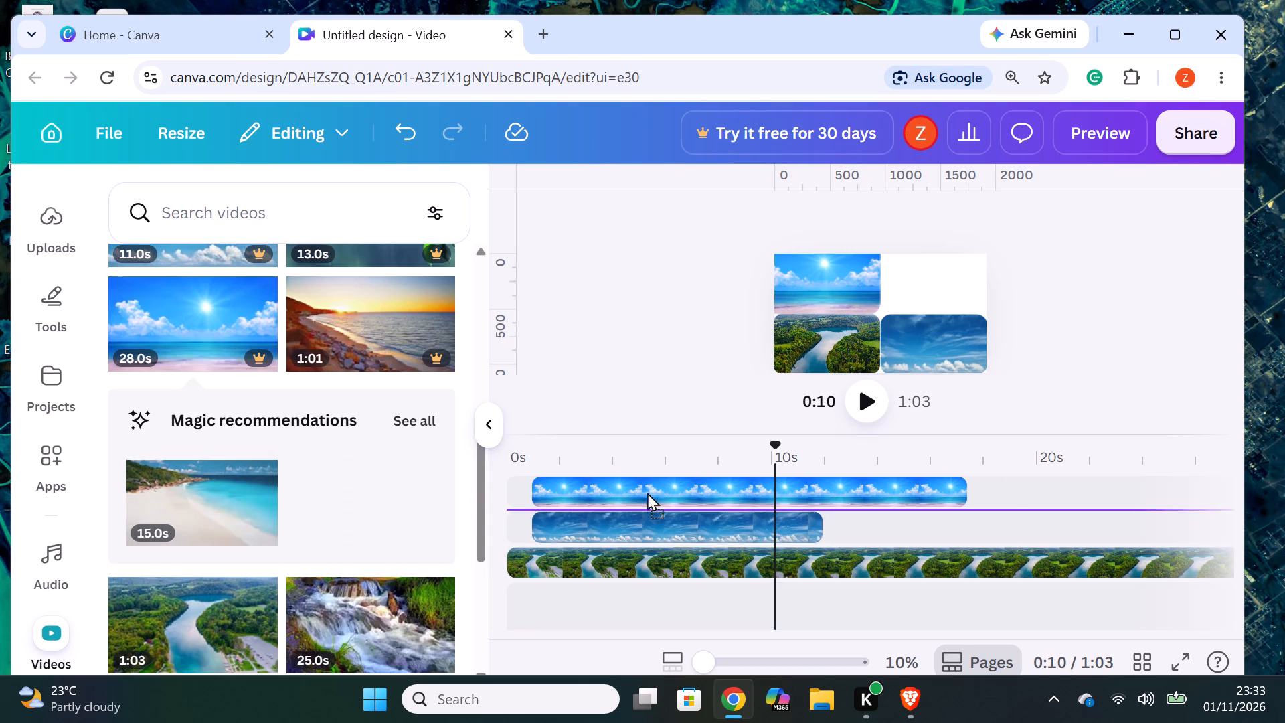
left_click_drag(647, 492, 691, 476)
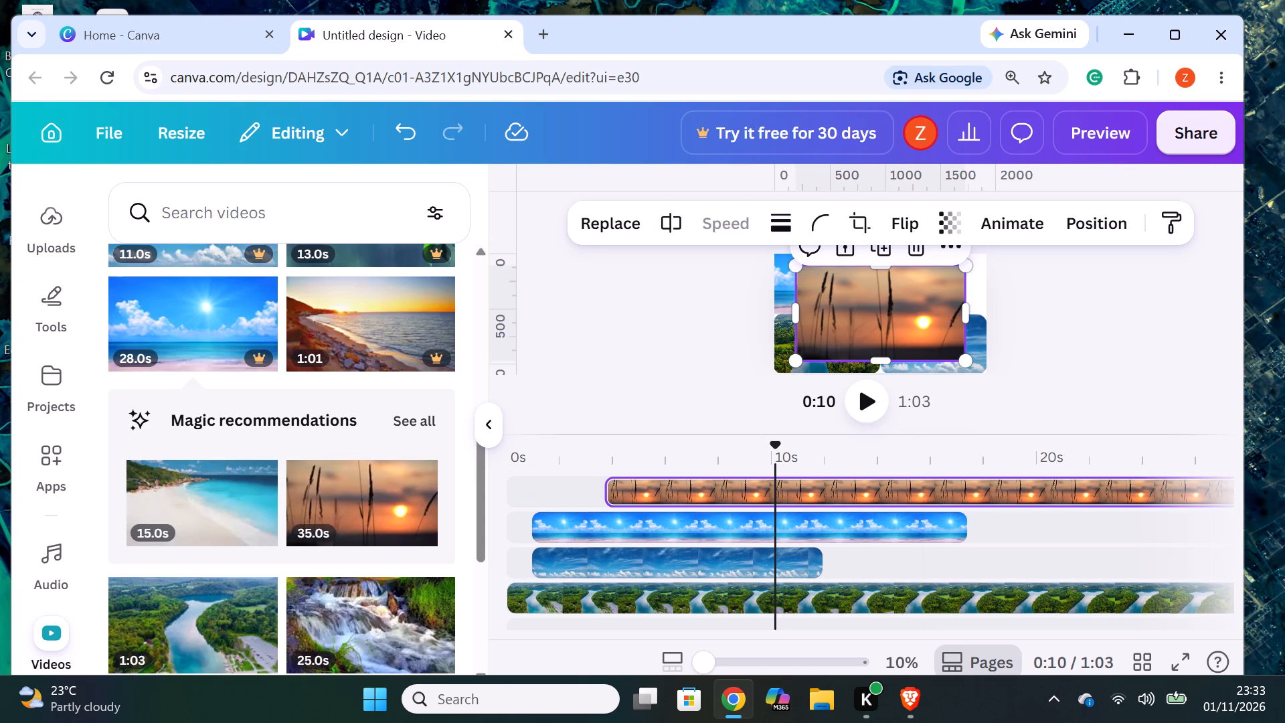
left_click_drag(904, 493, 811, 491)
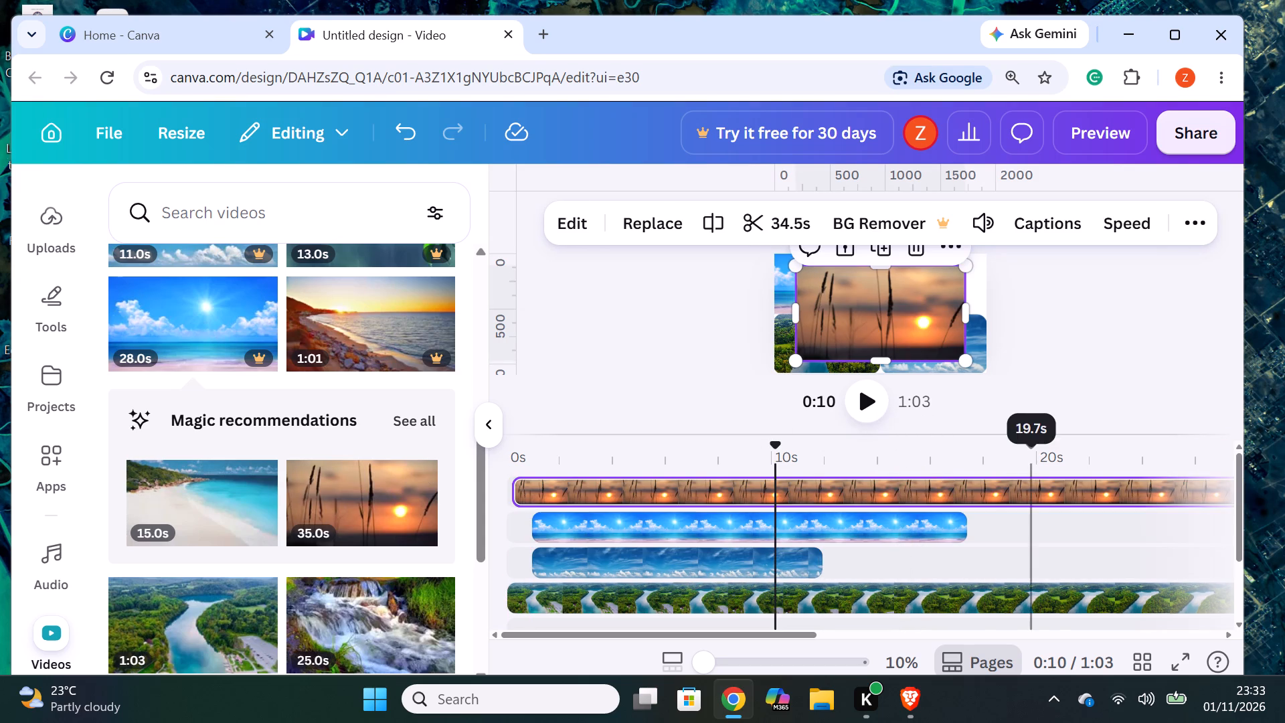
Split the sunset grass clip at 19.7s and delete the part after the split.
left_click(1035, 494)
right_click(1035, 494)
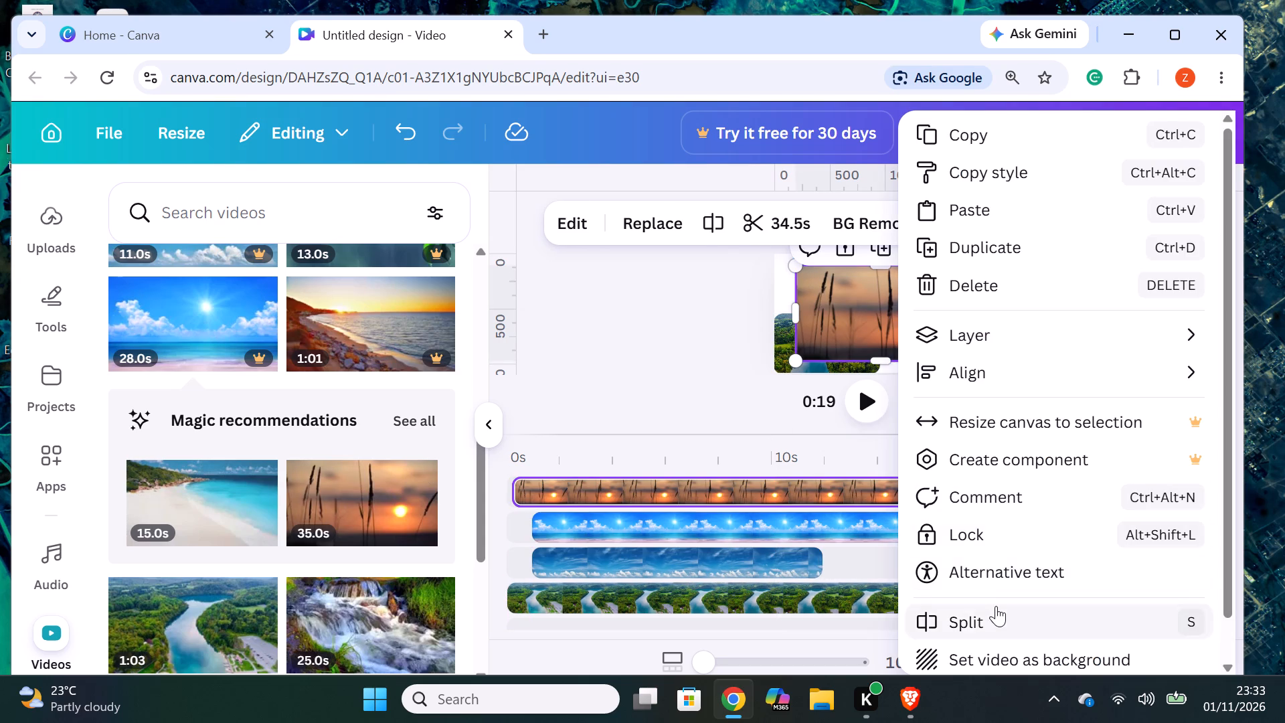
left_click(996, 606)
right_click(1099, 491)
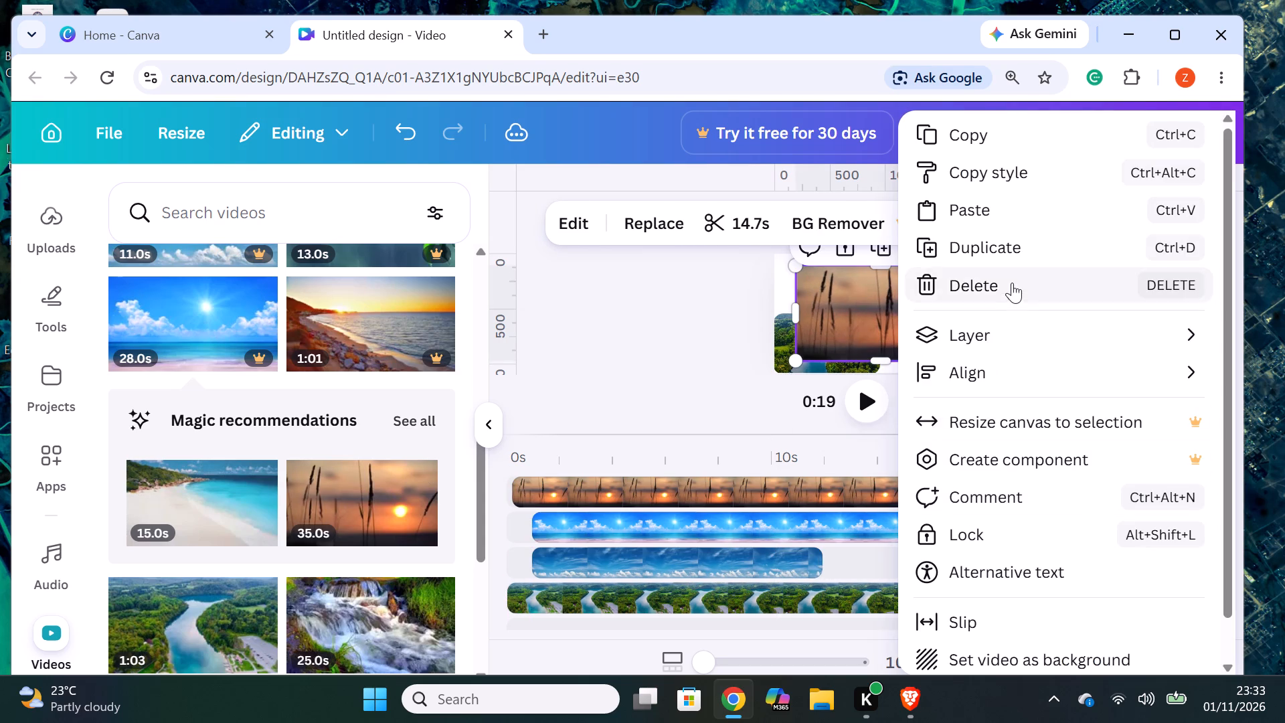
left_click(1012, 283)
Shrink the sunset grass video on the page, at a moment when all four clips overlap.
left_click(897, 525)
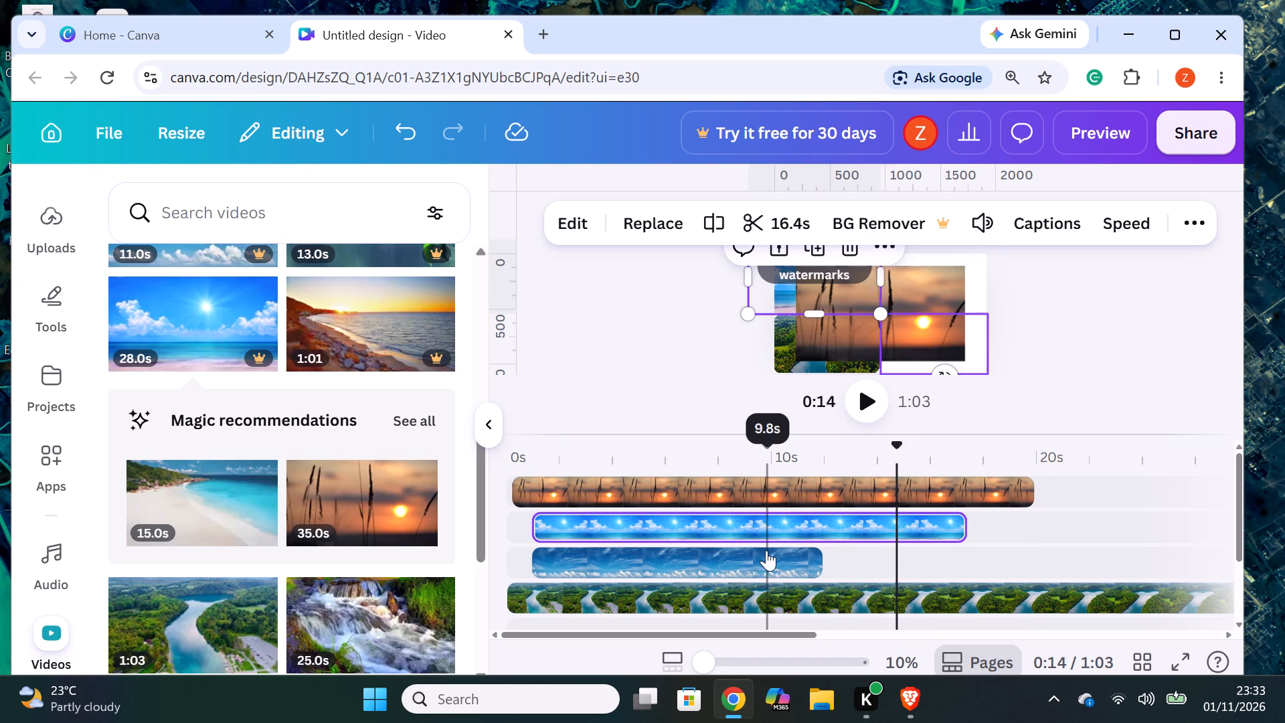
left_click(766, 550)
left_click(794, 592)
left_click(902, 323)
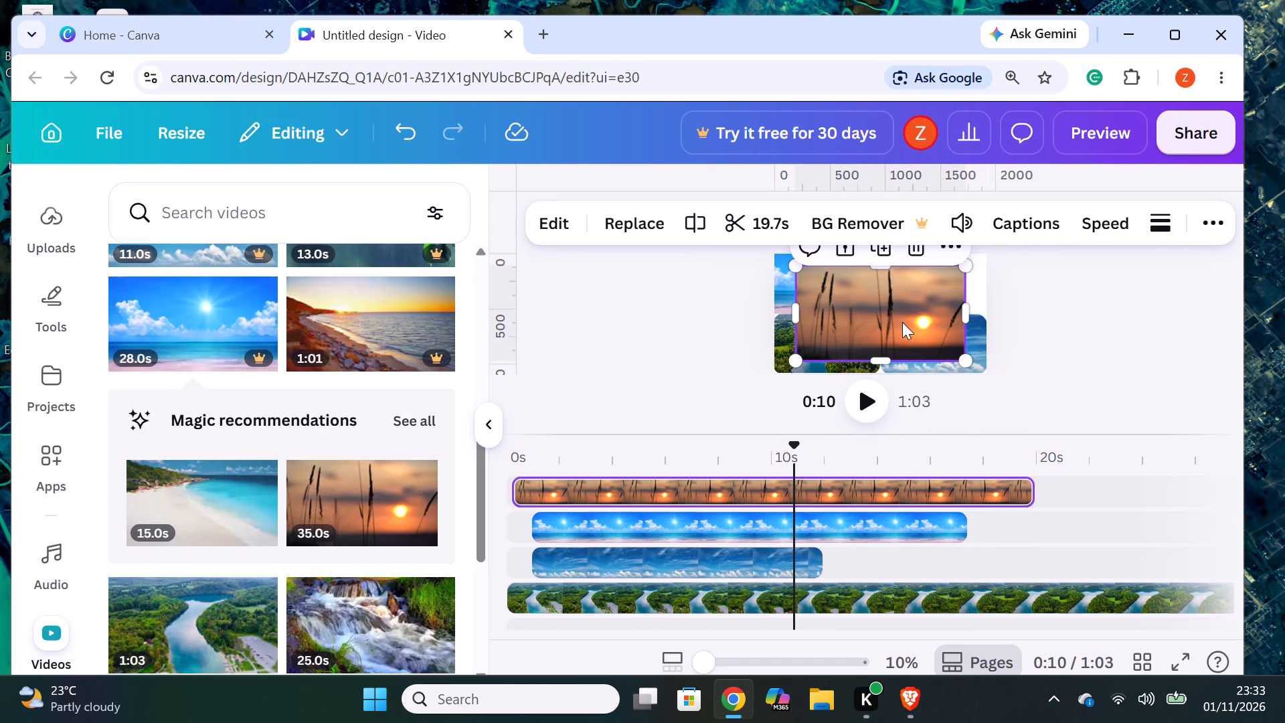
left_click_drag(968, 357, 932, 329)
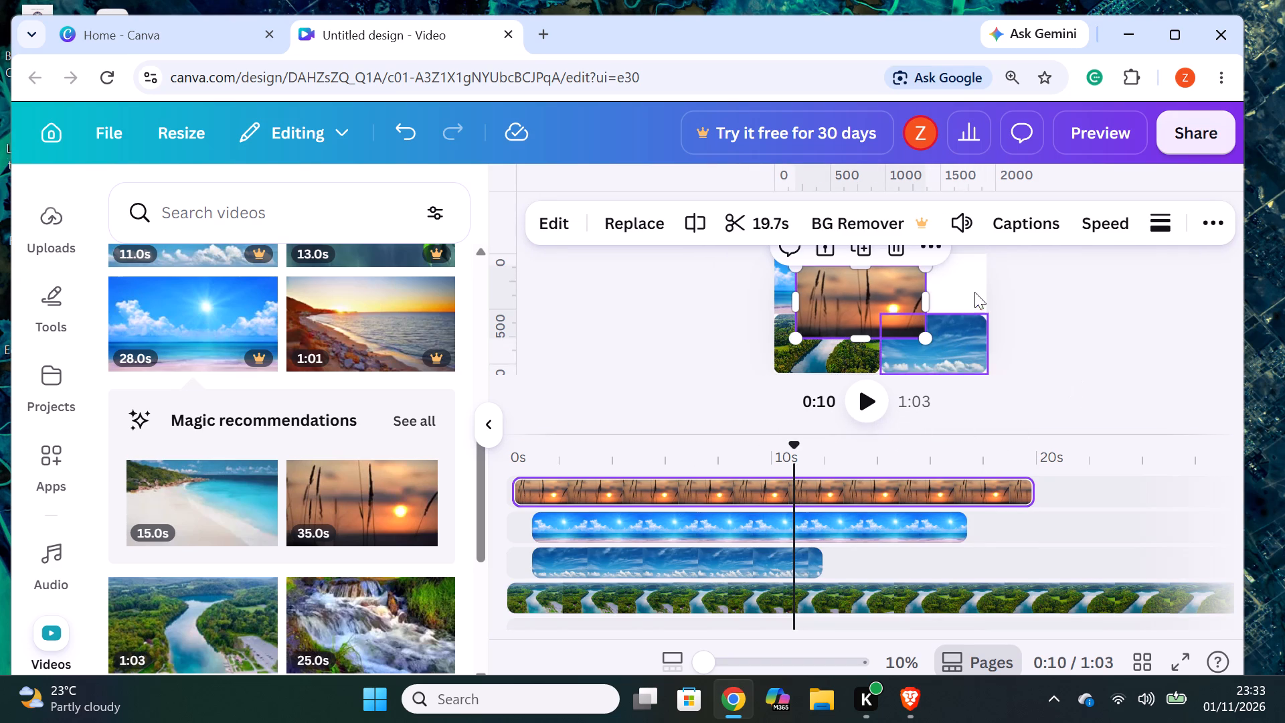
Set the sunset grass video's corner rounding to the maximum.
left_click(1215, 221)
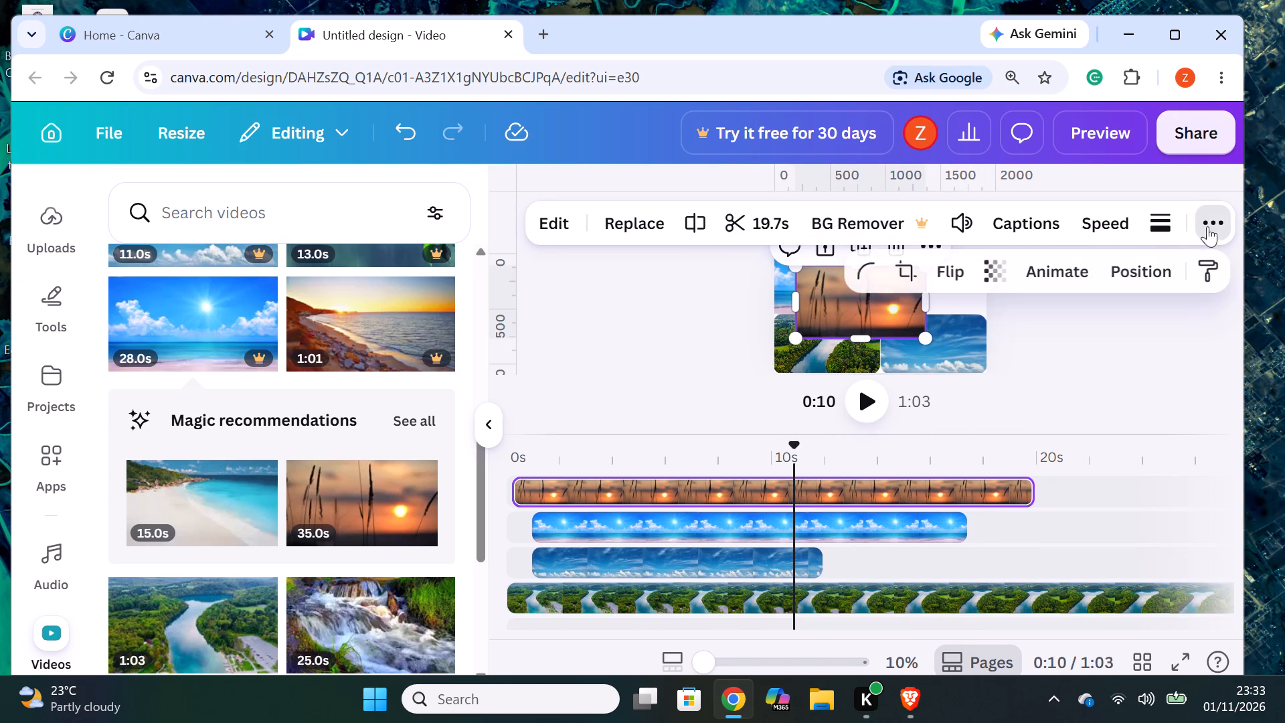
left_click(876, 266)
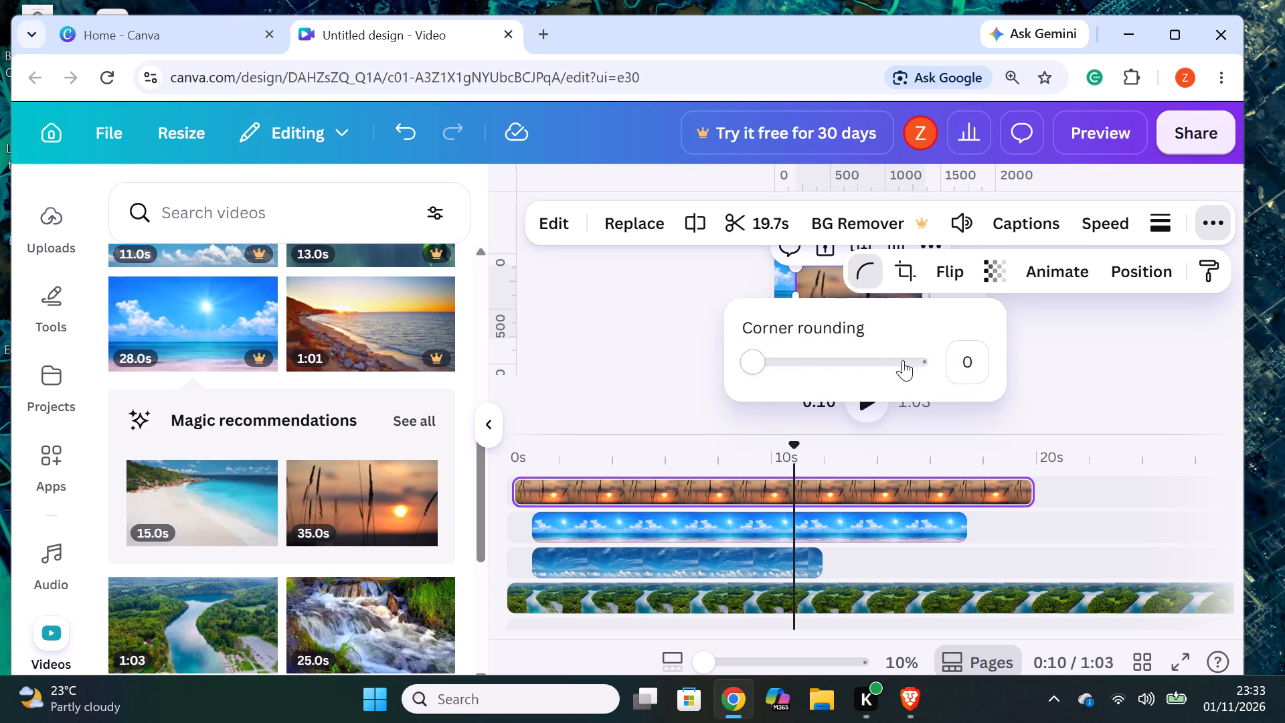
left_click_drag(759, 377, 1002, 396)
left_click(1062, 384)
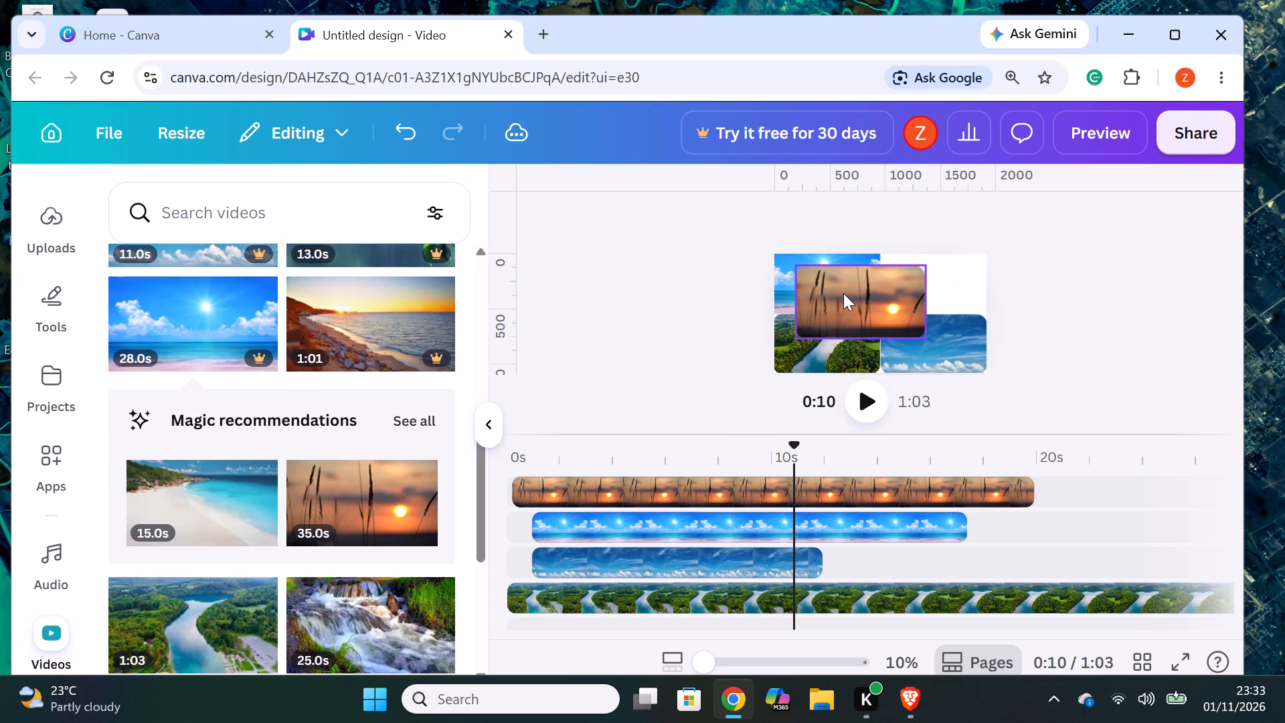
Place the sunset grass video in the page's top-right quarter, with its lower edge meeting the sky video.
left_click_drag(844, 297, 919, 278)
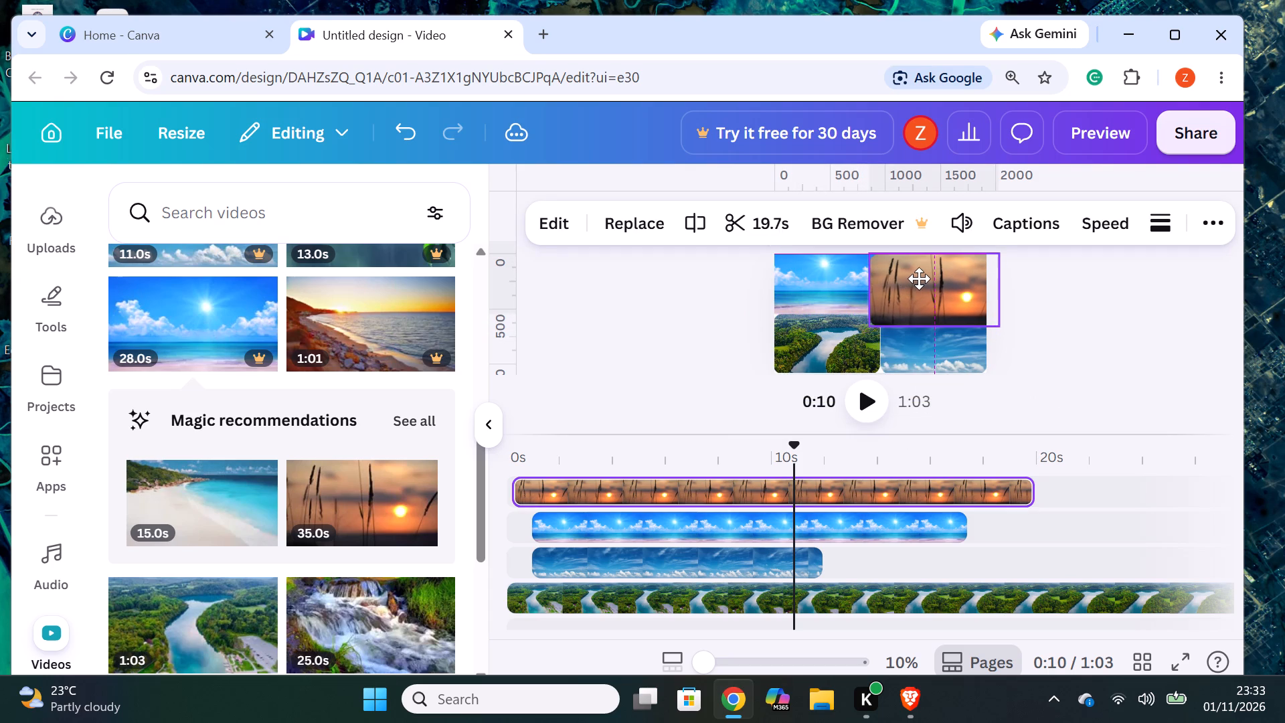
left_click_drag(919, 278, 923, 278)
left_click(1056, 312)
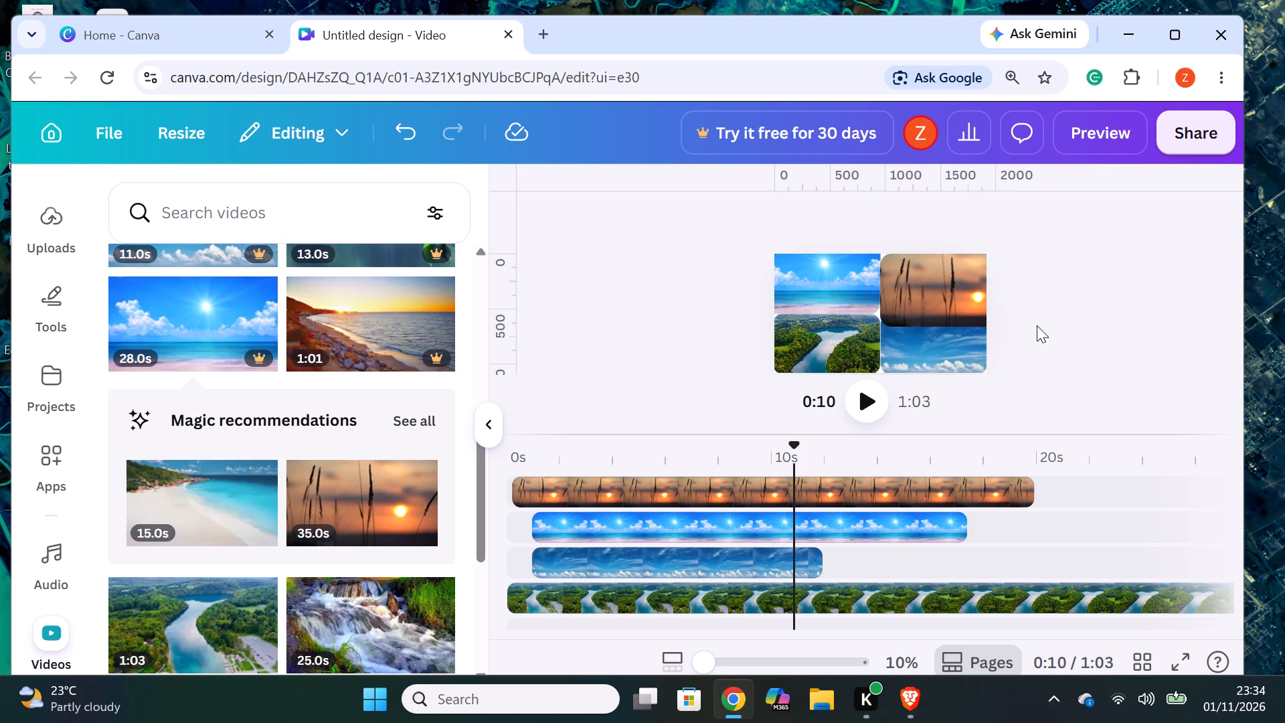
left_click_drag(950, 294, 938, 284)
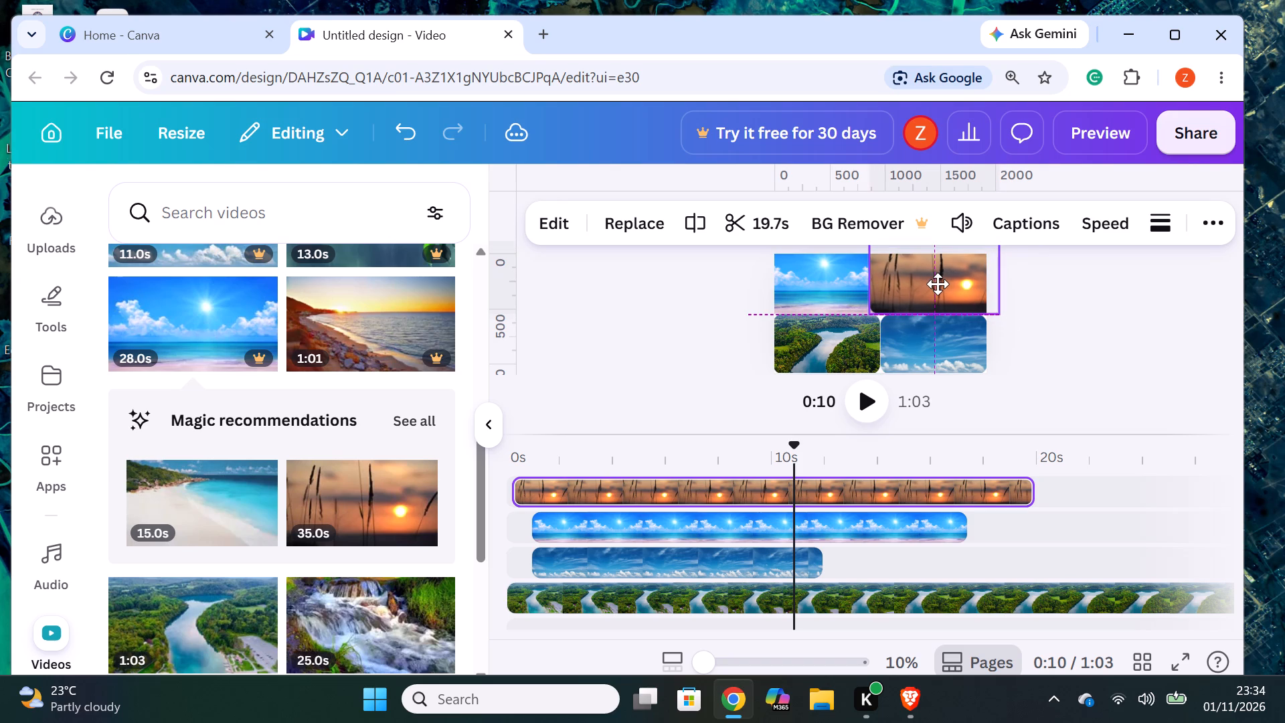
left_click_drag(938, 284, 946, 283)
left_click(1108, 339)
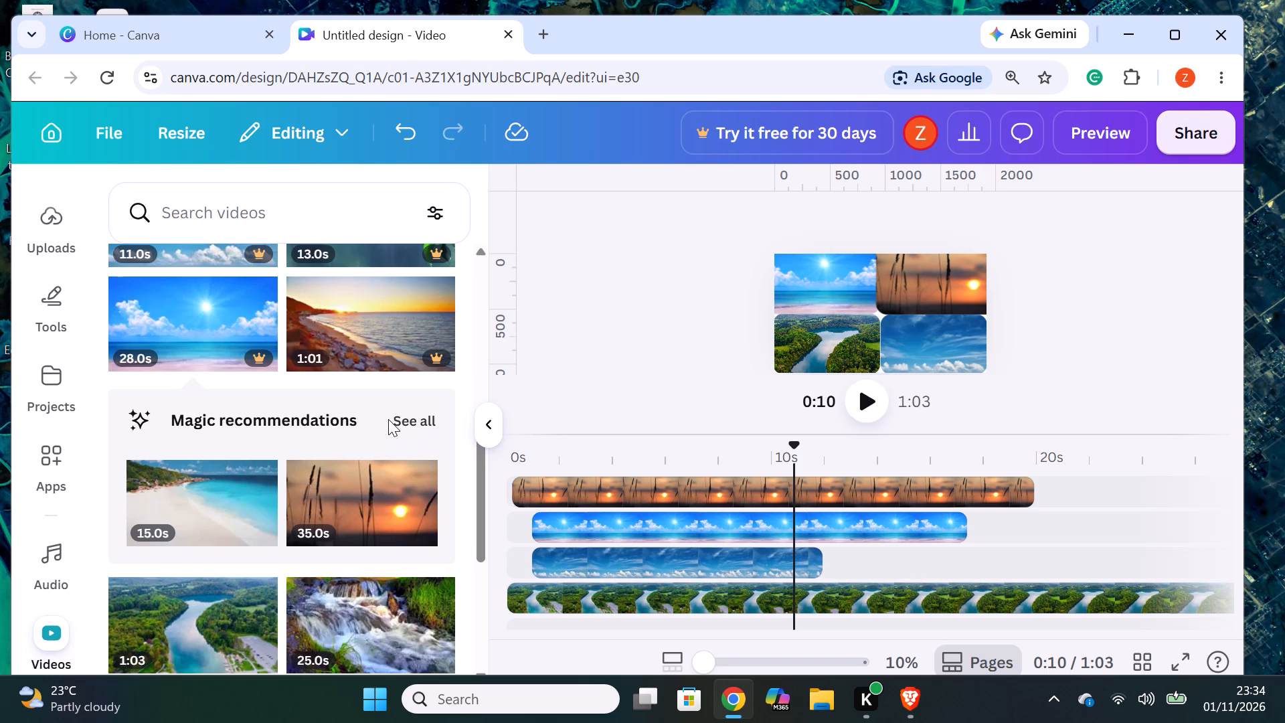
Add the 12.0s waterfall video on a new top track, starting near 1s in line with the beach clip.
scroll(203, 530, "down", 3)
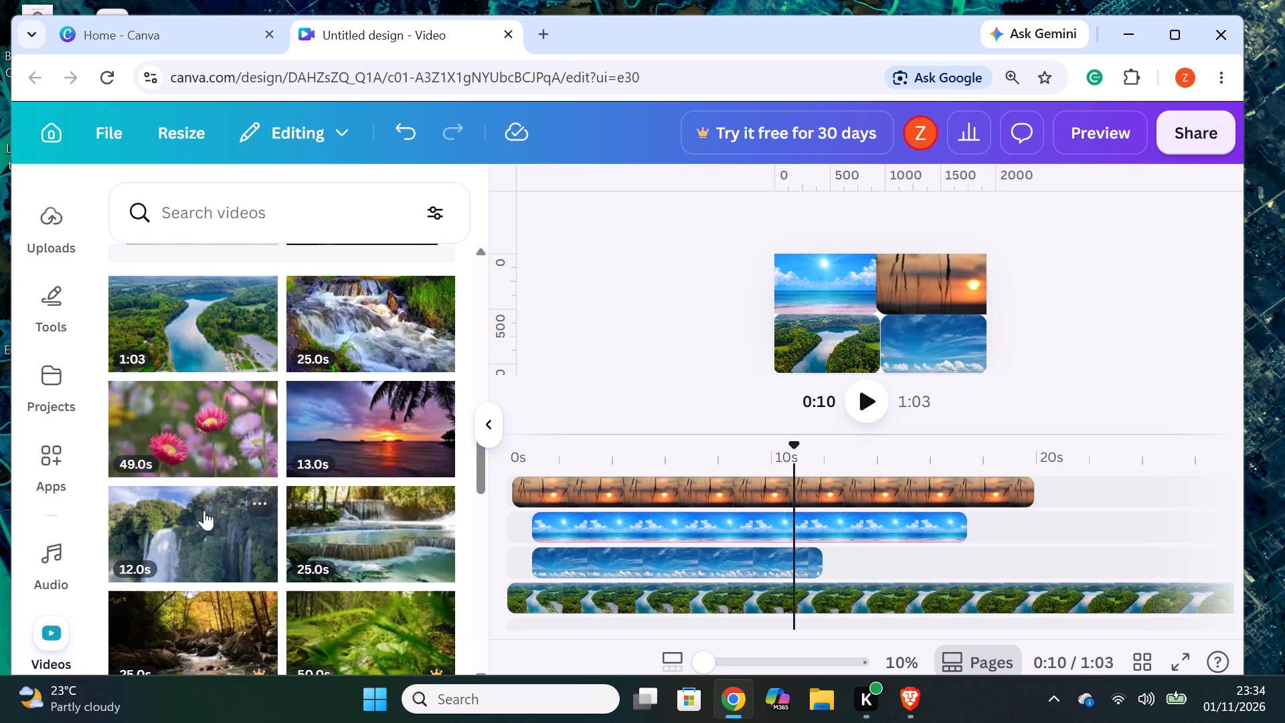
left_click_drag(195, 518, 587, 481)
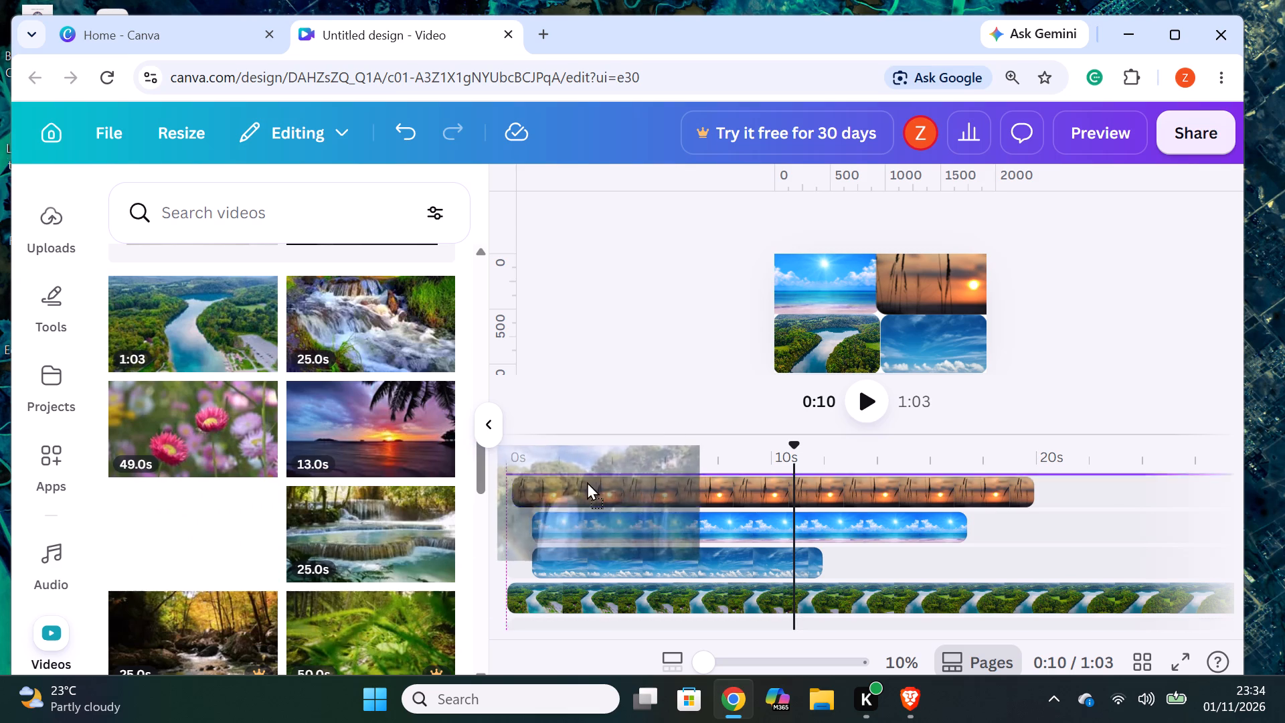
left_click_drag(587, 481, 604, 465)
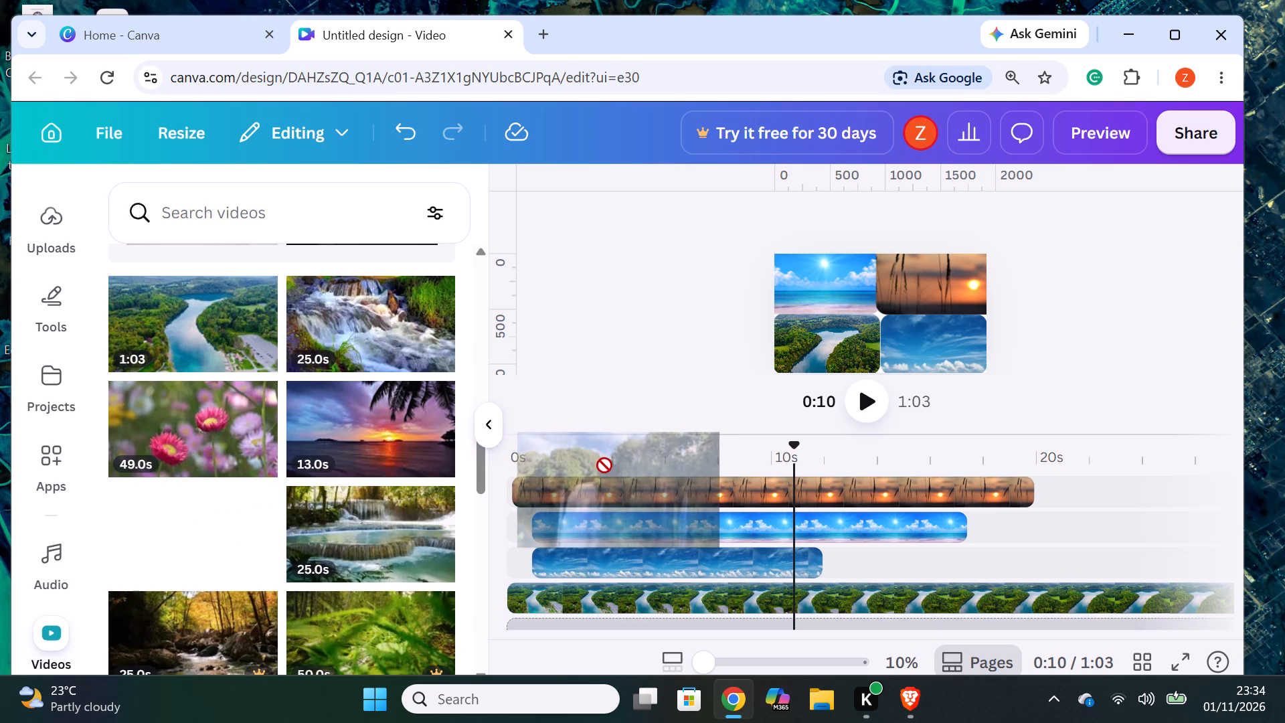
left_click_drag(604, 465, 661, 447)
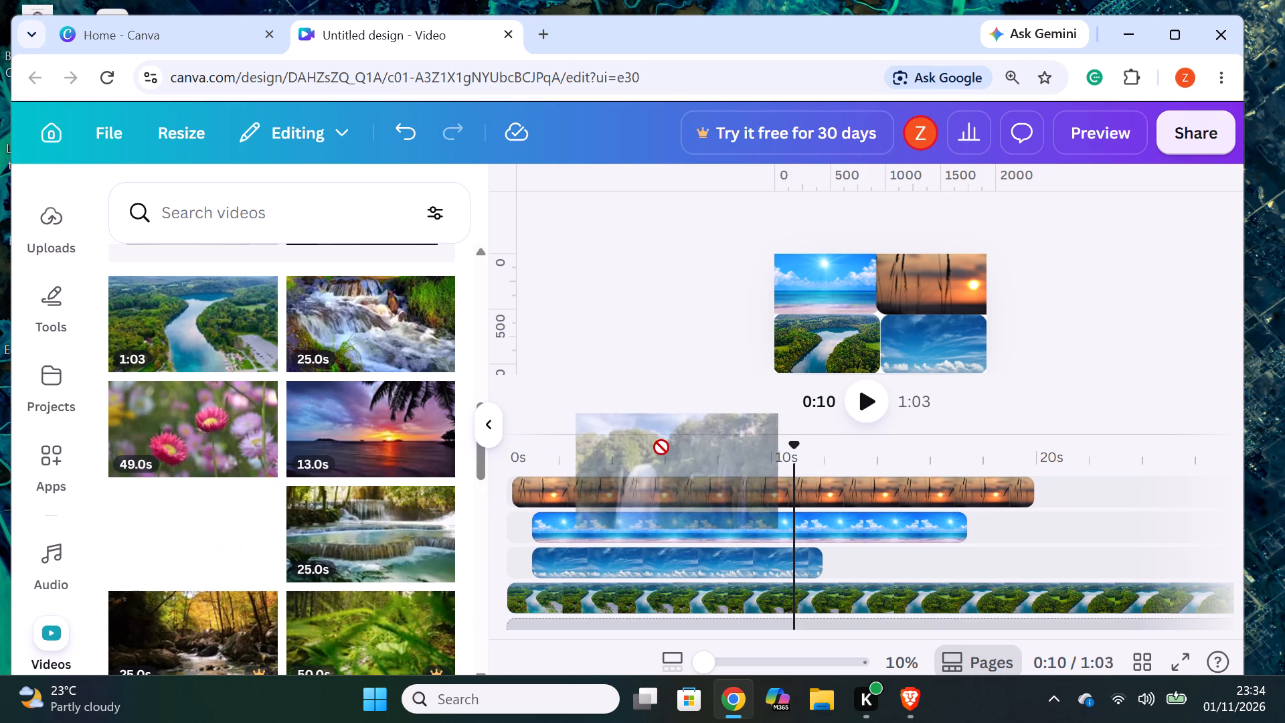
left_click_drag(661, 447, 643, 481)
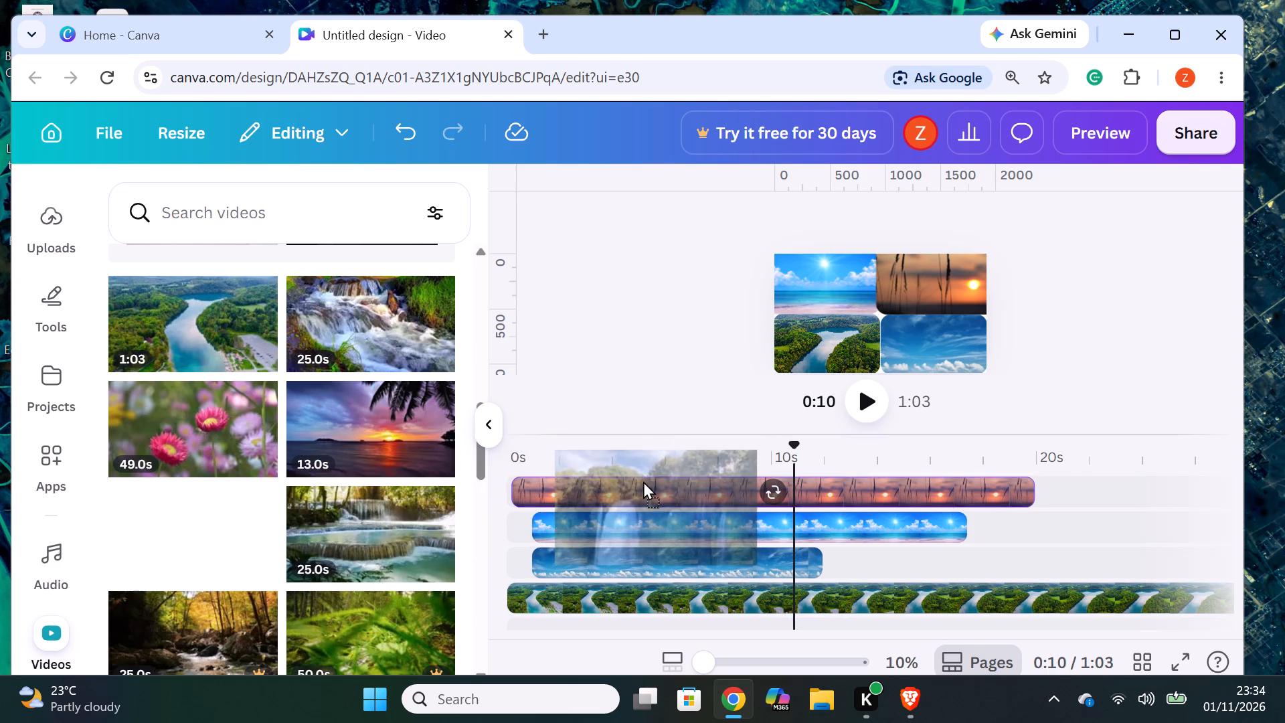
left_click_drag(643, 481, 652, 481)
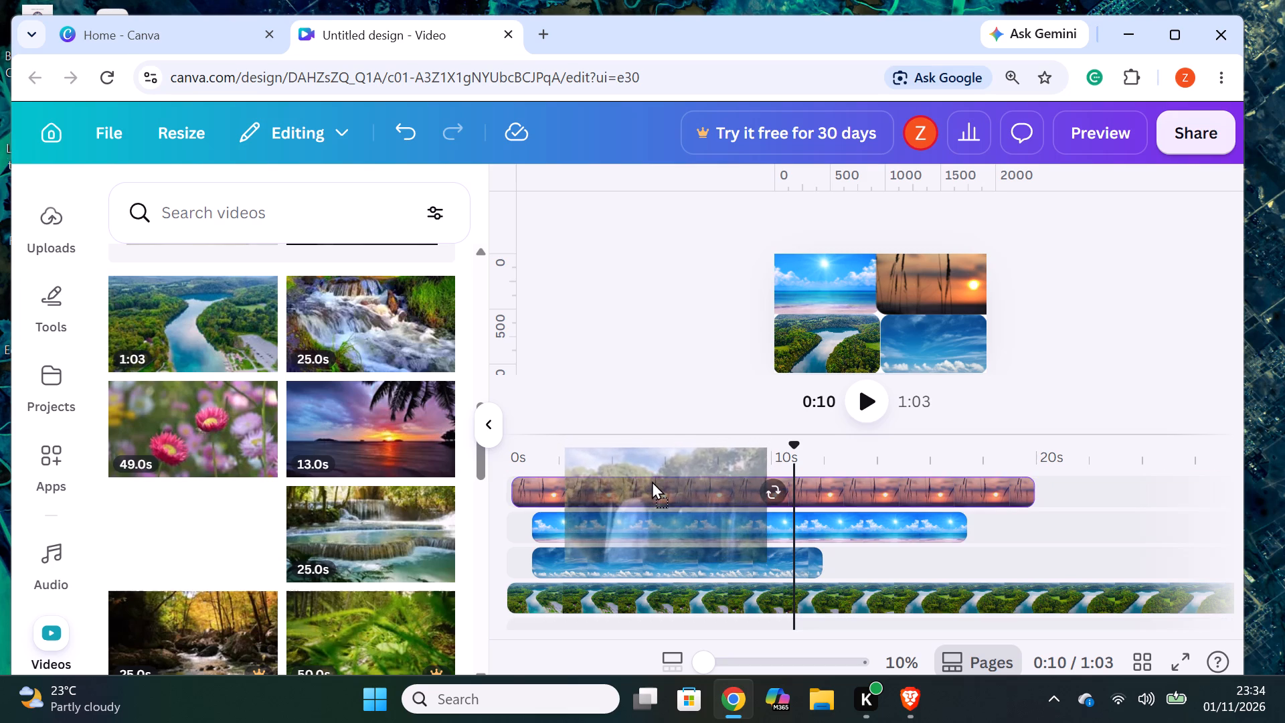
left_click_drag(652, 481, 659, 475)
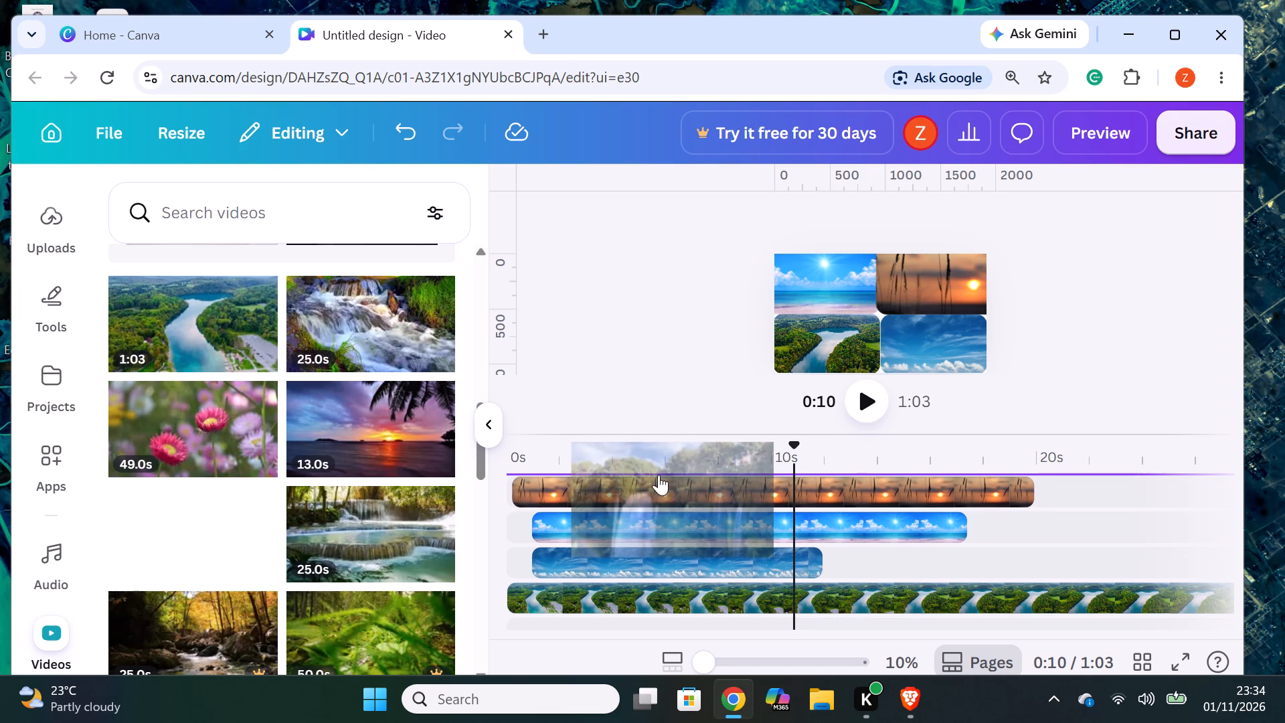
left_click_drag(774, 486, 725, 491)
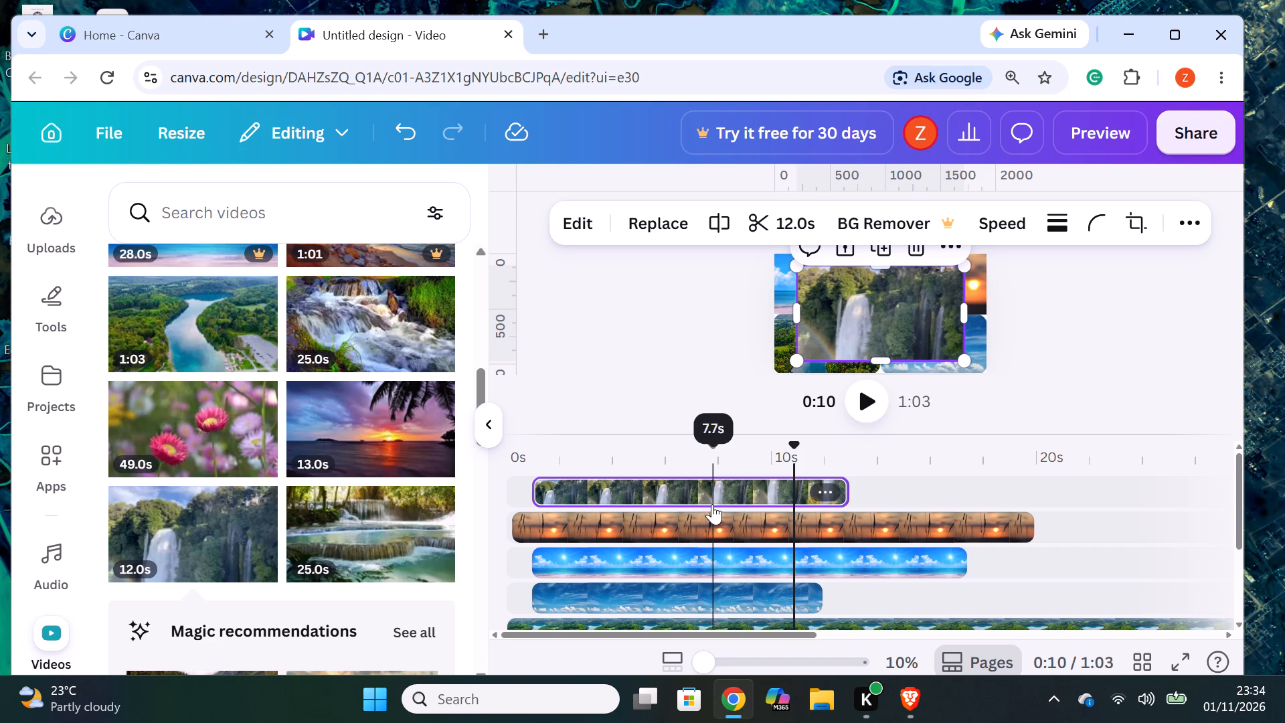
Shrink the waterfall video to roughly a quarter of the page.
left_click(705, 494)
left_click_drag(968, 361, 933, 323)
left_click(1095, 226)
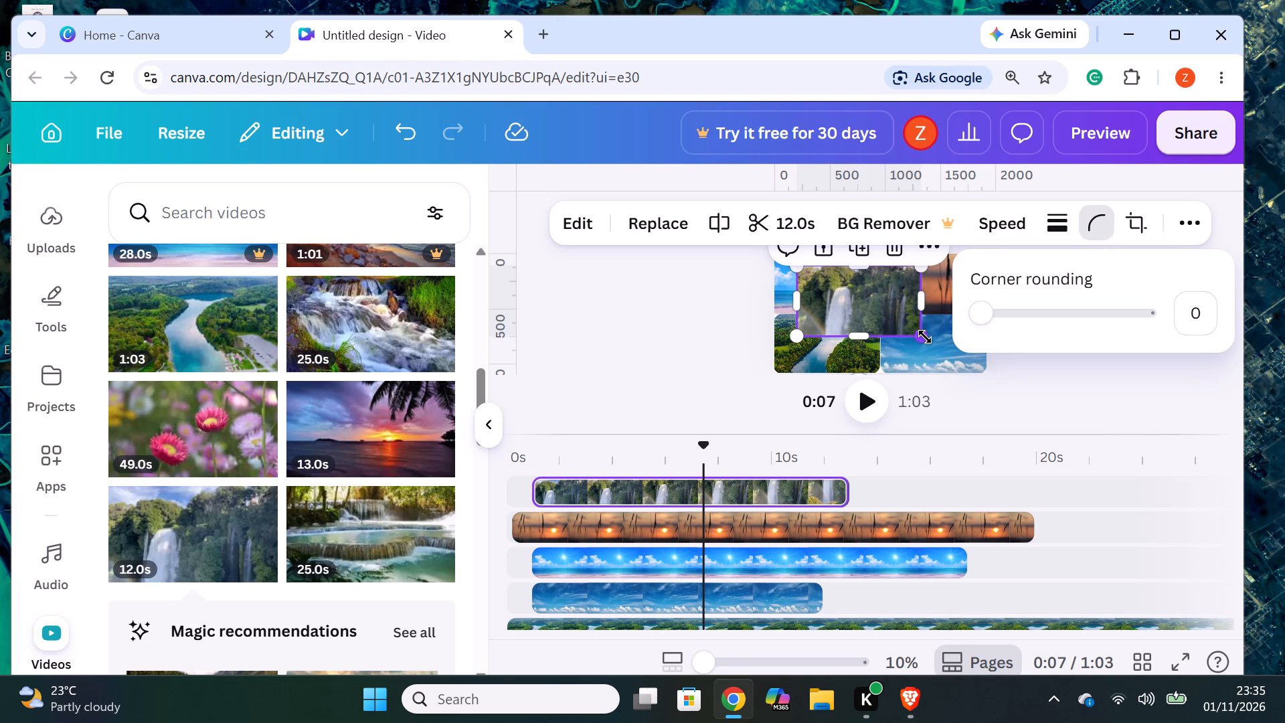
left_click_drag(925, 337, 916, 329)
Set the waterfall video's corner rounding to 100.
left_click(1093, 216)
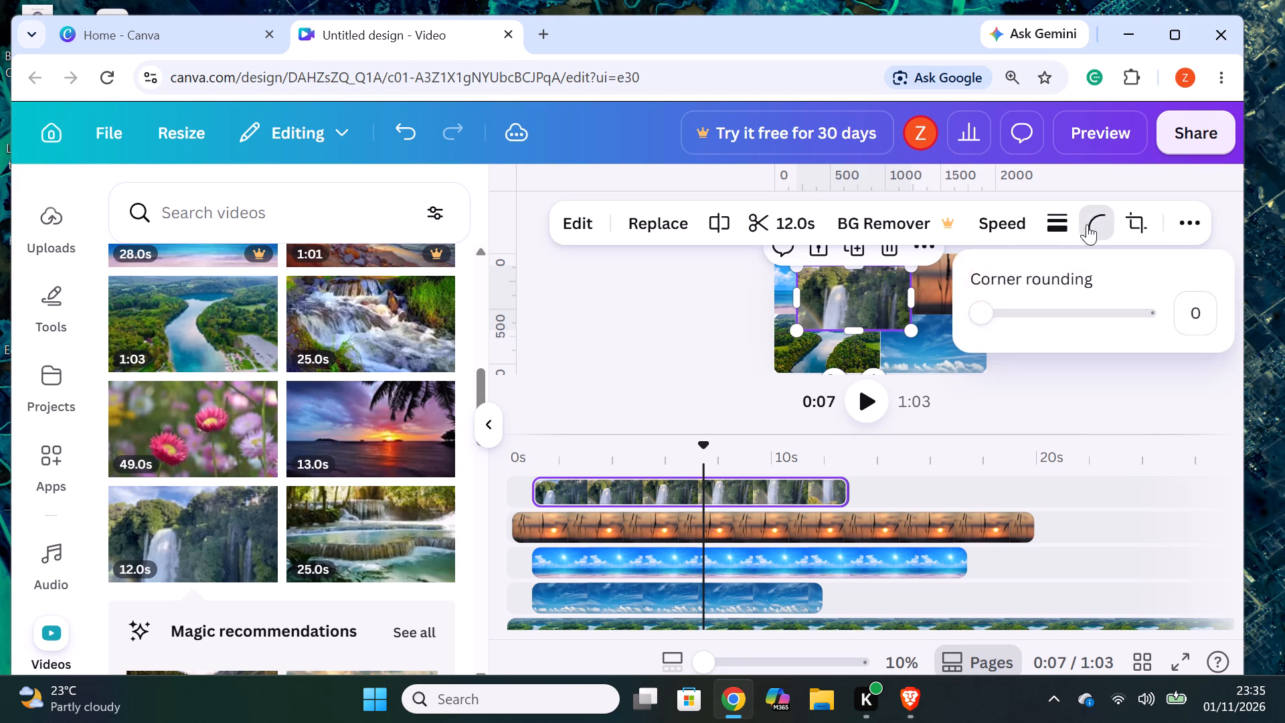
left_click_drag(975, 313, 1238, 312)
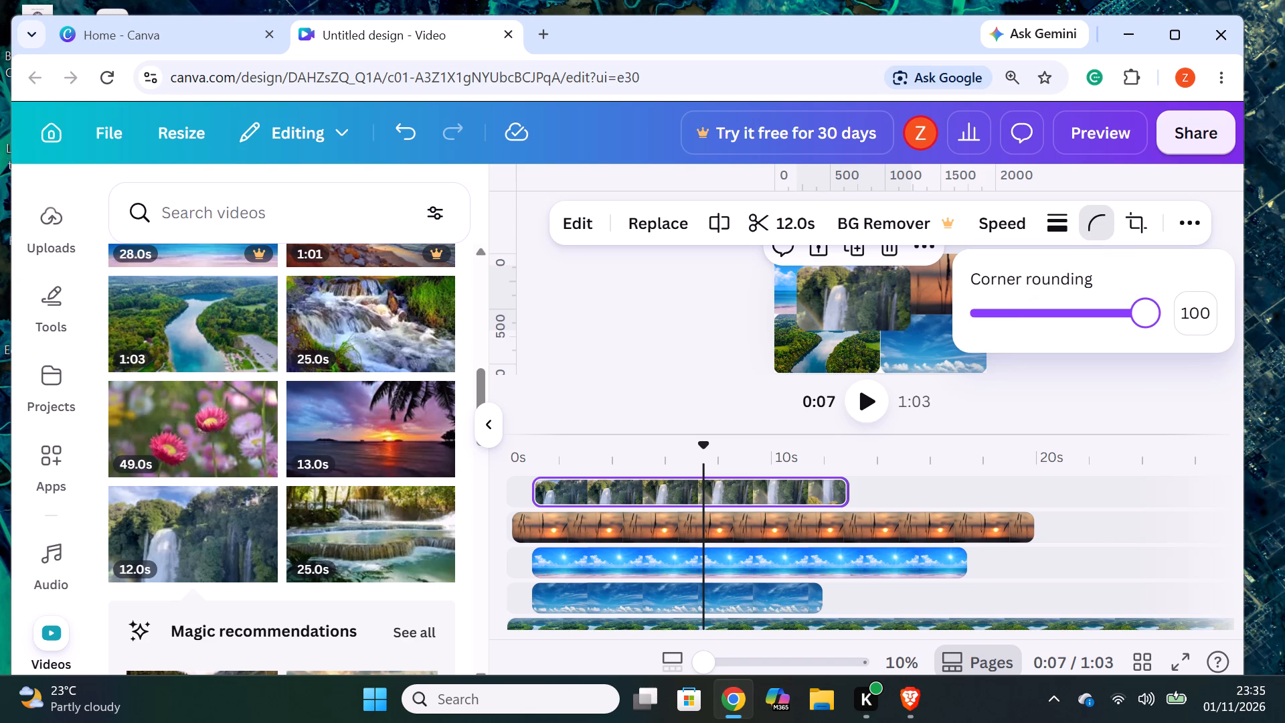
left_click_drag(1238, 312, 1239, 312)
left_click(1100, 473)
Place the waterfall video in the page's top-right quarter, covering the sunset grass video.
left_click(812, 519)
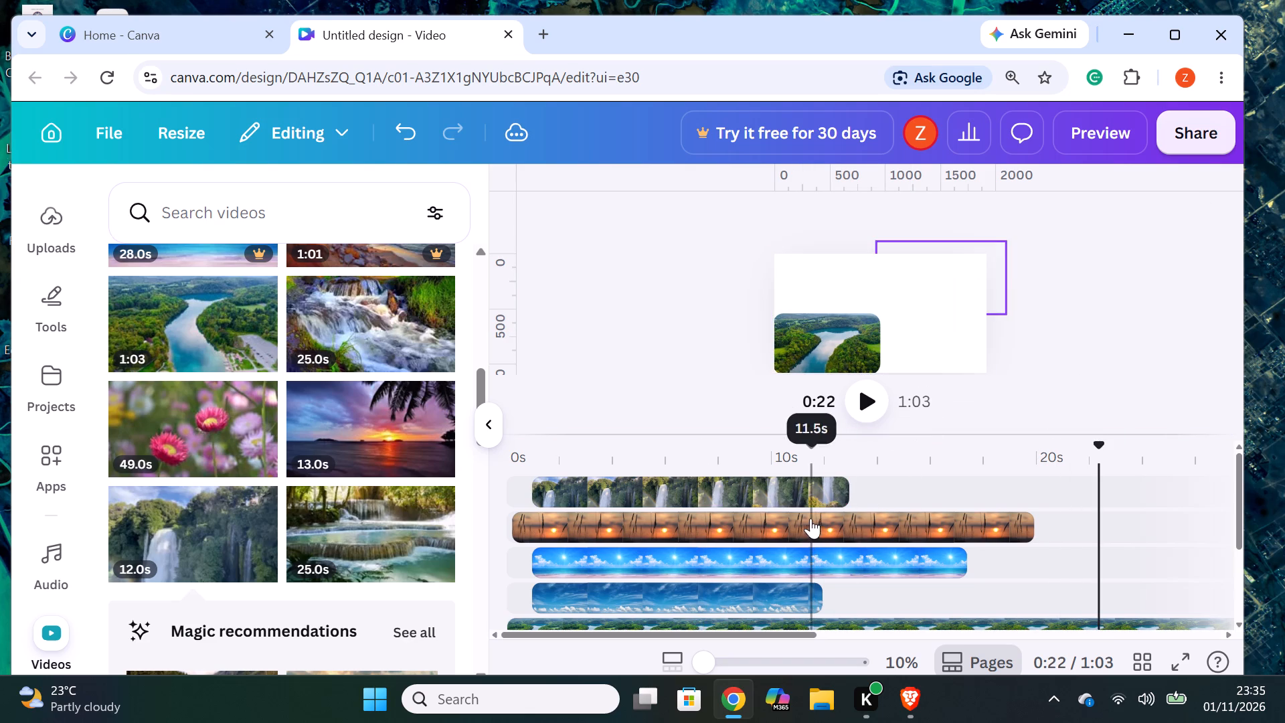
left_click(811, 559)
left_click(773, 600)
scroll(844, 534, "down", 1)
left_click(823, 522)
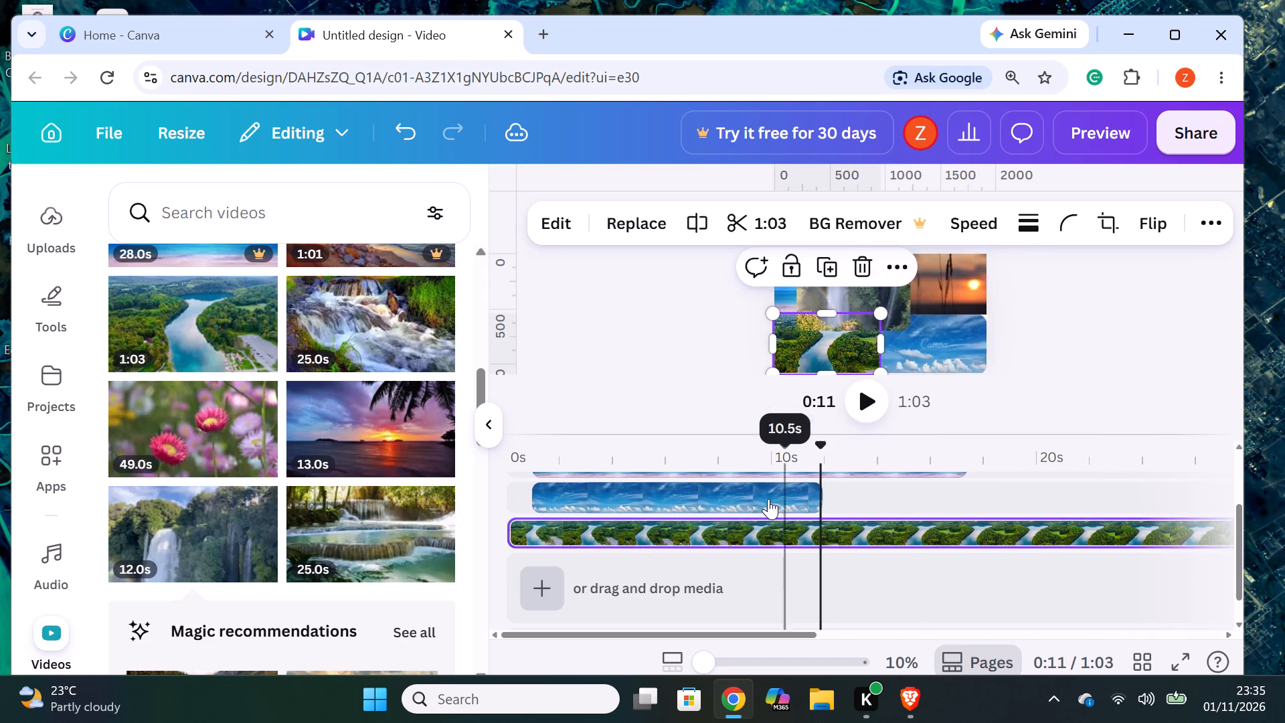
left_click(768, 497)
scroll(929, 526, "up", 2)
left_click_drag(858, 309, 905, 293)
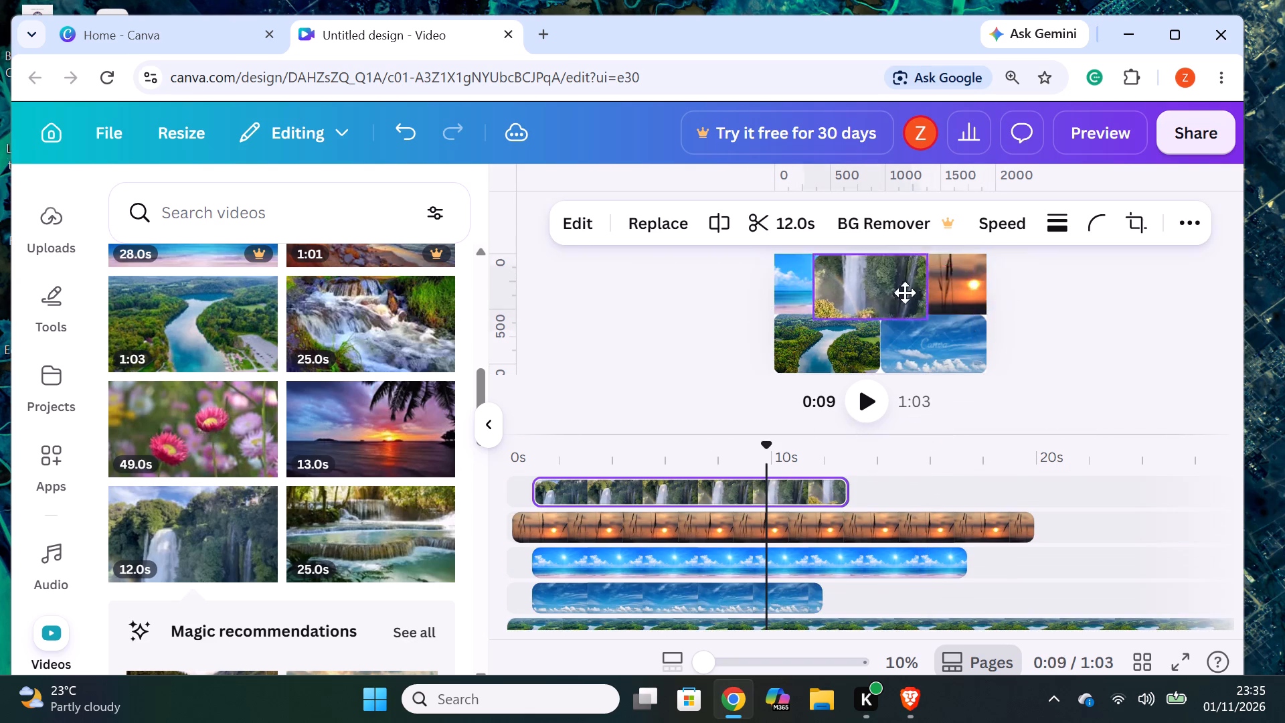
left_click_drag(905, 293, 937, 295)
left_click(1108, 310)
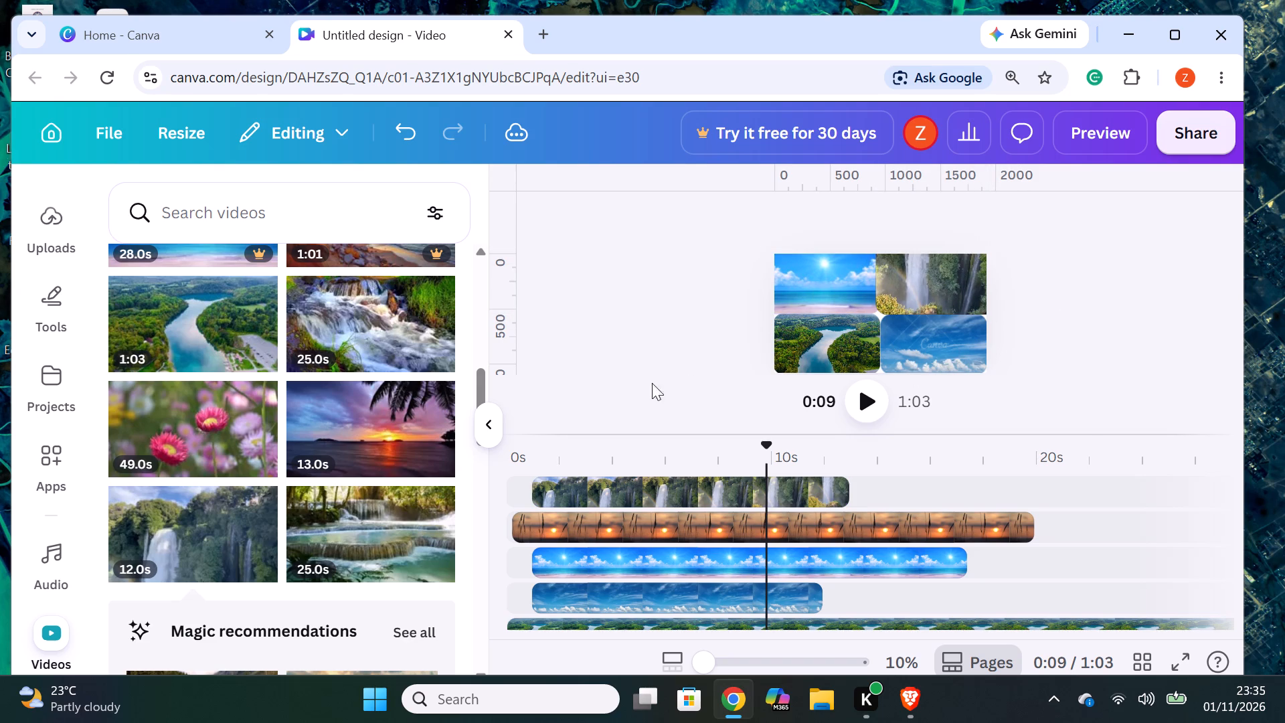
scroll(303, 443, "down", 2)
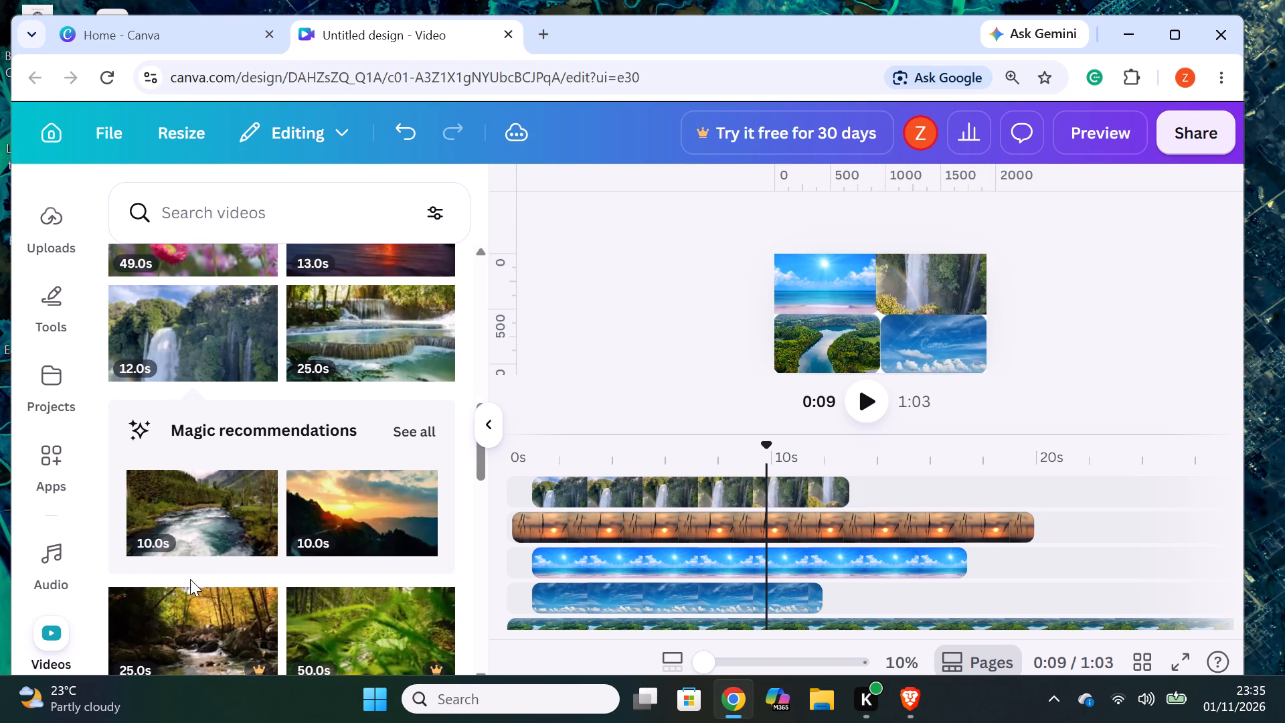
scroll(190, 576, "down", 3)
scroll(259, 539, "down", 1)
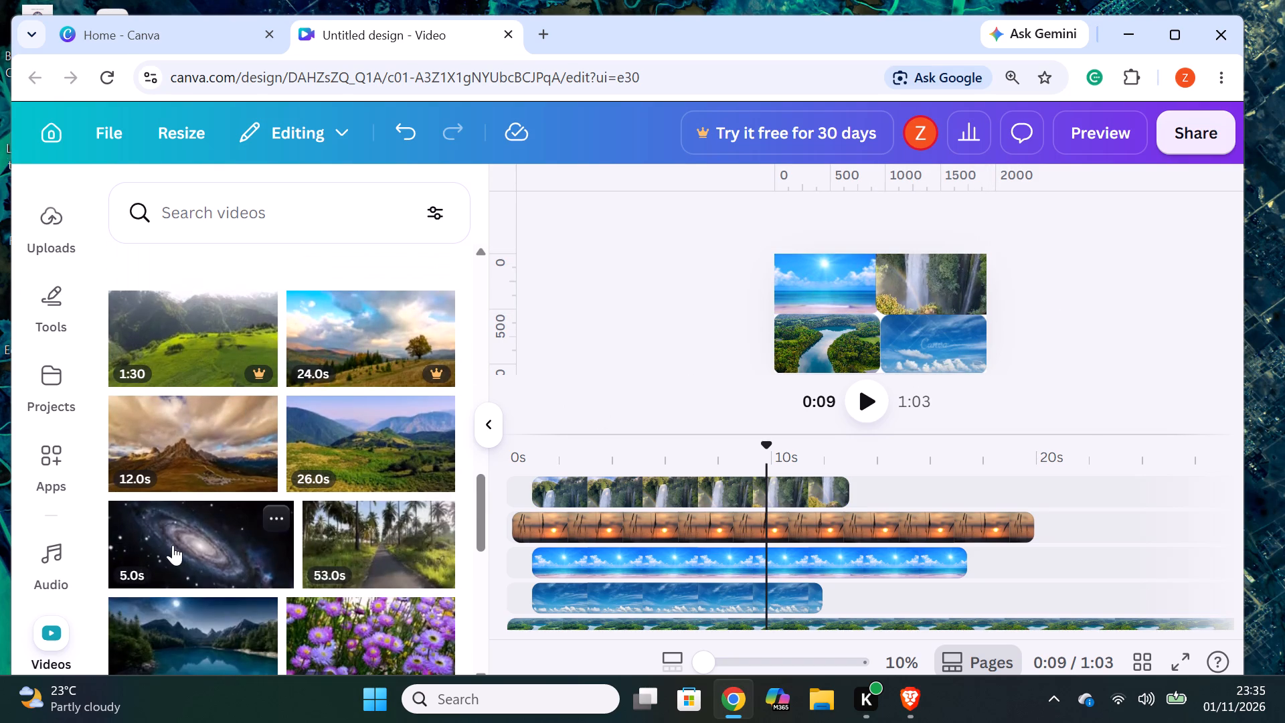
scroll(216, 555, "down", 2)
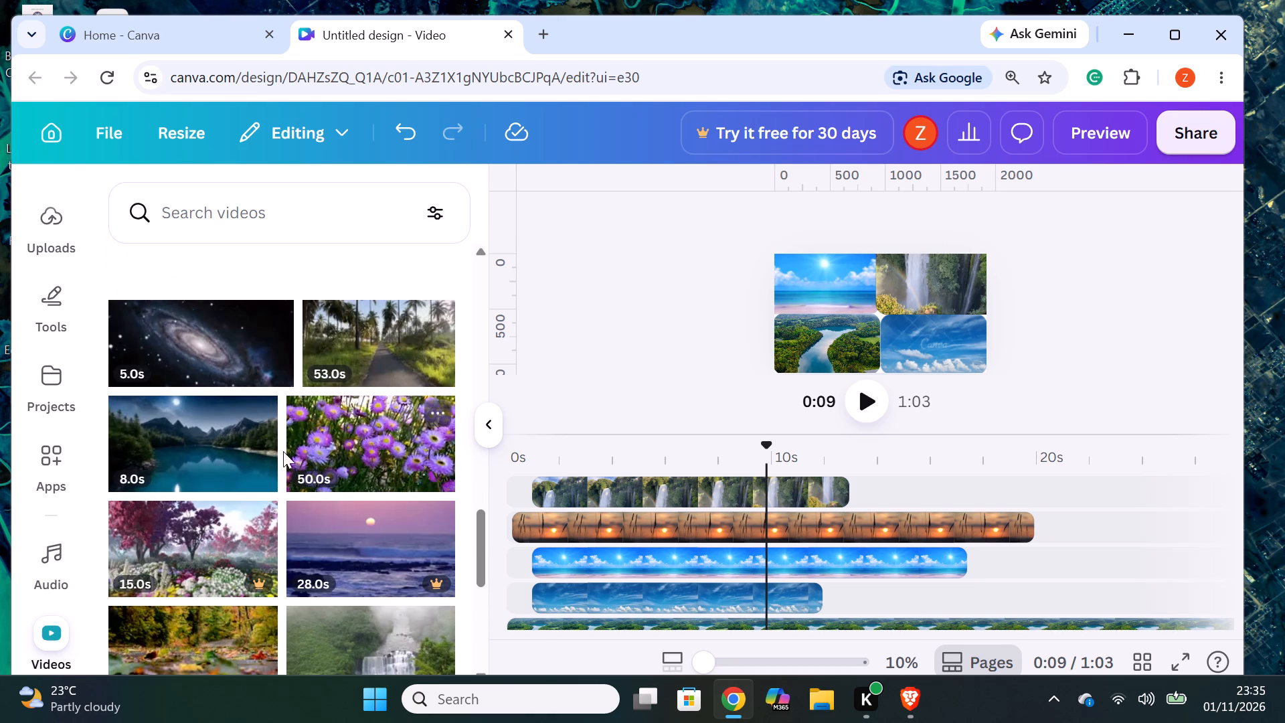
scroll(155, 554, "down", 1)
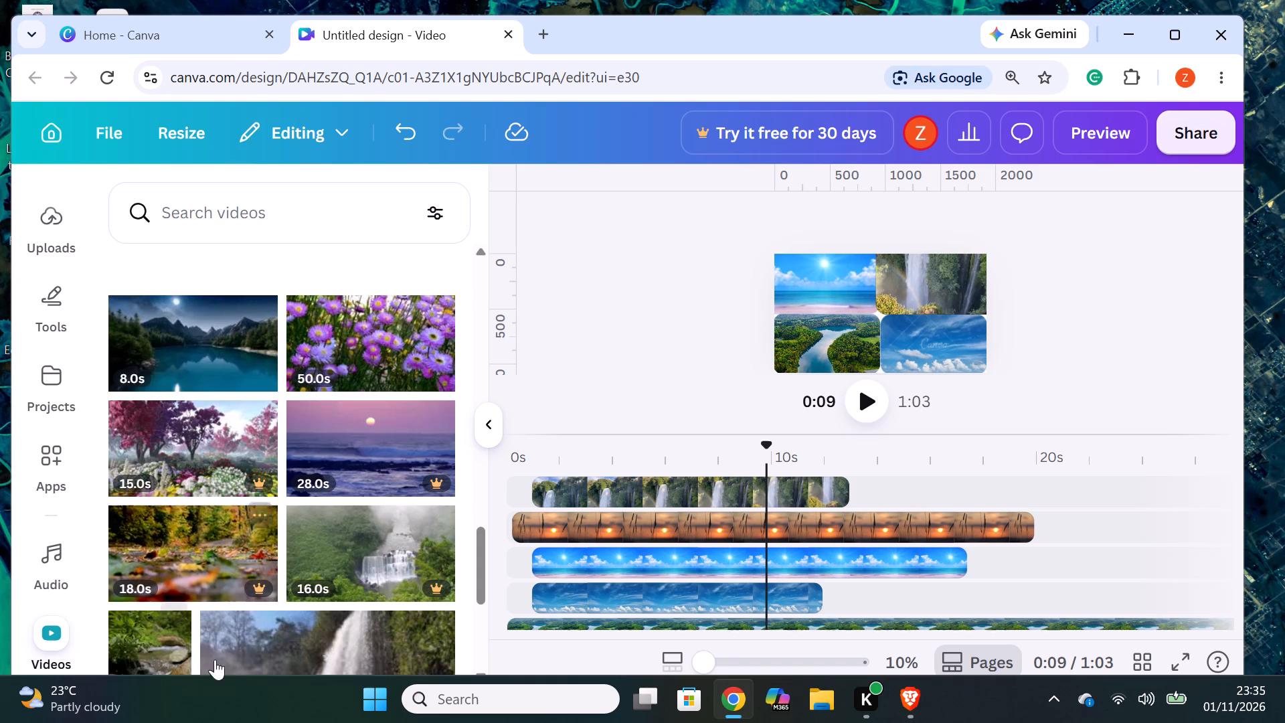
Split the sunset grass clip at about 17s, near the beach clip's end, and delete the leftover end piece.
left_click(673, 493)
left_click(920, 527)
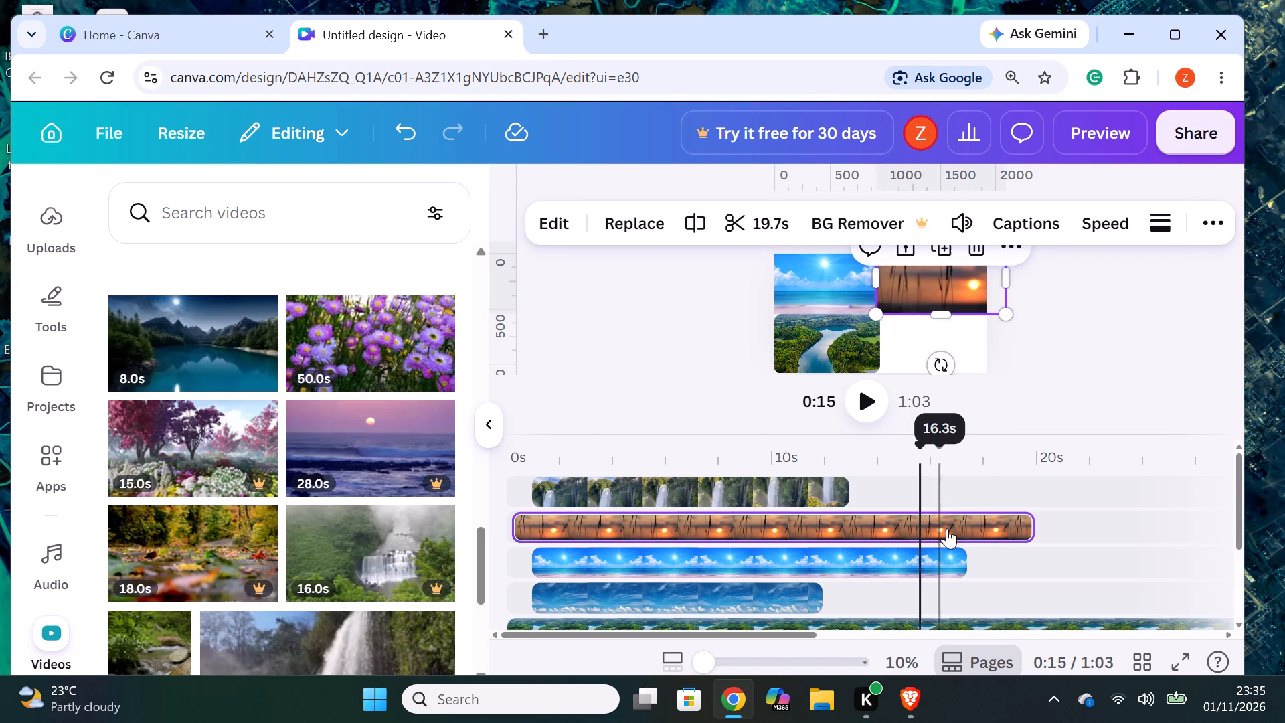
left_click(953, 526)
left_click(974, 526)
right_click(974, 526)
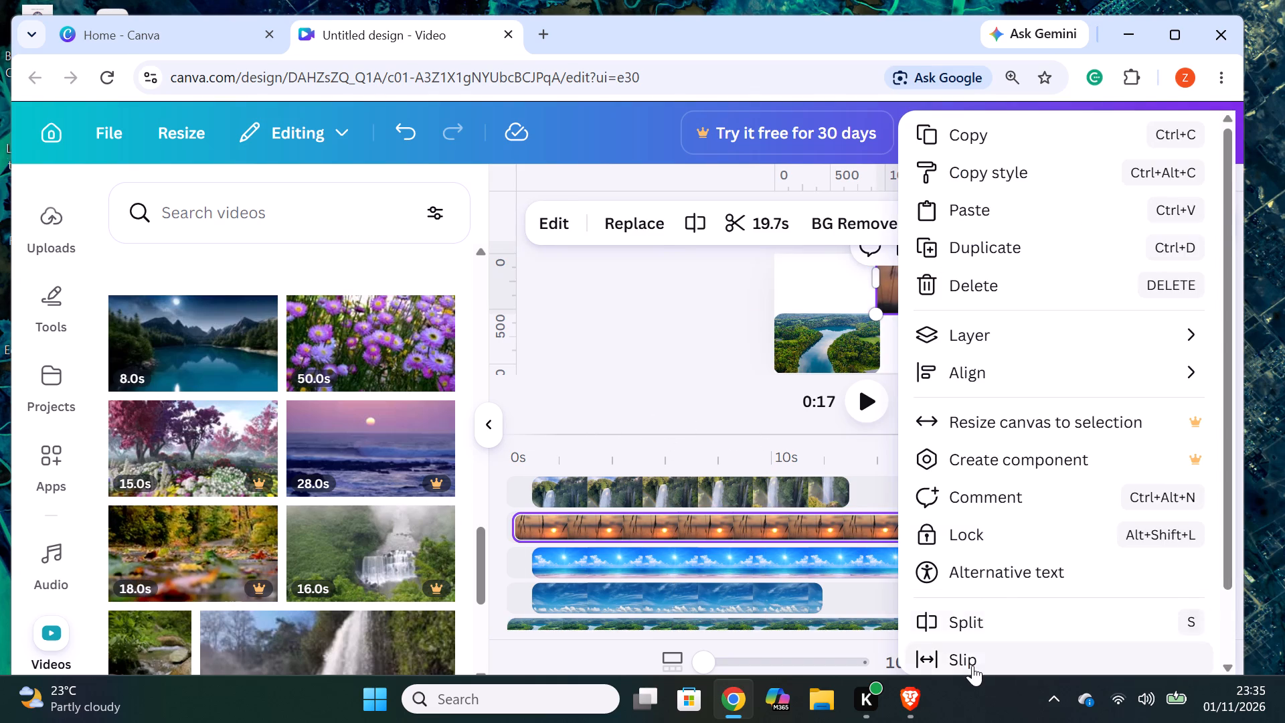
left_click(972, 665)
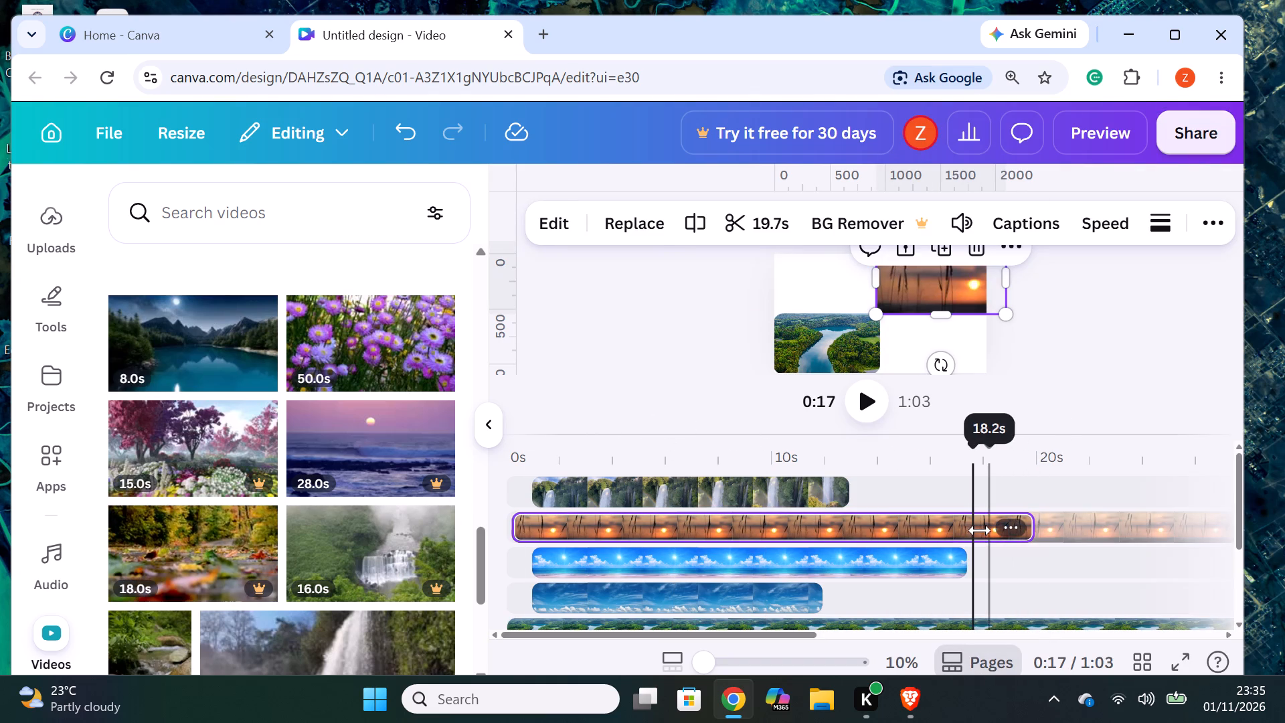
left_click(982, 532)
left_click(974, 534)
right_click(972, 532)
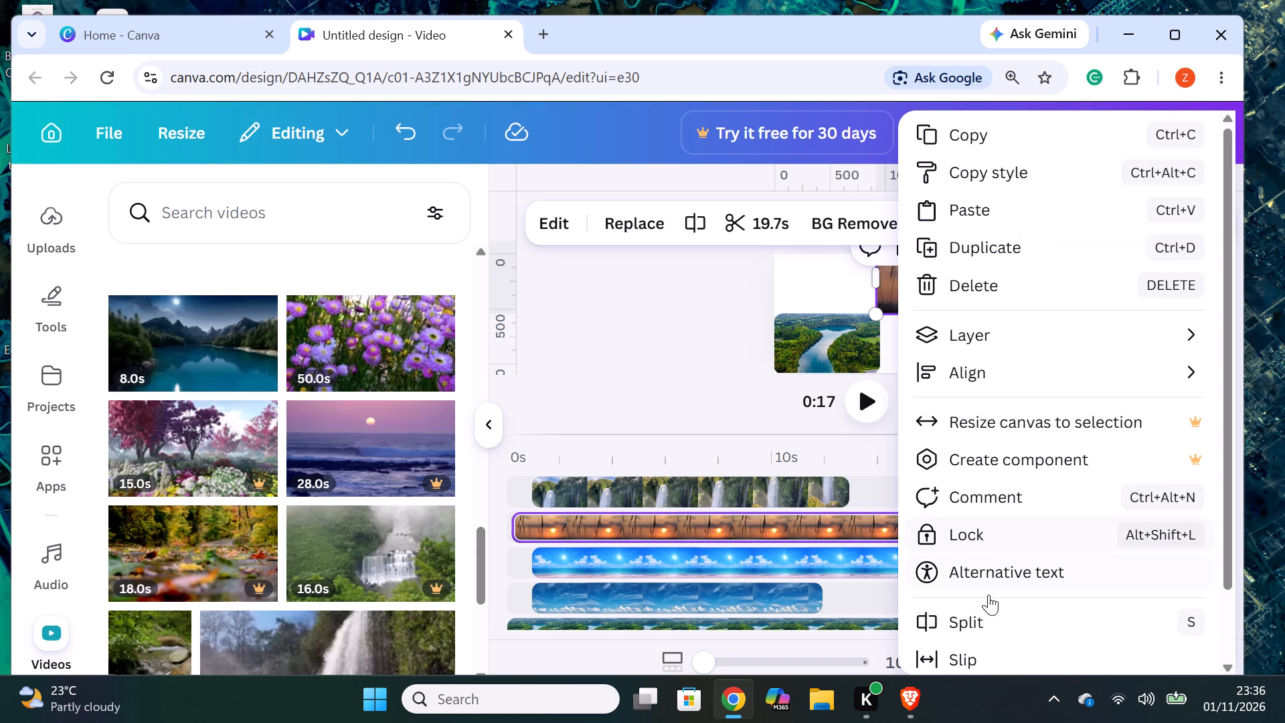
left_click(999, 625)
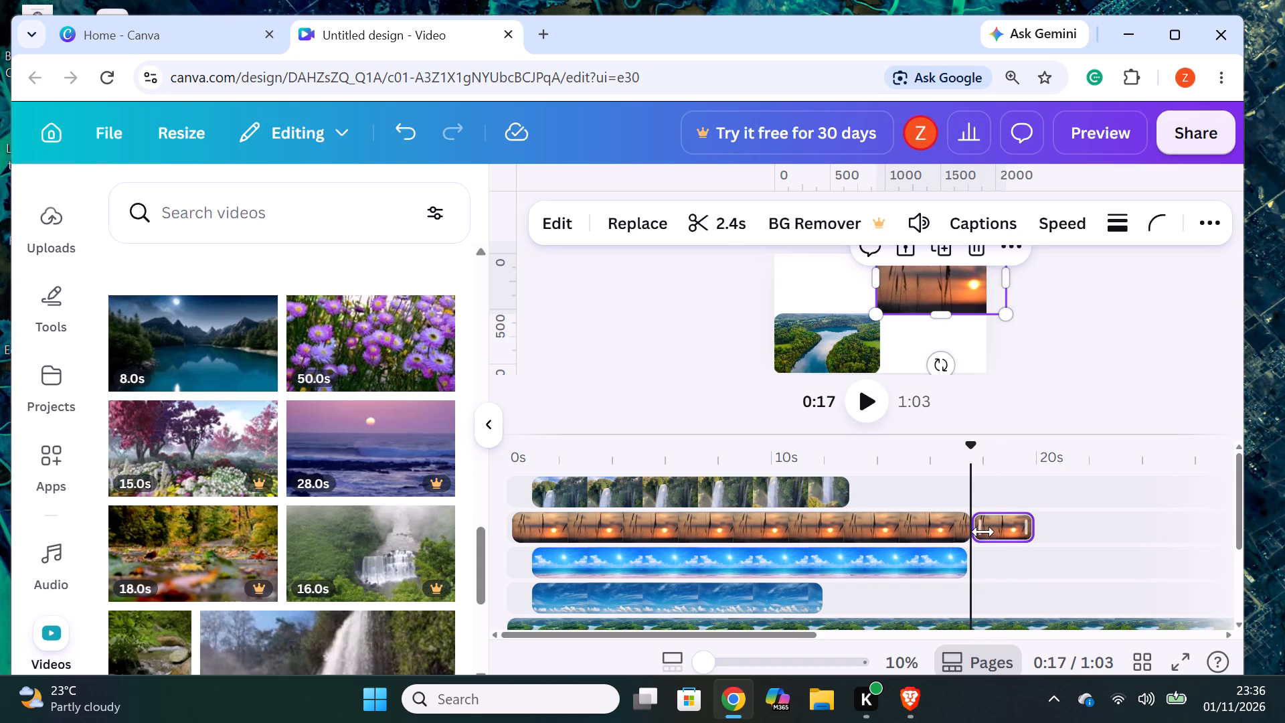
right_click(998, 530)
left_click(1050, 285)
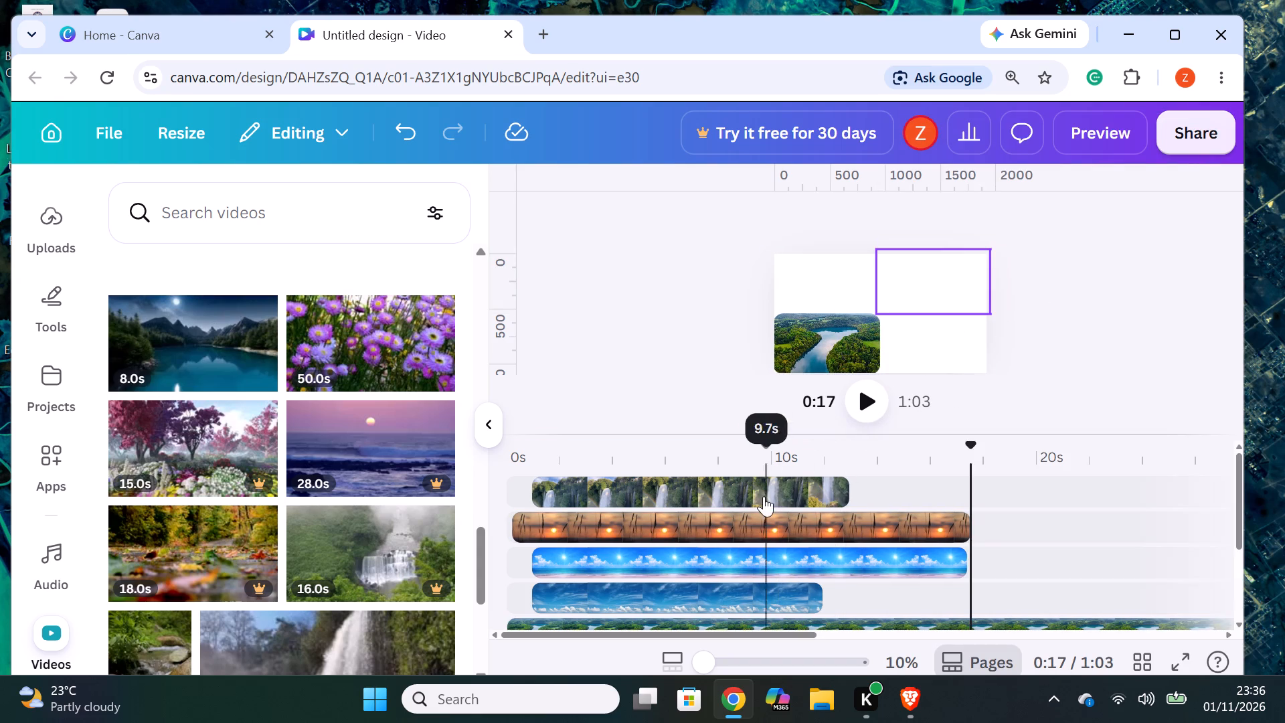
Add the 18.0s autumn stream video on a new top track, starting near 0s above the waterfall clip.
left_click(756, 499)
scroll(327, 532, "up", 2)
scroll(327, 532, "down", 1)
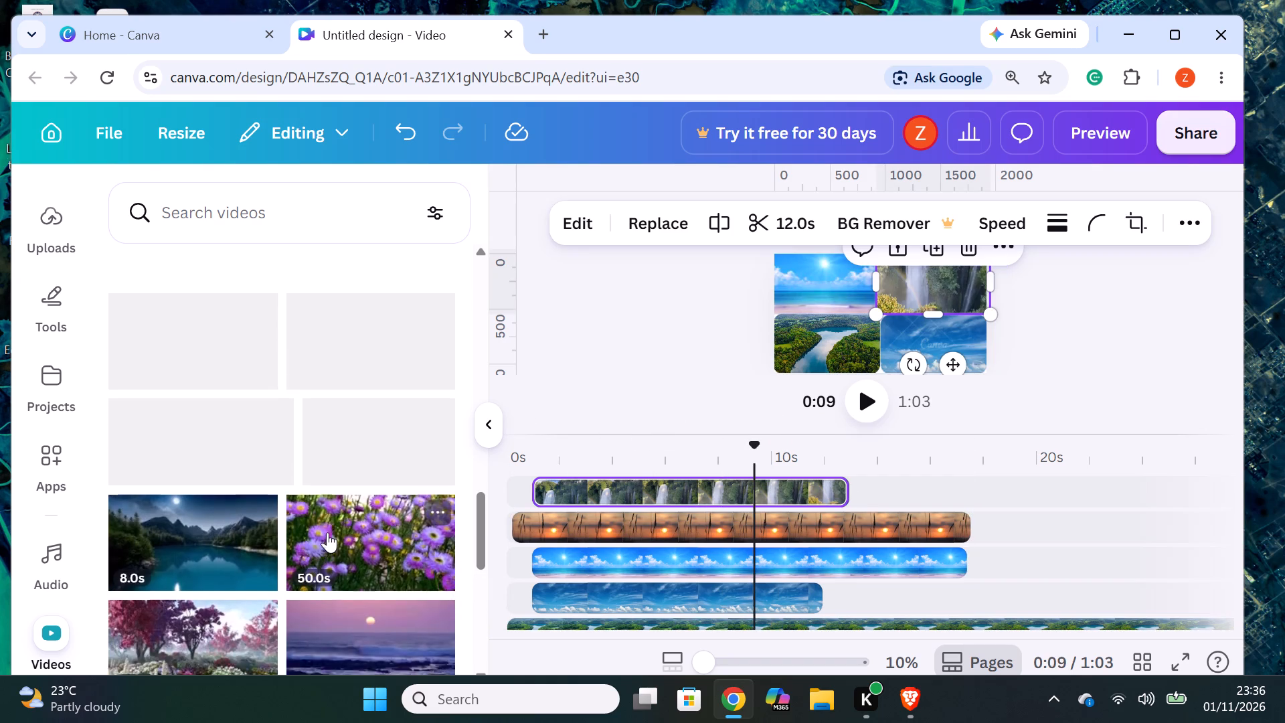
scroll(327, 532, "down", 1)
left_click_drag(217, 555, 625, 481)
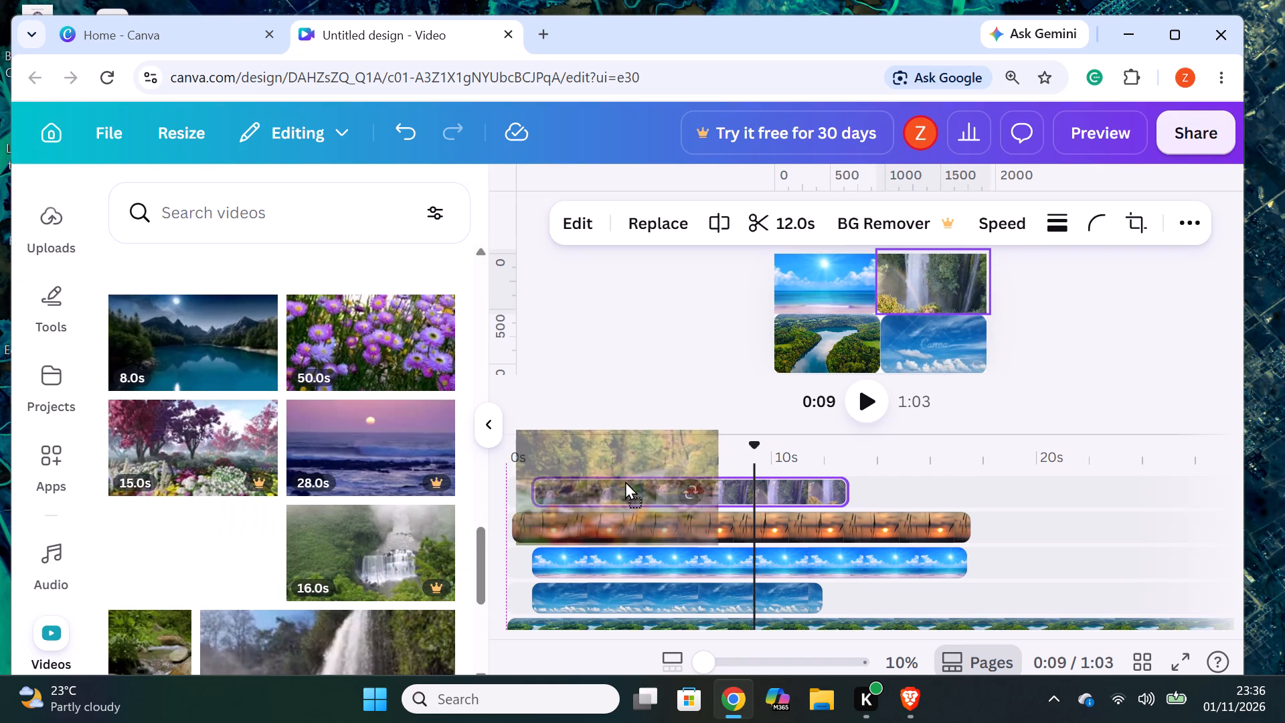
left_click_drag(625, 481, 627, 475)
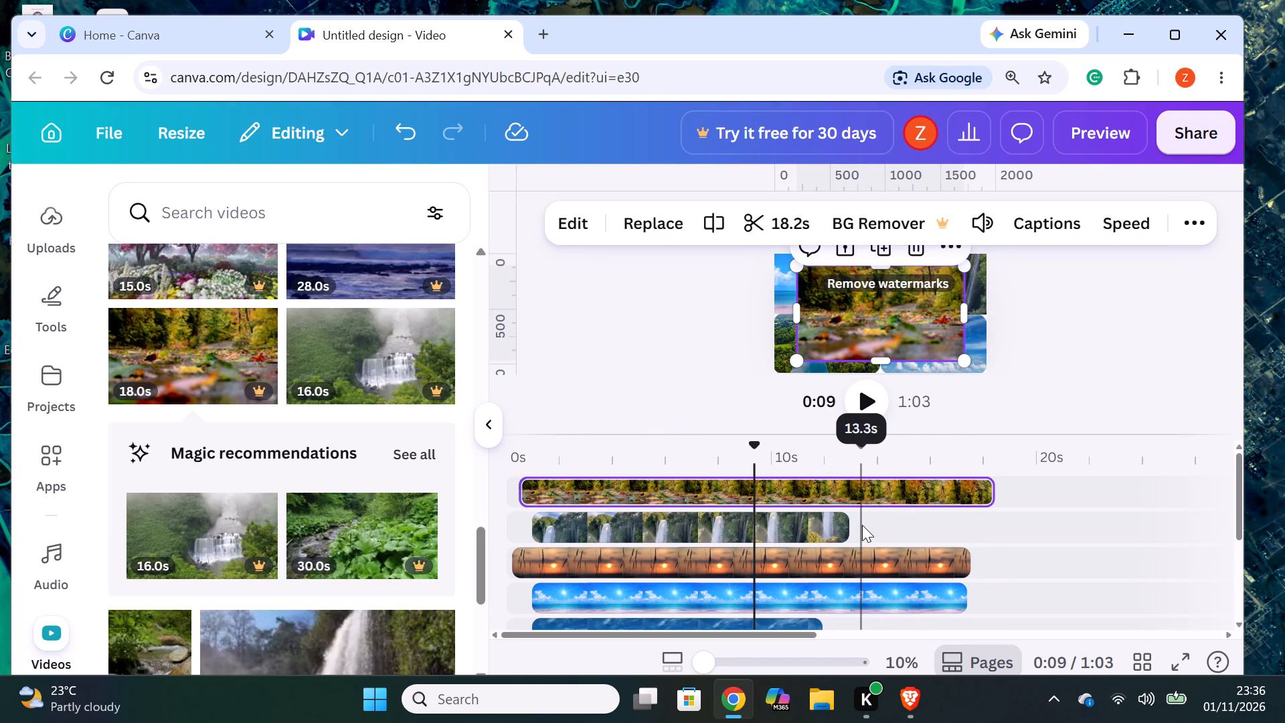
Split the autumn stream clip at about 16s and delete the leftover end piece.
left_click(939, 495)
right_click(938, 495)
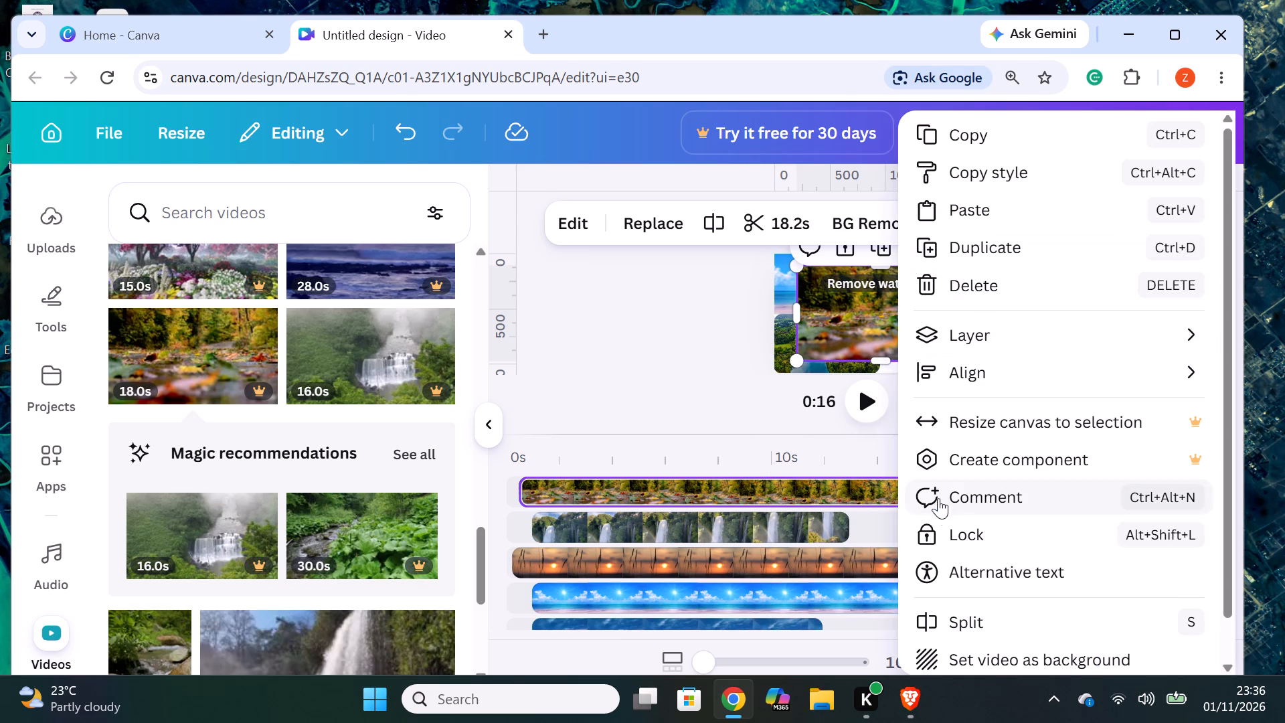
left_click(970, 616)
right_click(958, 493)
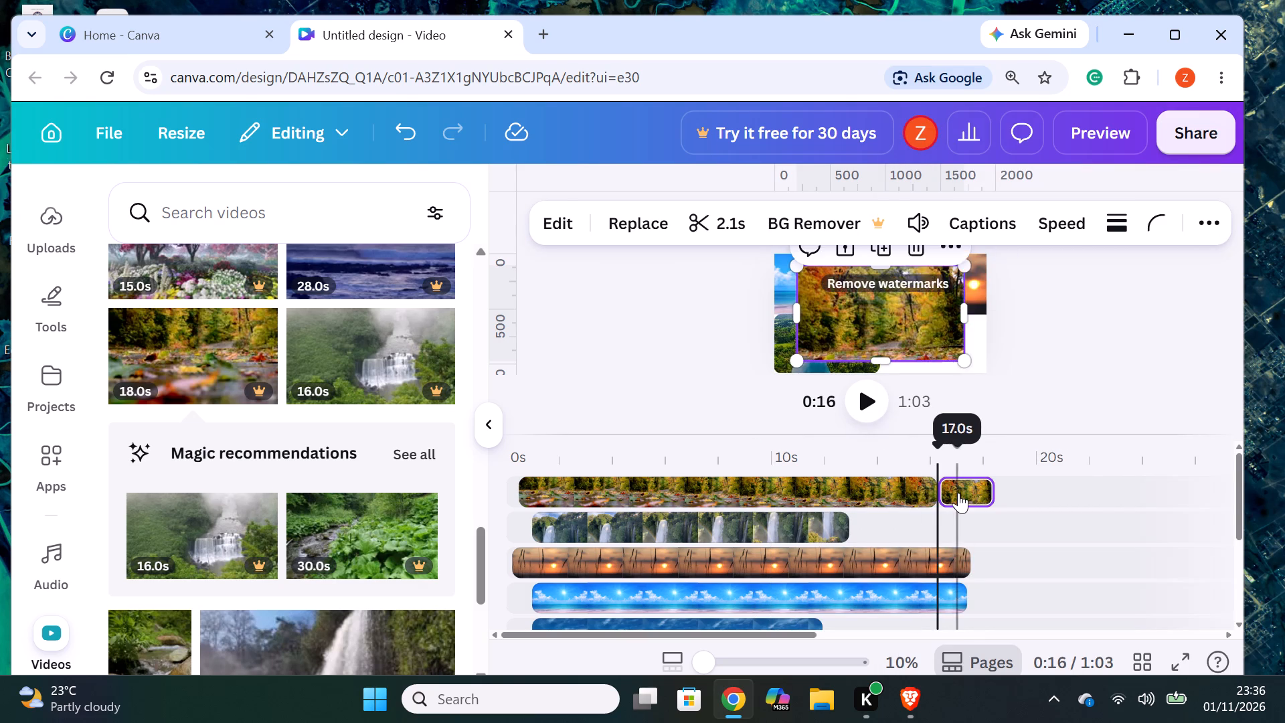
left_click(1026, 288)
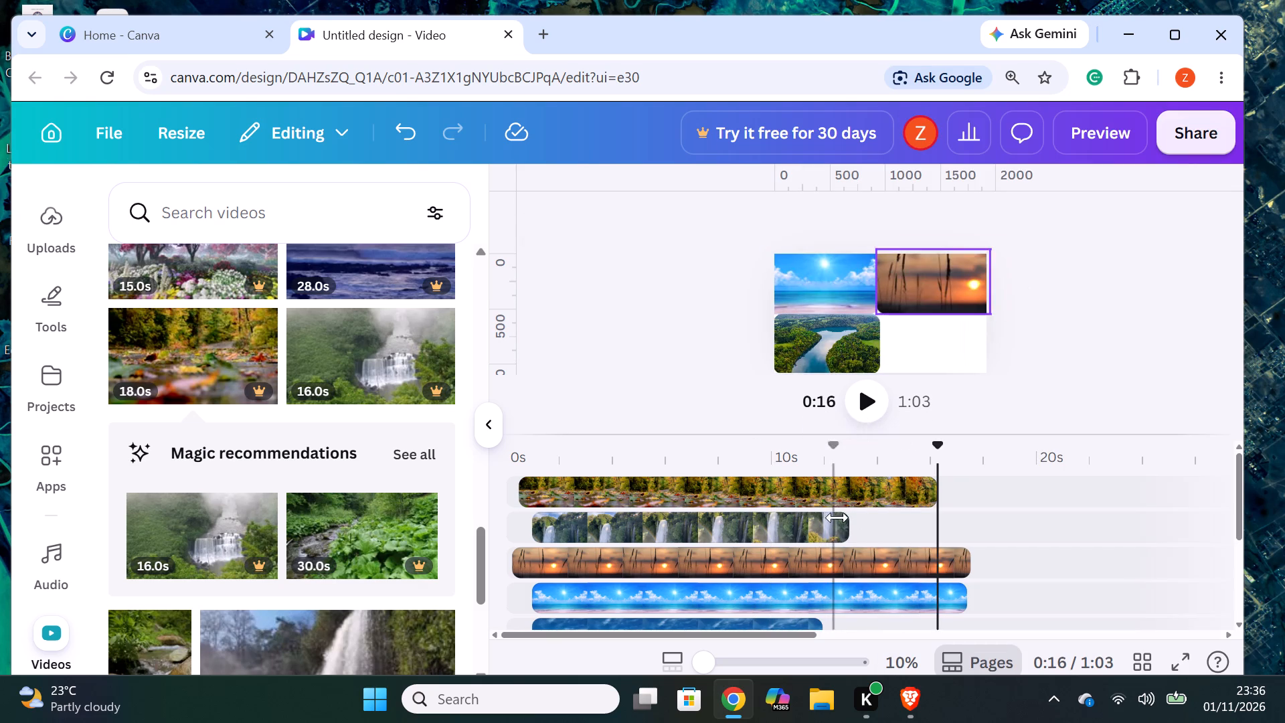
Set the autumn stream video's corner rounding to the maximum.
left_click(841, 491)
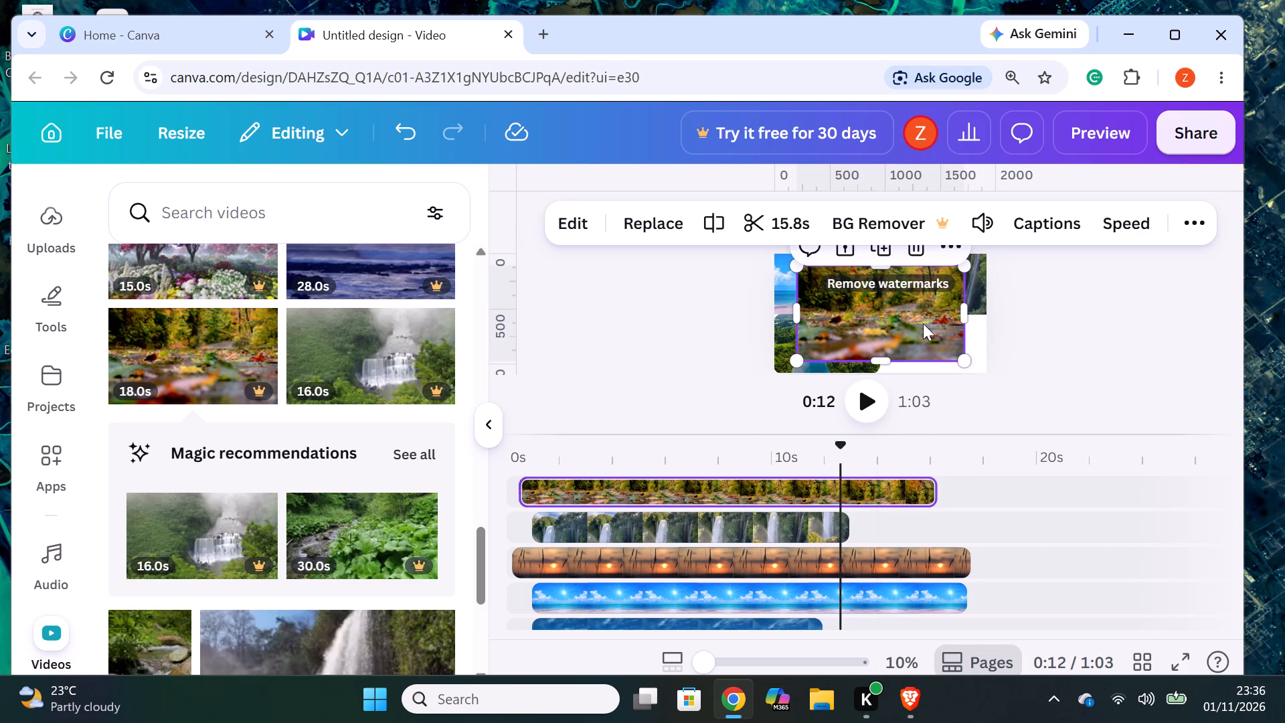
left_click(760, 602)
left_click(759, 615)
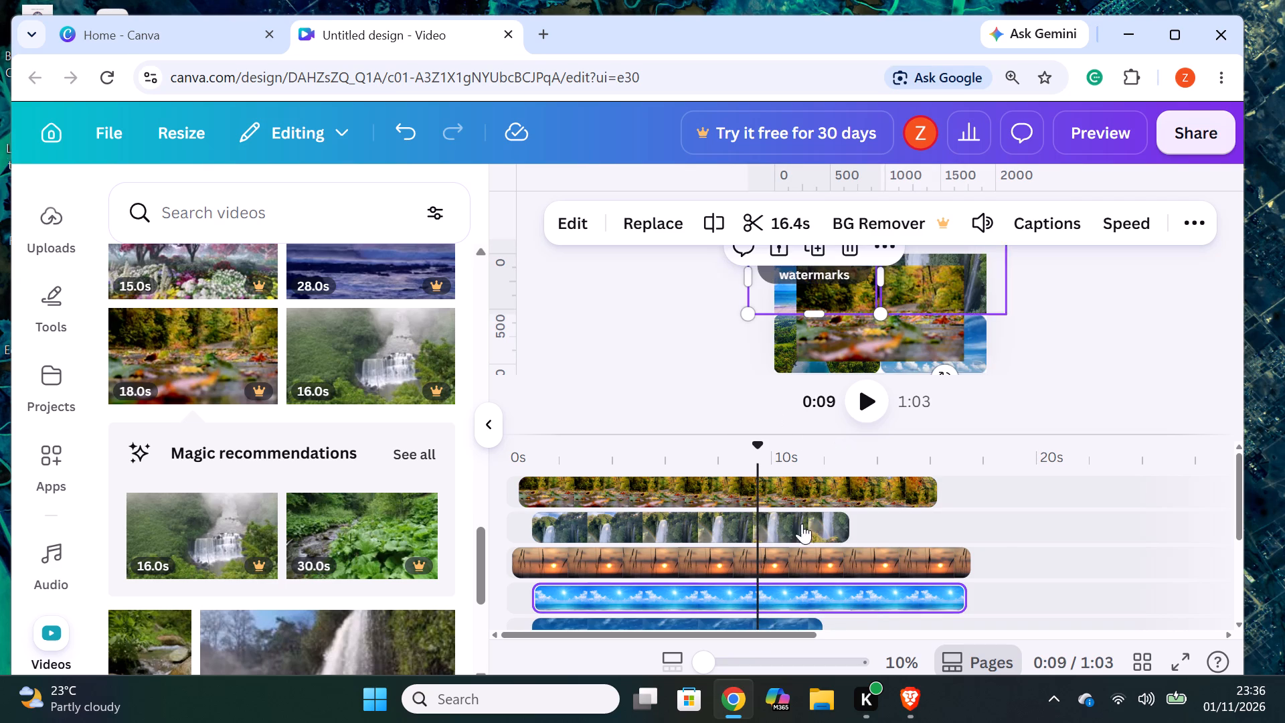
left_click(896, 325)
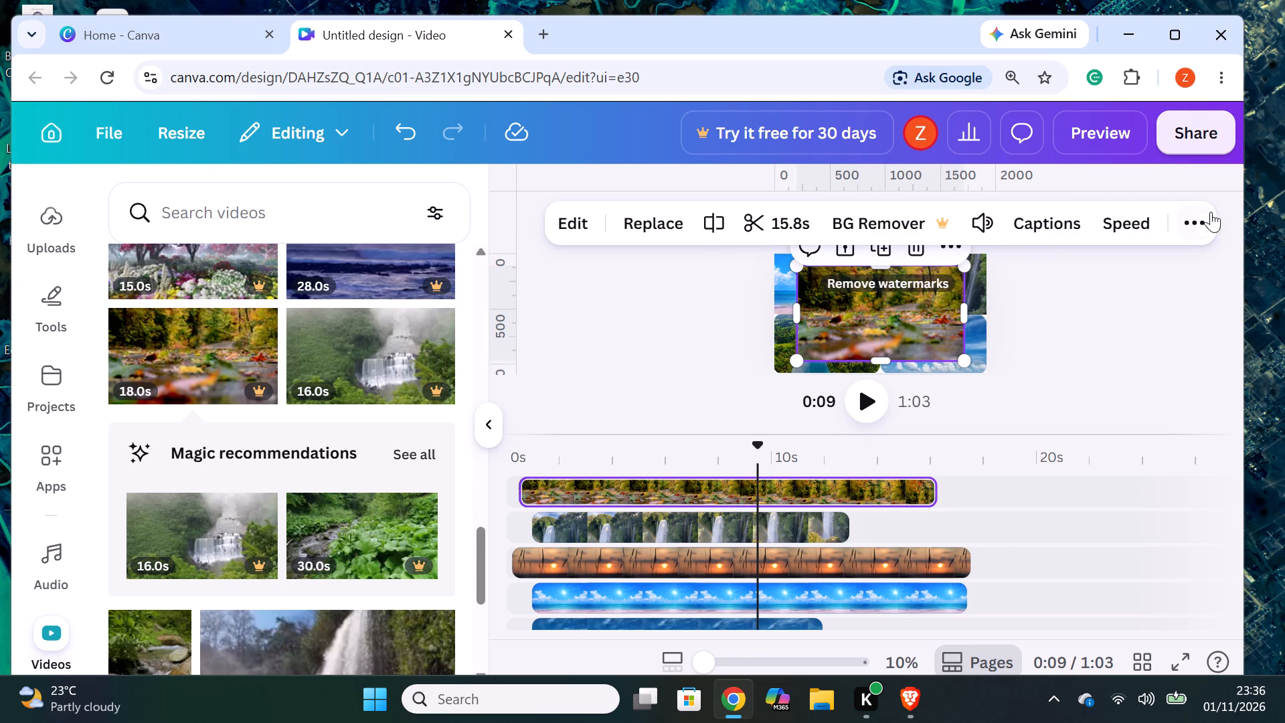
left_click(1194, 223)
left_click(855, 268)
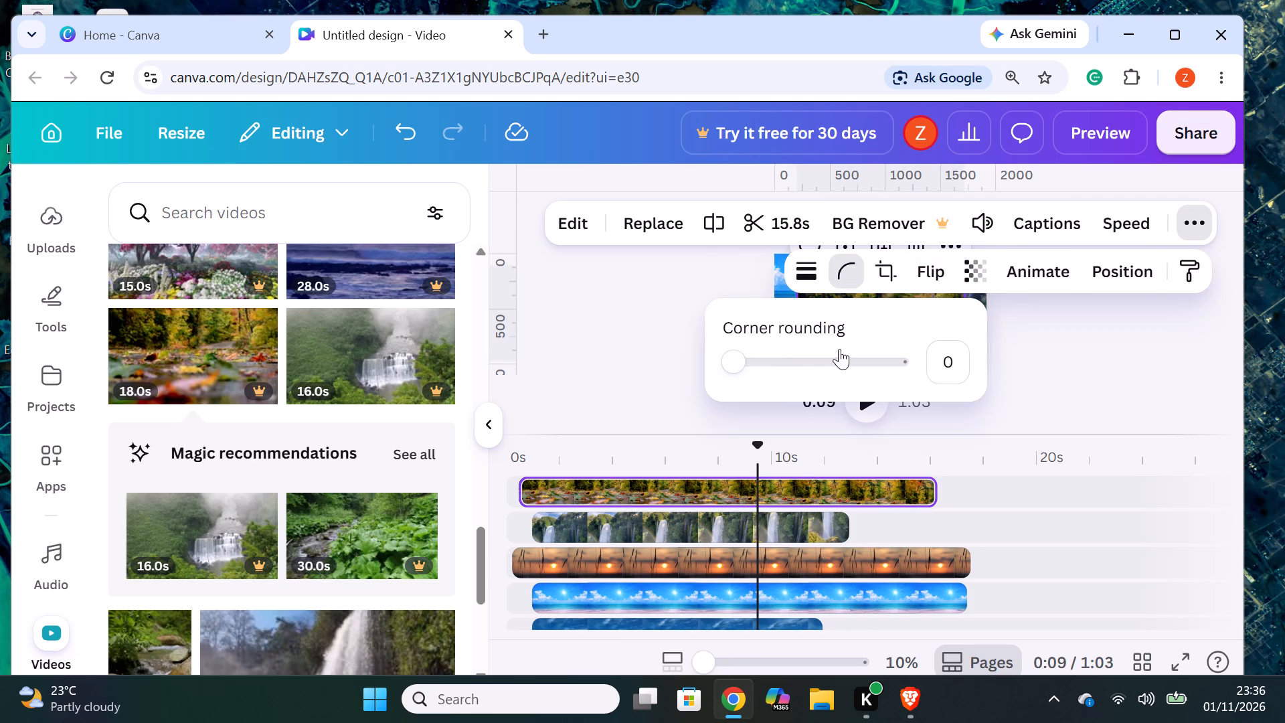
left_click_drag(740, 366, 1074, 331)
left_click(1074, 335)
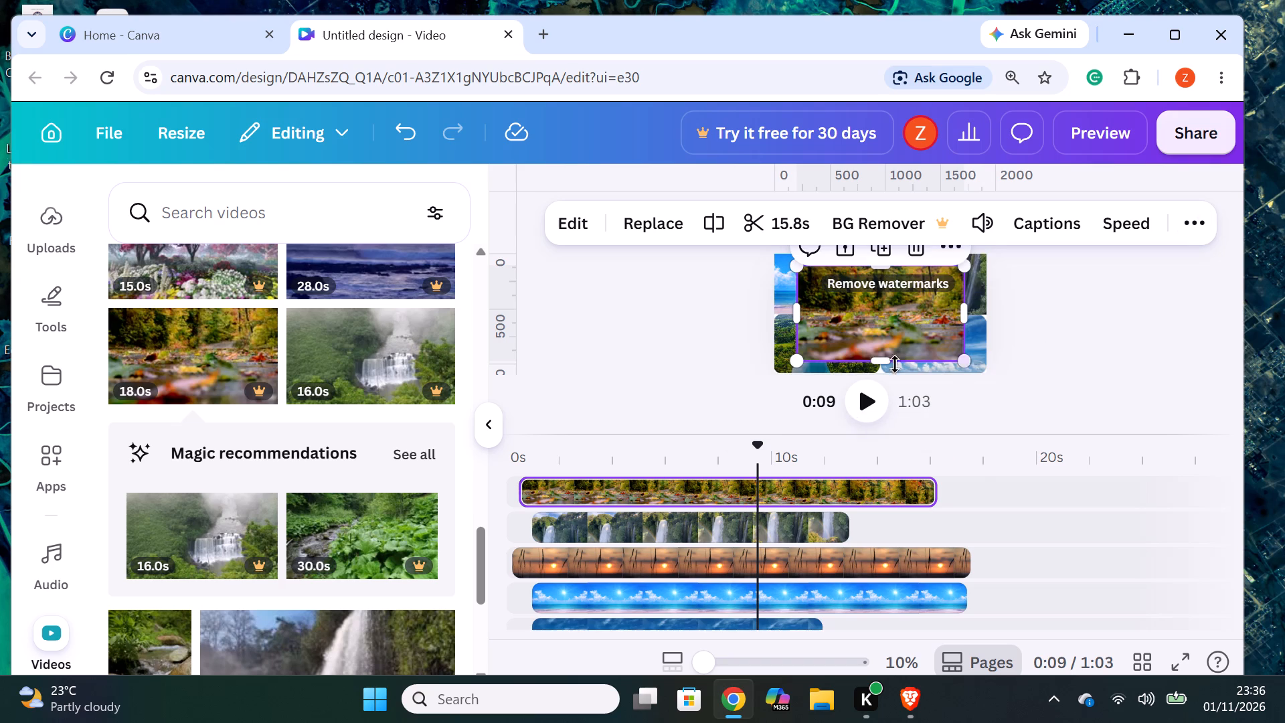
Shrink the autumn stream video to about 60% of the page width and centre it over the four-clip grid.
left_click(861, 311)
left_click(948, 346)
left_click_drag(970, 361, 933, 331)
left_click_drag(889, 320, 910, 325)
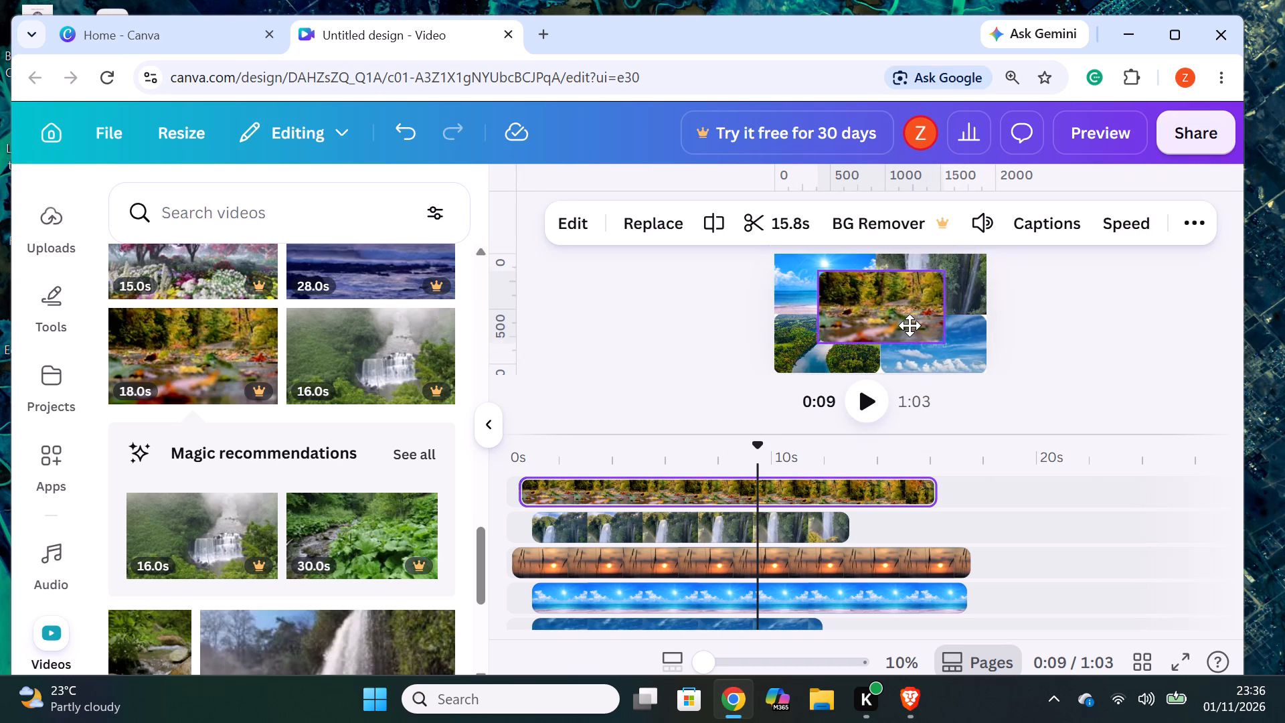
left_click_drag(910, 325, 911, 337)
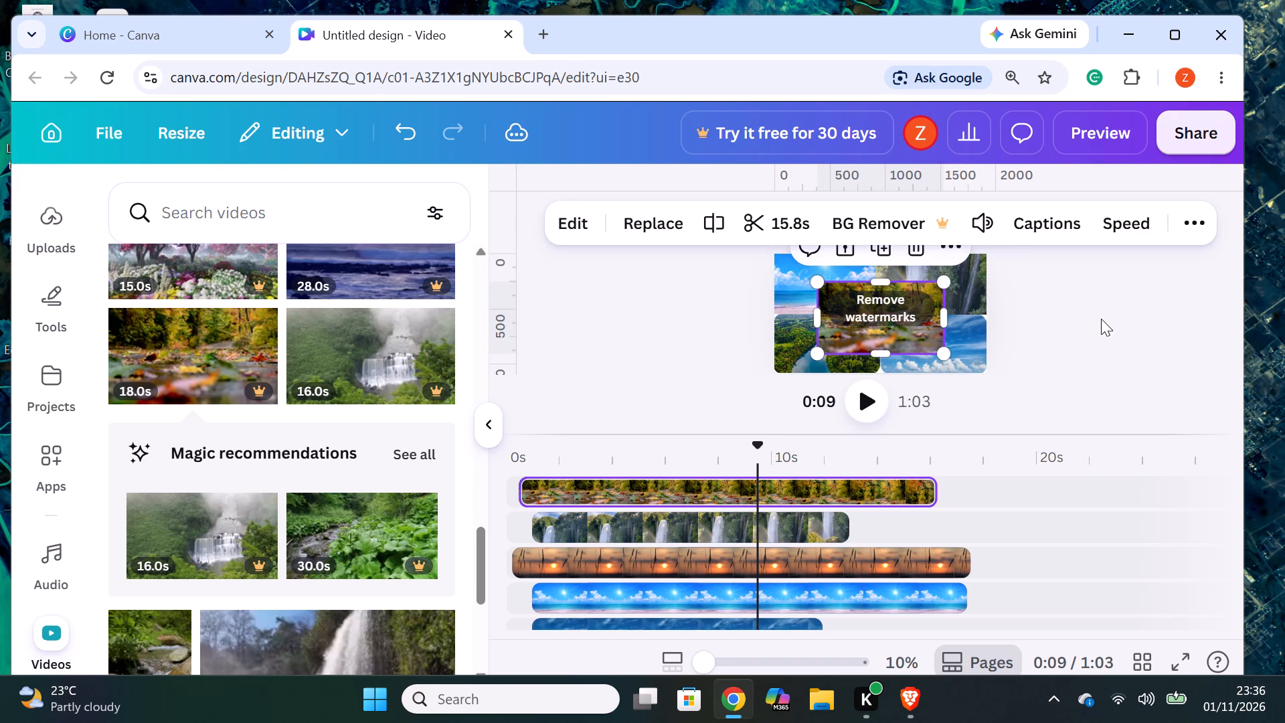
left_click(1100, 317)
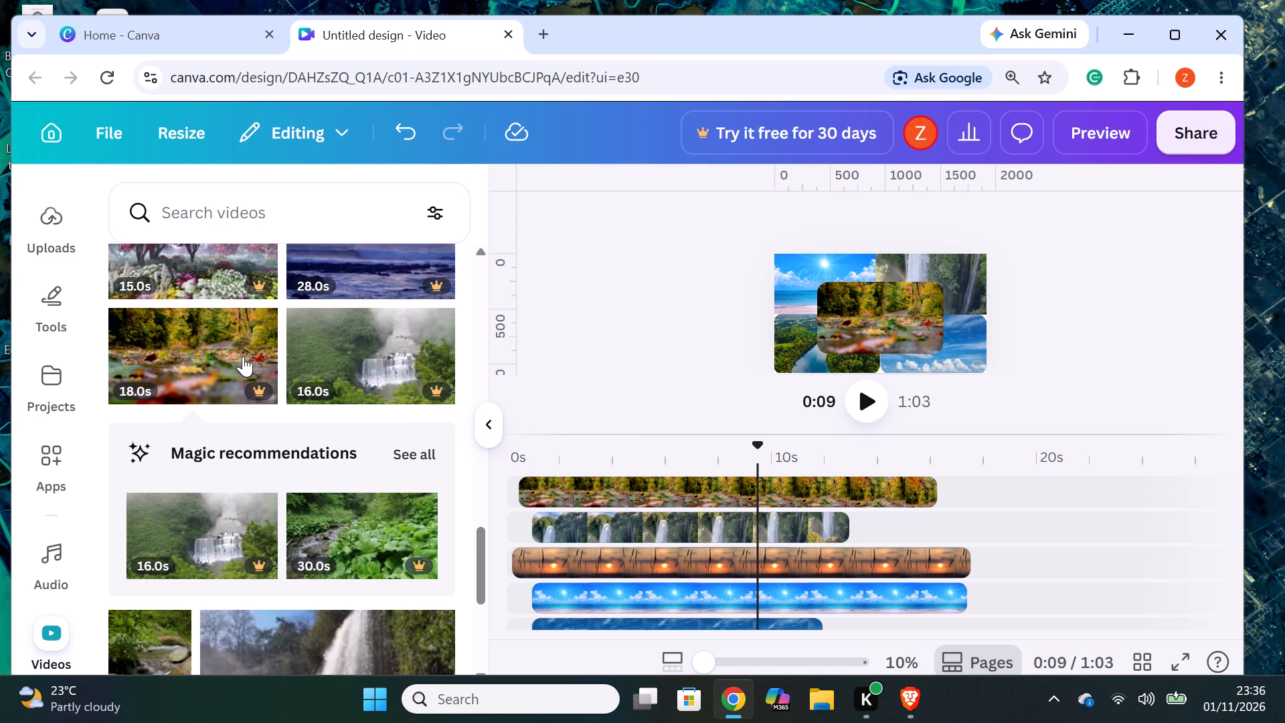
Add the 30.0s green mountain ridge video on a new top track, starting at about 0s.
scroll(250, 480, "down", 5)
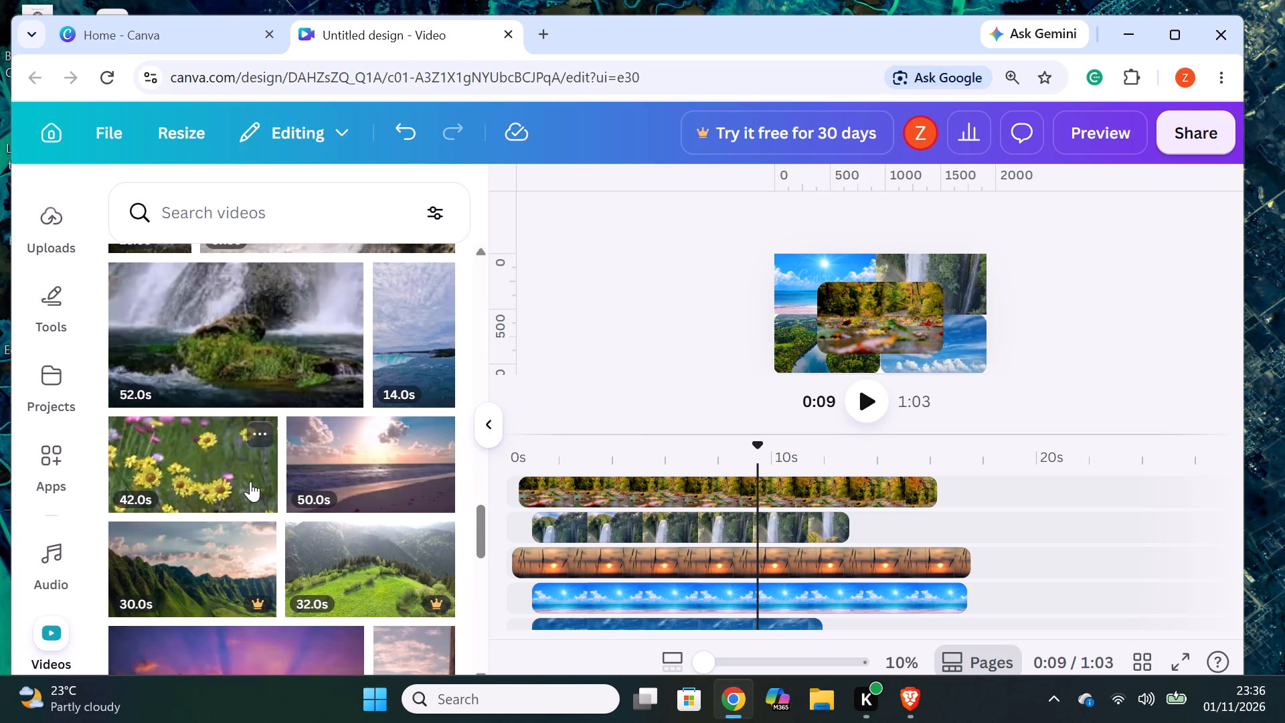
left_click_drag(219, 560, 221, 560)
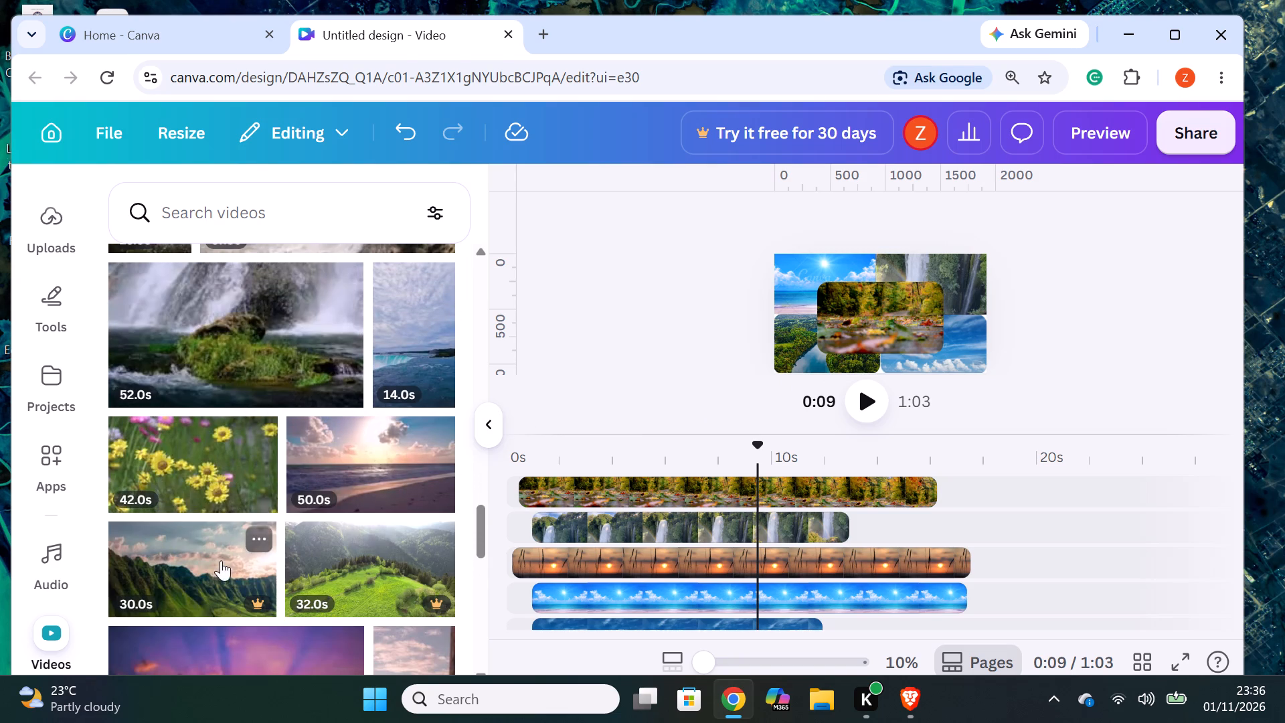
left_click_drag(221, 560, 695, 475)
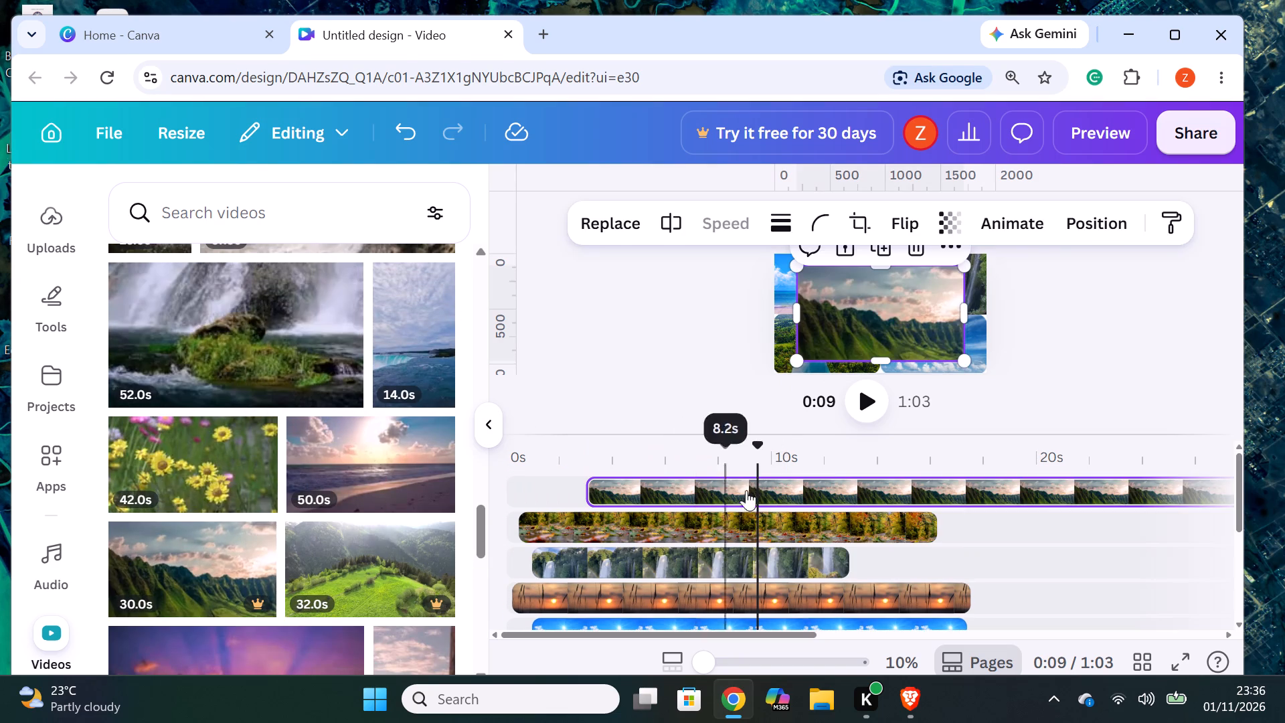
left_click_drag(764, 491, 690, 491)
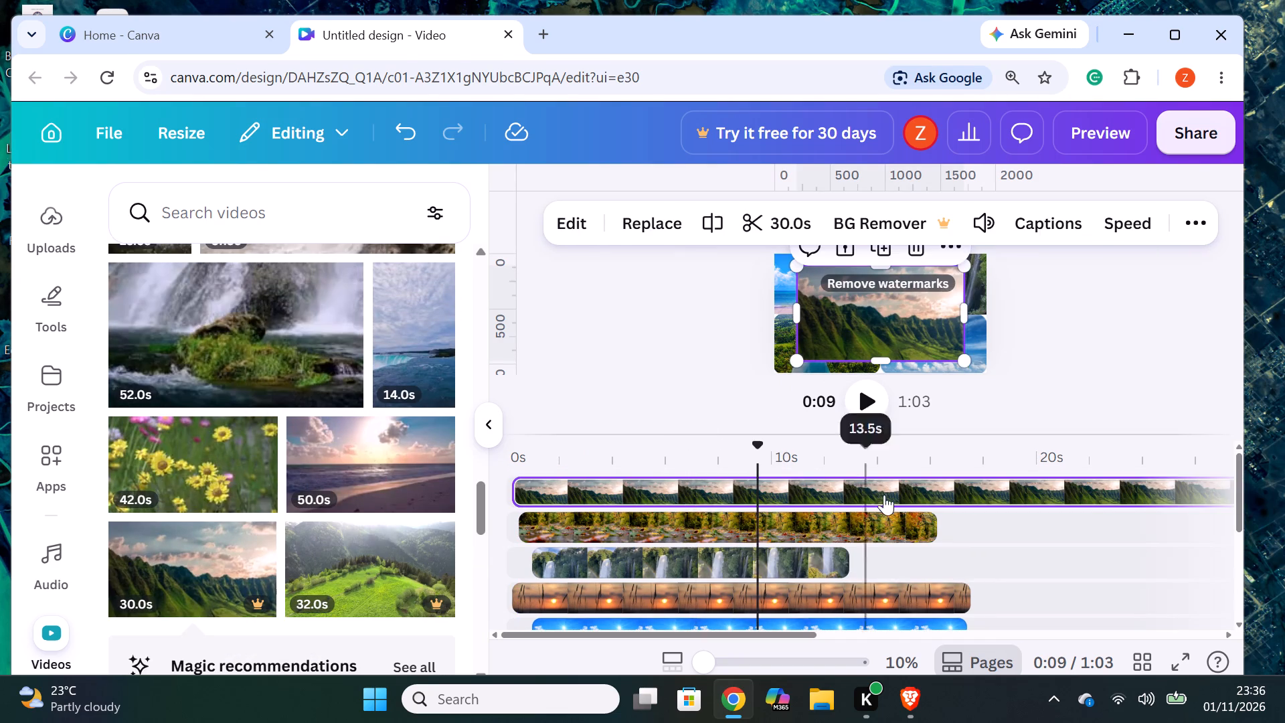
Split the mountain ridge clip at about 20s and delete the leftover end piece.
left_click(1057, 496)
right_click(1057, 495)
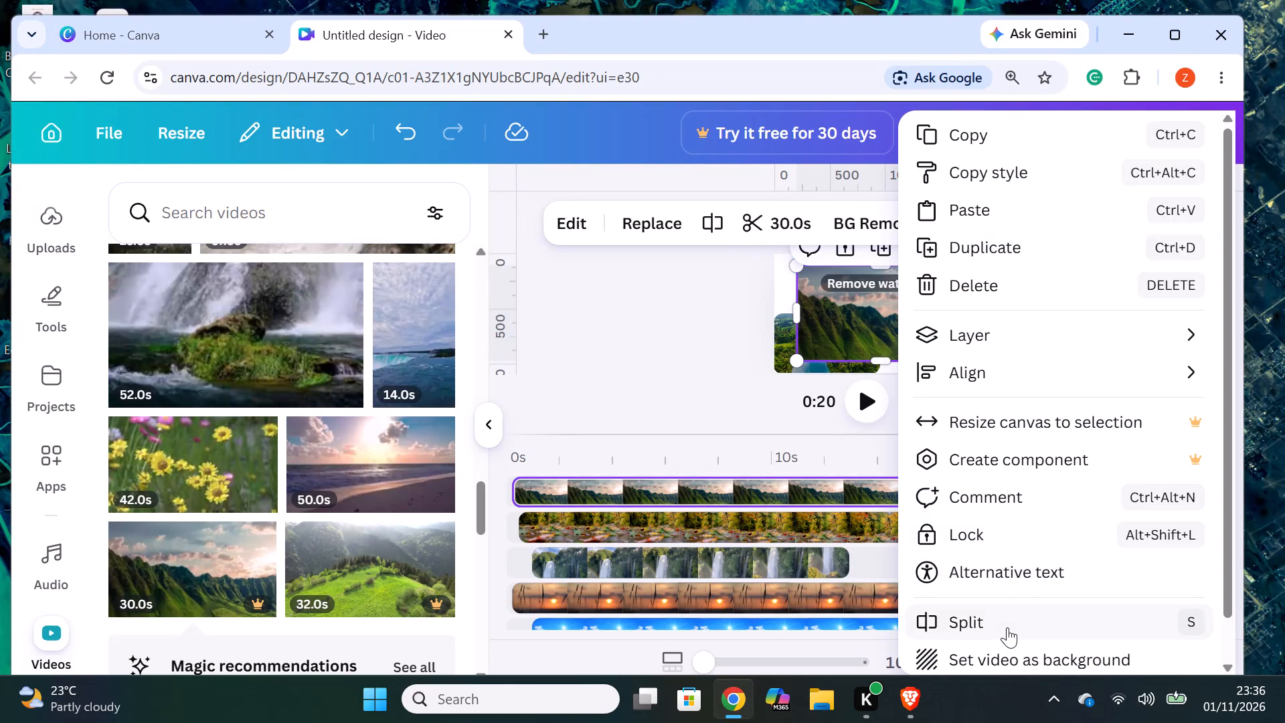
left_click(1007, 627)
right_click(1126, 495)
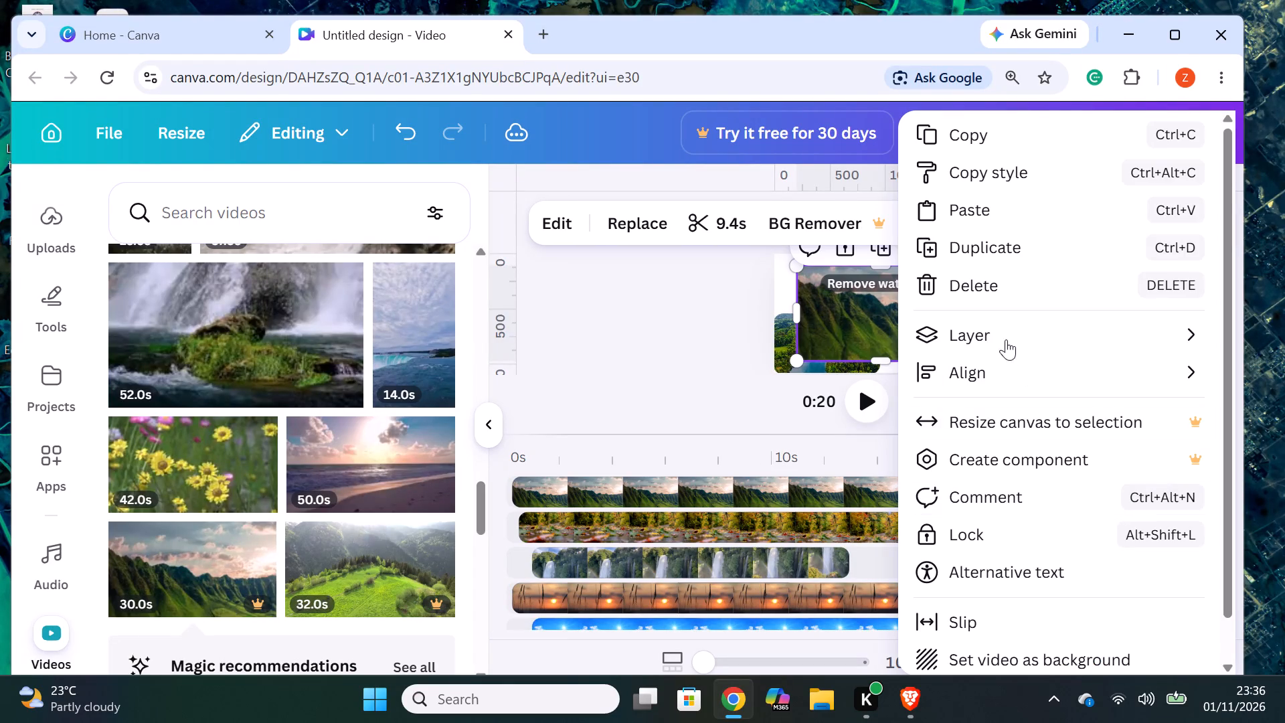
left_click(1018, 272)
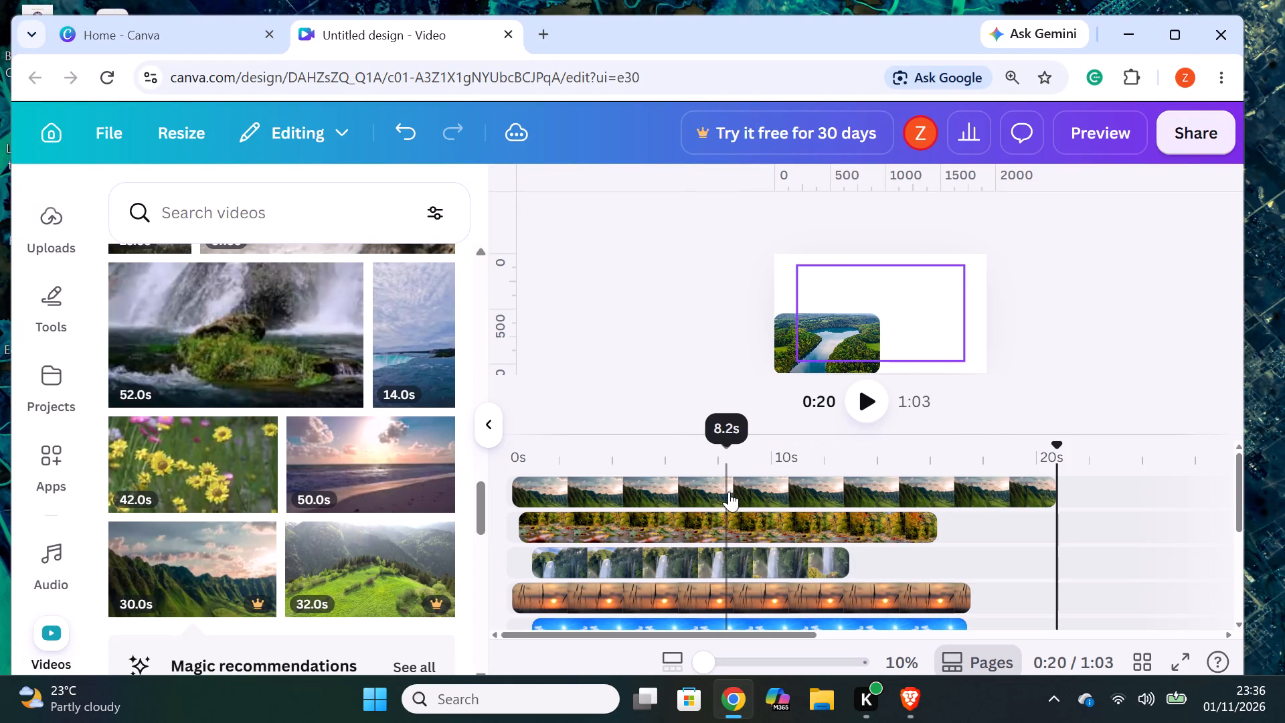
Shrink the mountain ridge video to slightly more than half of the page width.
left_click(730, 495)
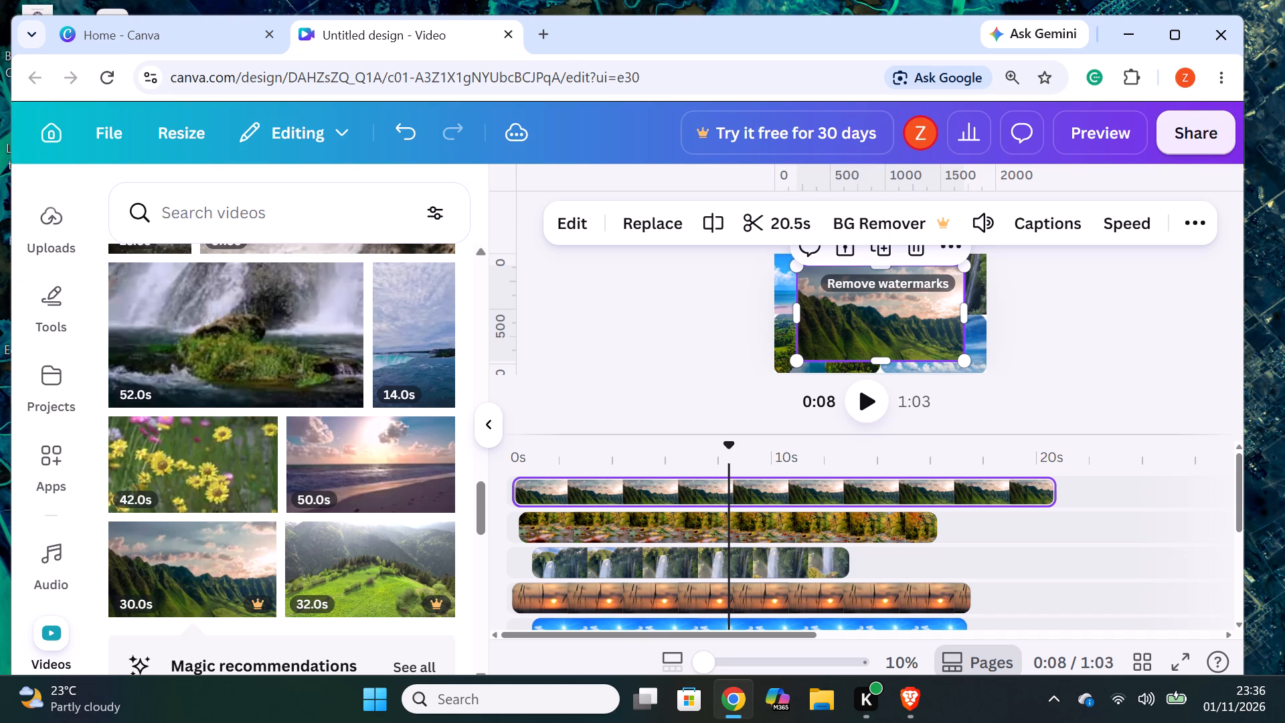
left_click(916, 319)
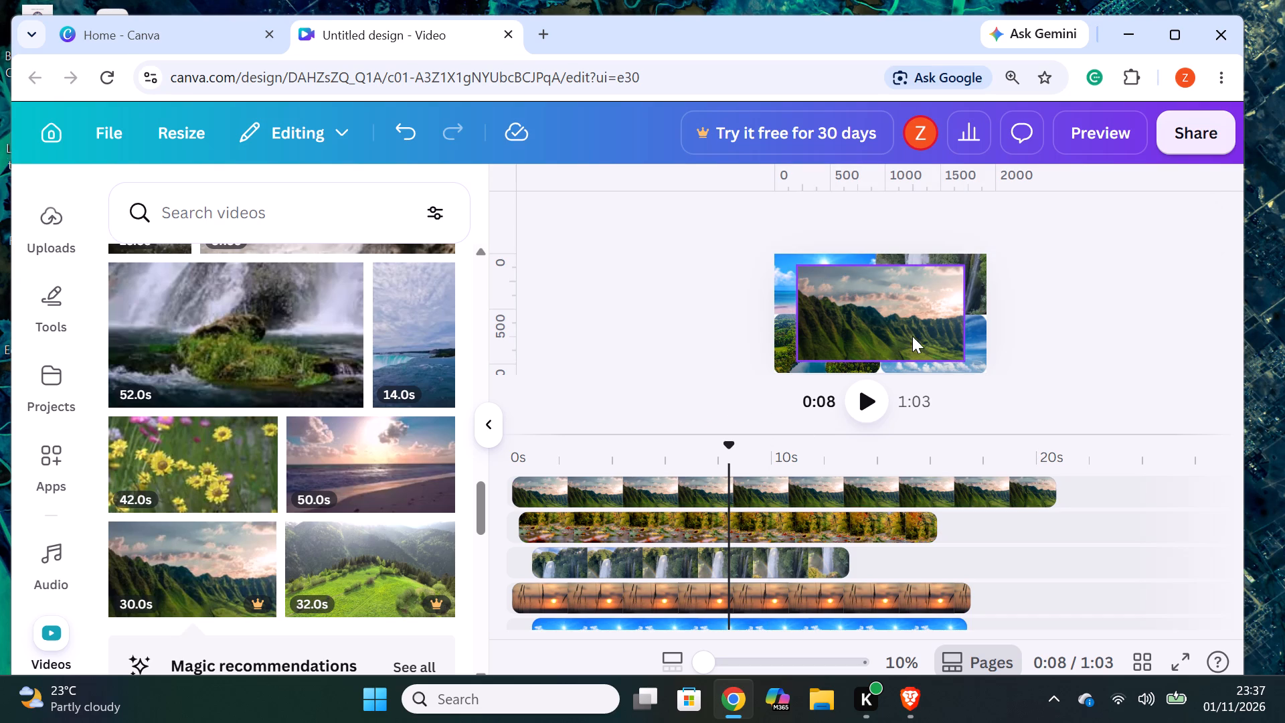
left_click(912, 336)
left_click_drag(964, 364, 921, 333)
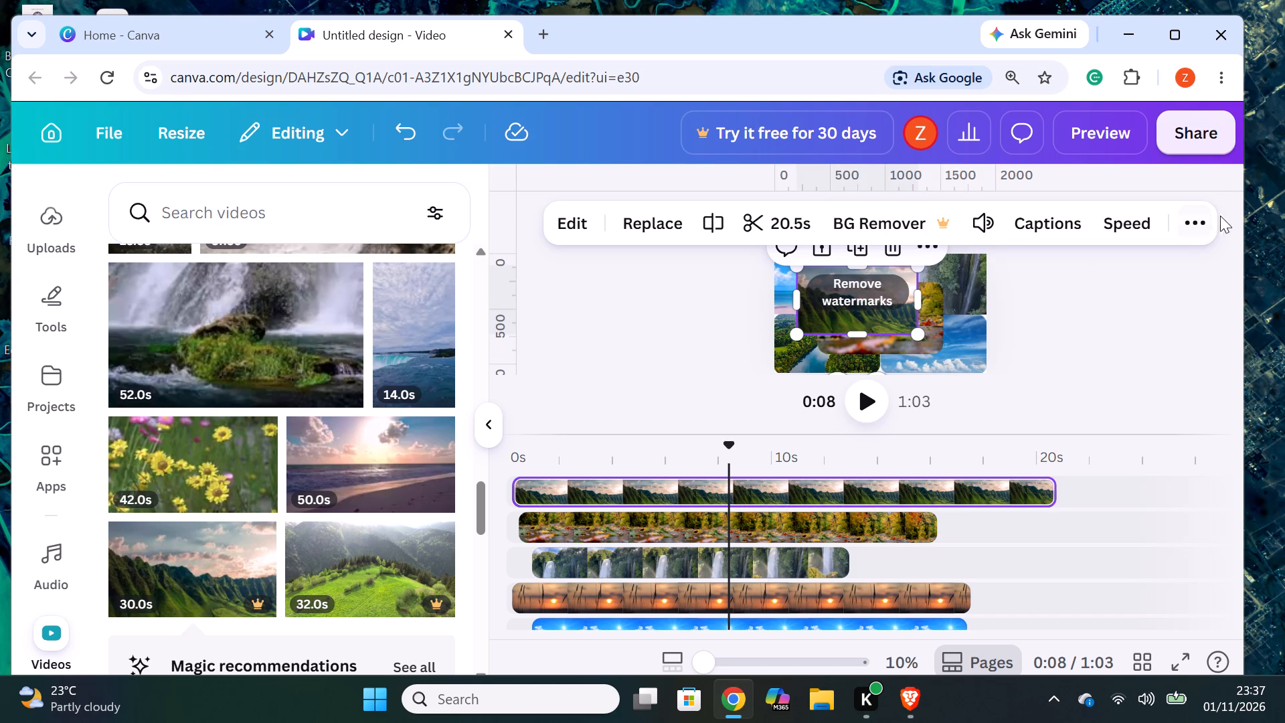
Set the mountain ridge video's corner rounding to the maximum.
left_click(1191, 222)
left_click(854, 269)
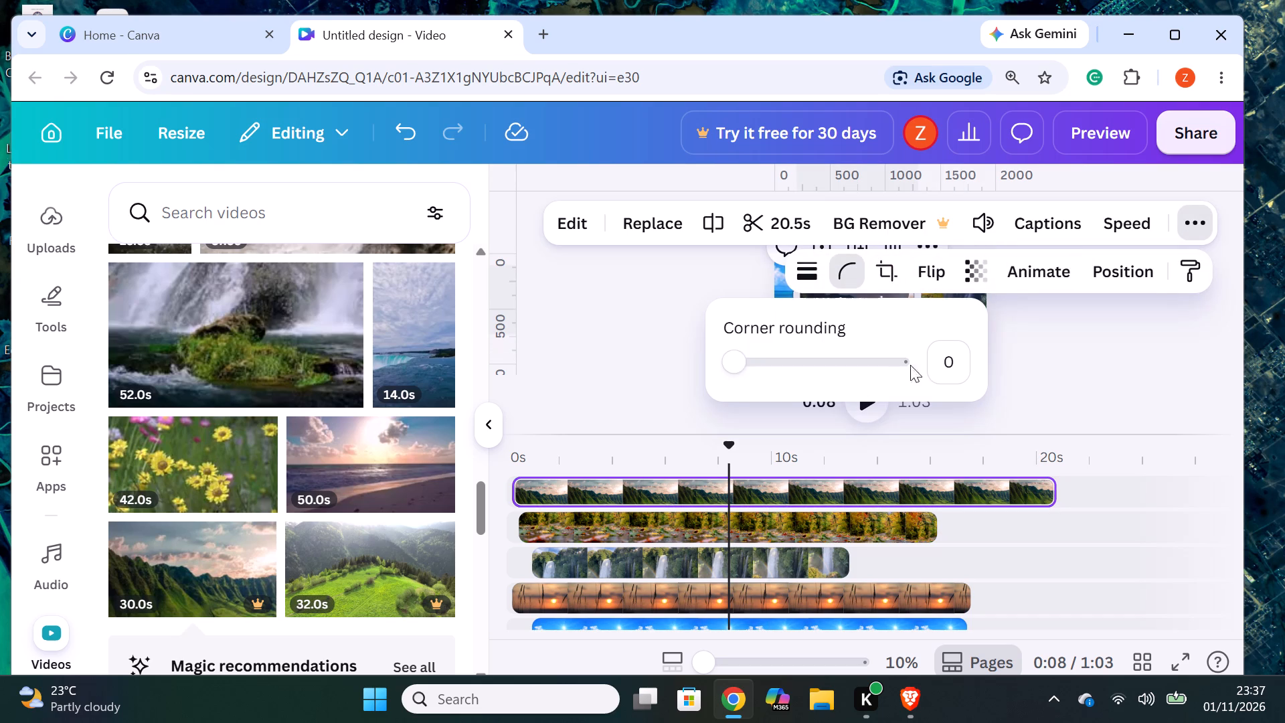
left_click_drag(732, 359, 955, 358)
left_click(1066, 358)
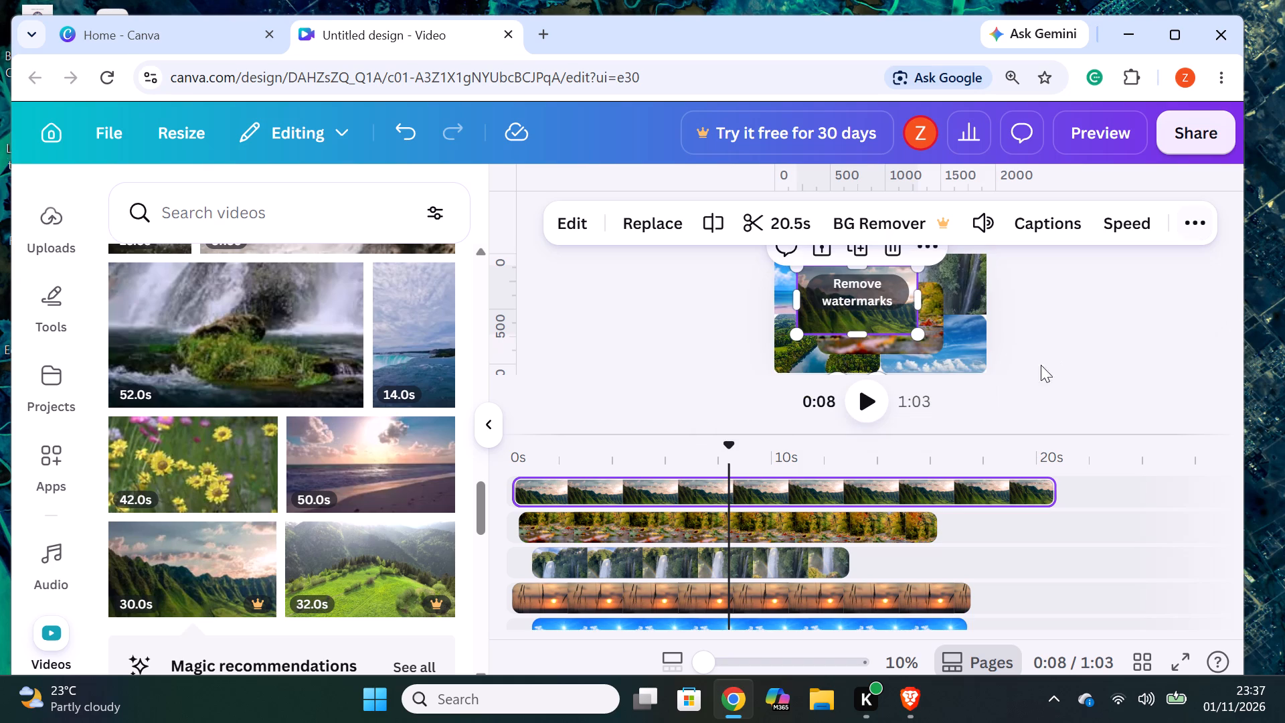
Place the mountain ridge video in the page's bottom-left quarter, covering the river video.
left_click_drag(853, 317, 828, 363)
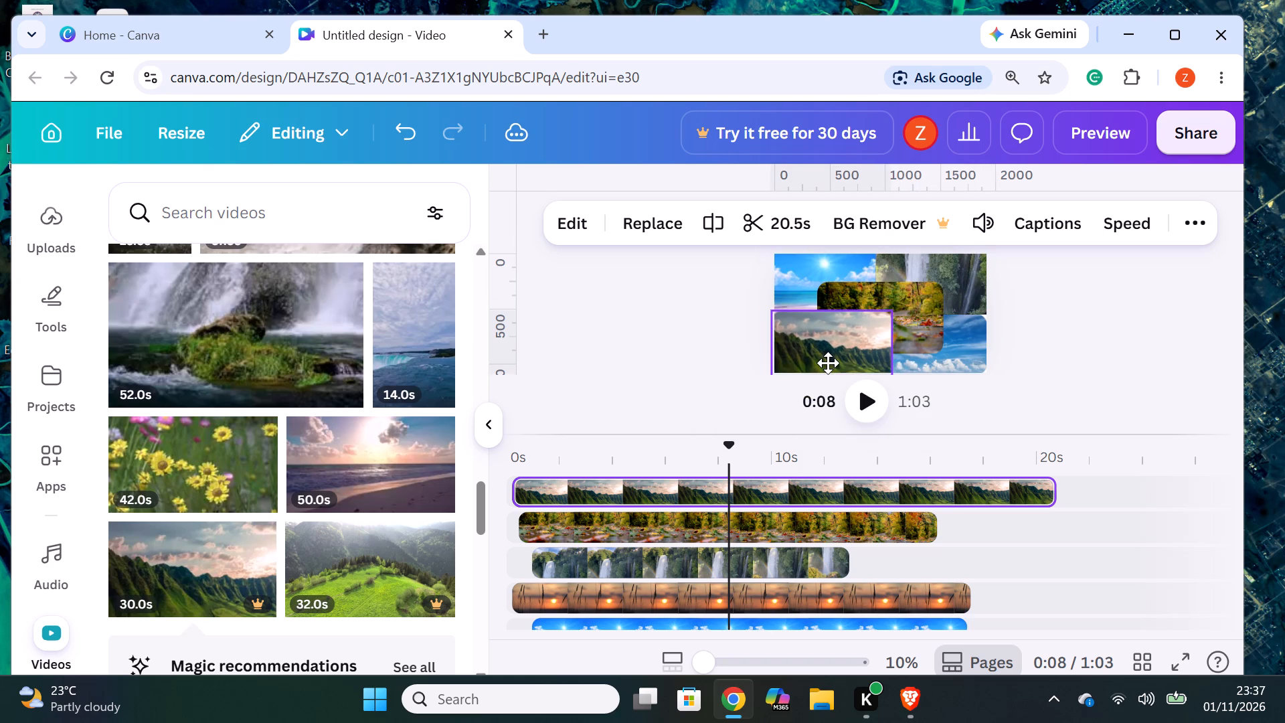
left_click_drag(828, 363, 821, 360)
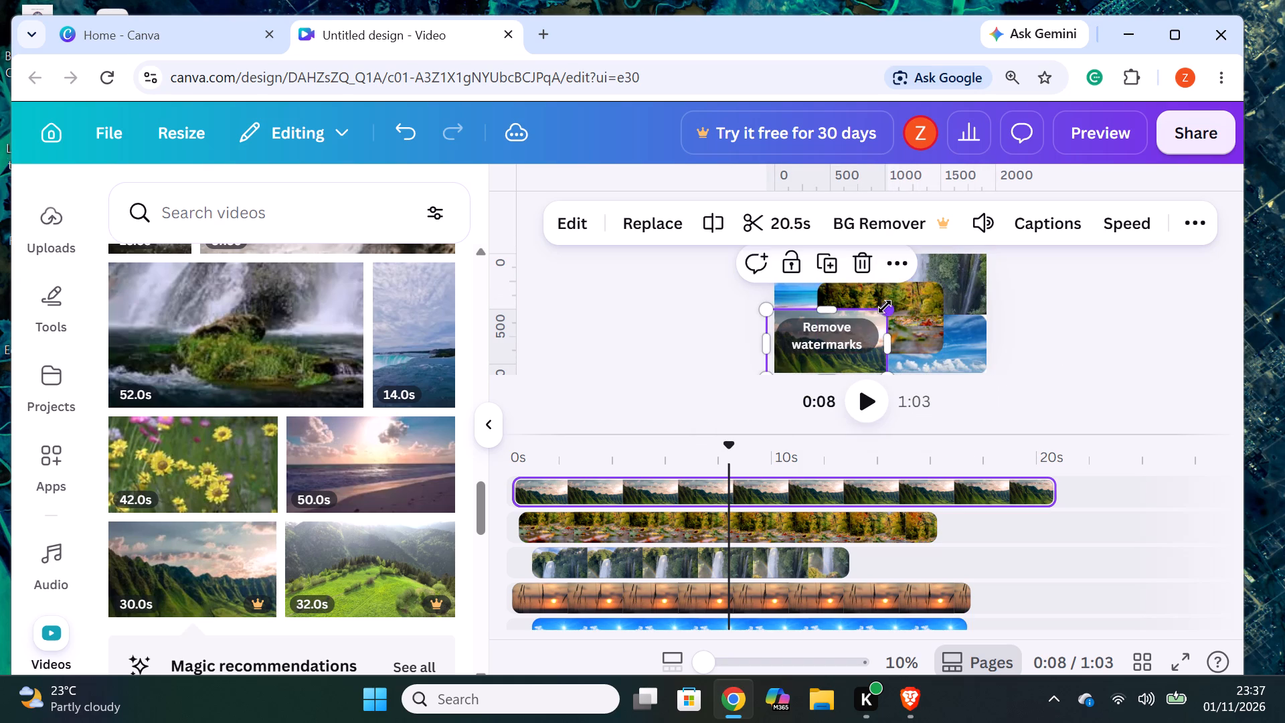
Shrink the mountain ridge video a little more, to just over half of the page width.
left_click_drag(891, 305, 887, 320)
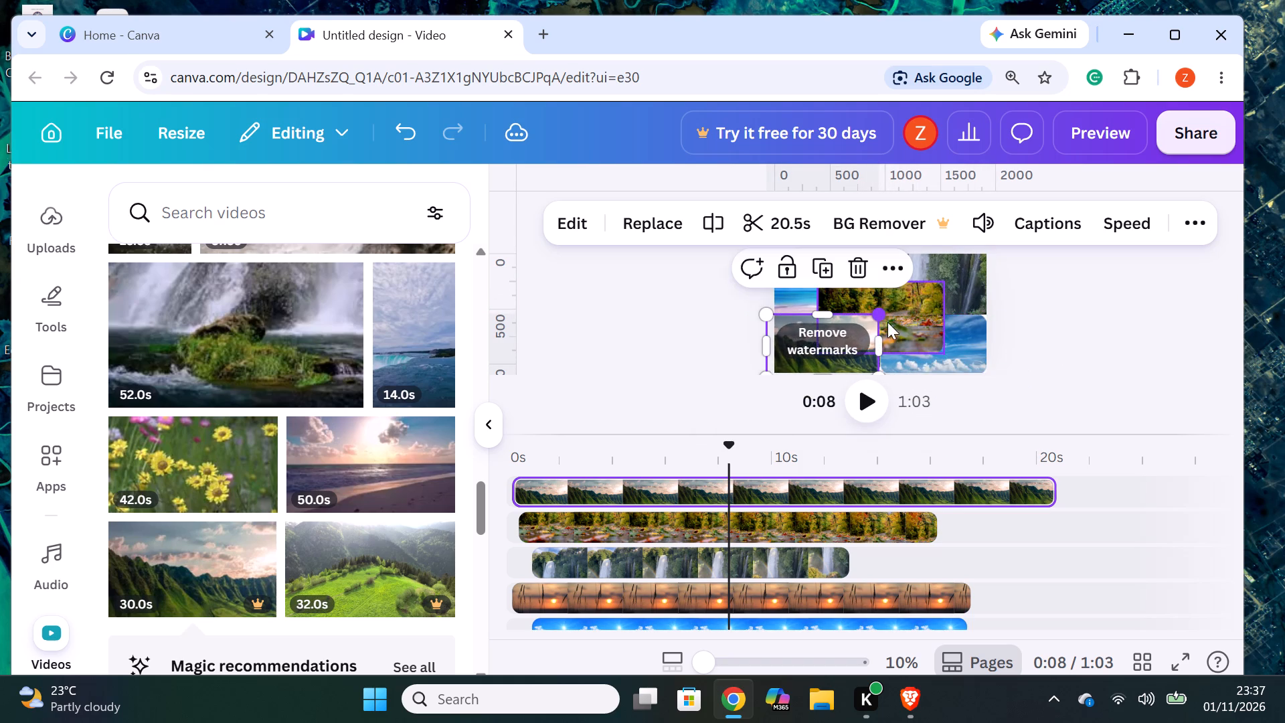
left_click(1102, 335)
Add the 13.0s sunlit green forest video as a new top layer at the start of the timeline.
scroll(348, 473, "down", 1)
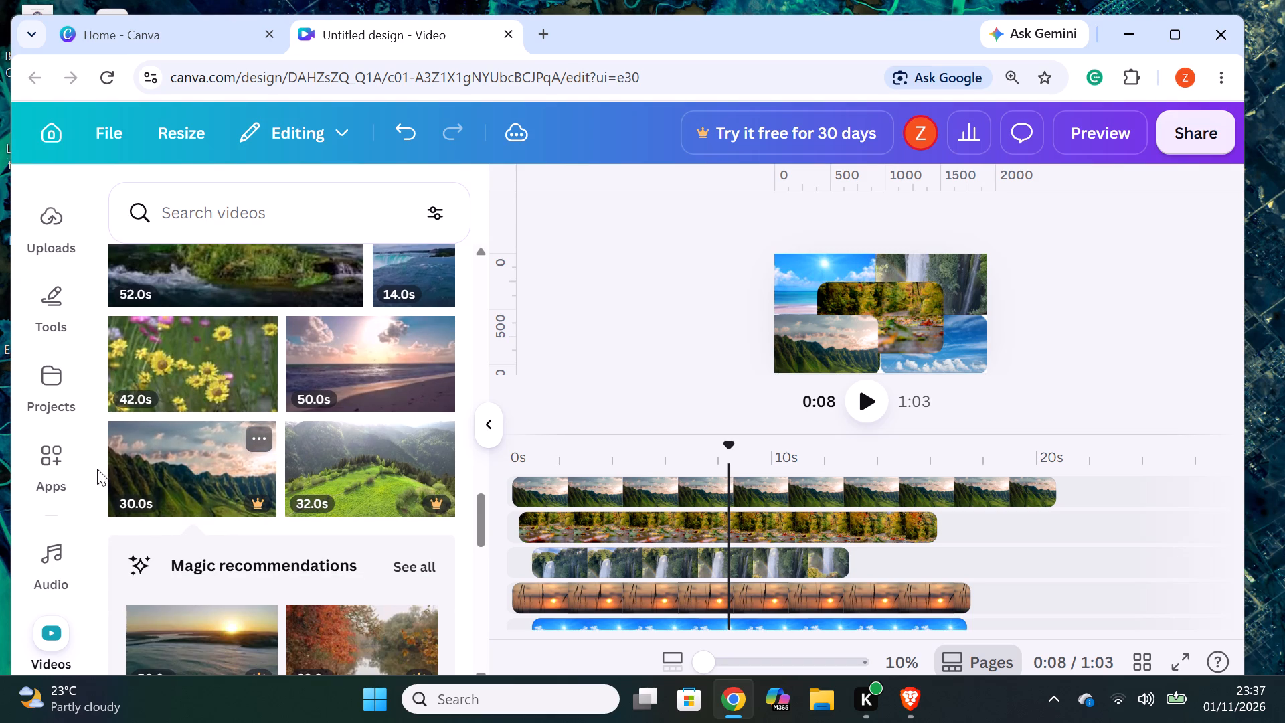
scroll(197, 425, "down", 2)
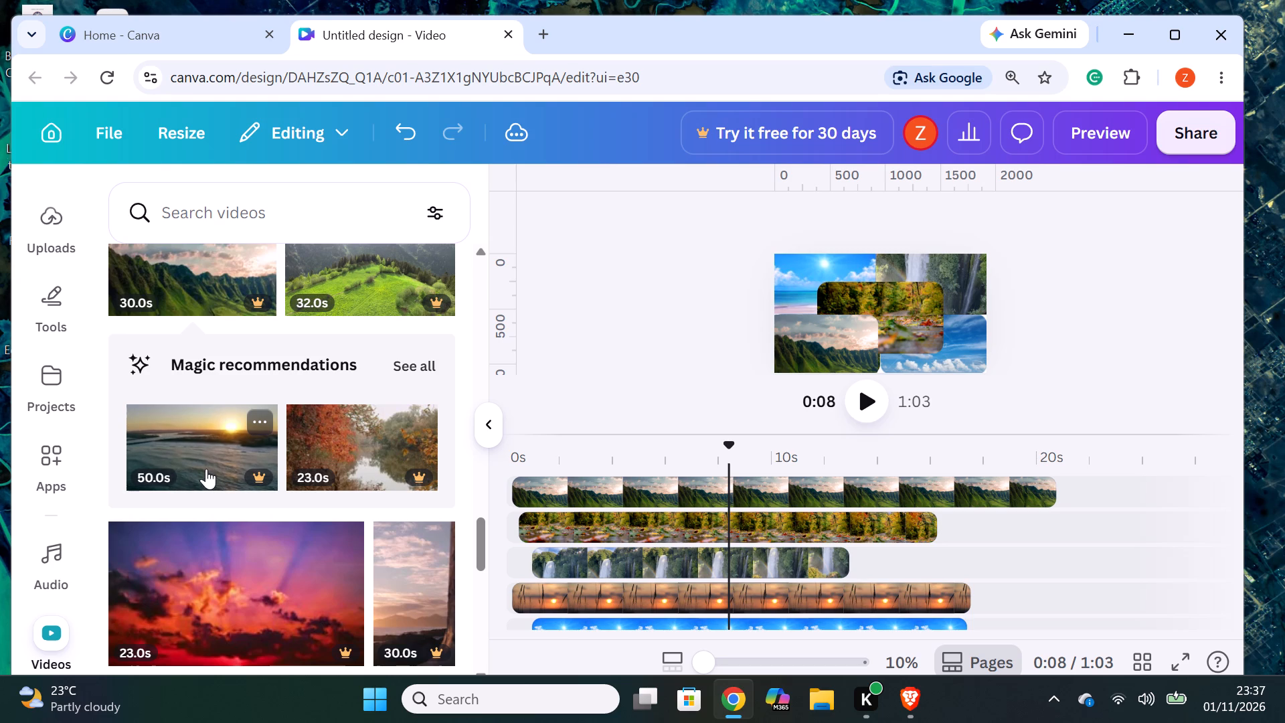
scroll(220, 461, "up", 1)
scroll(244, 506, "down", 2)
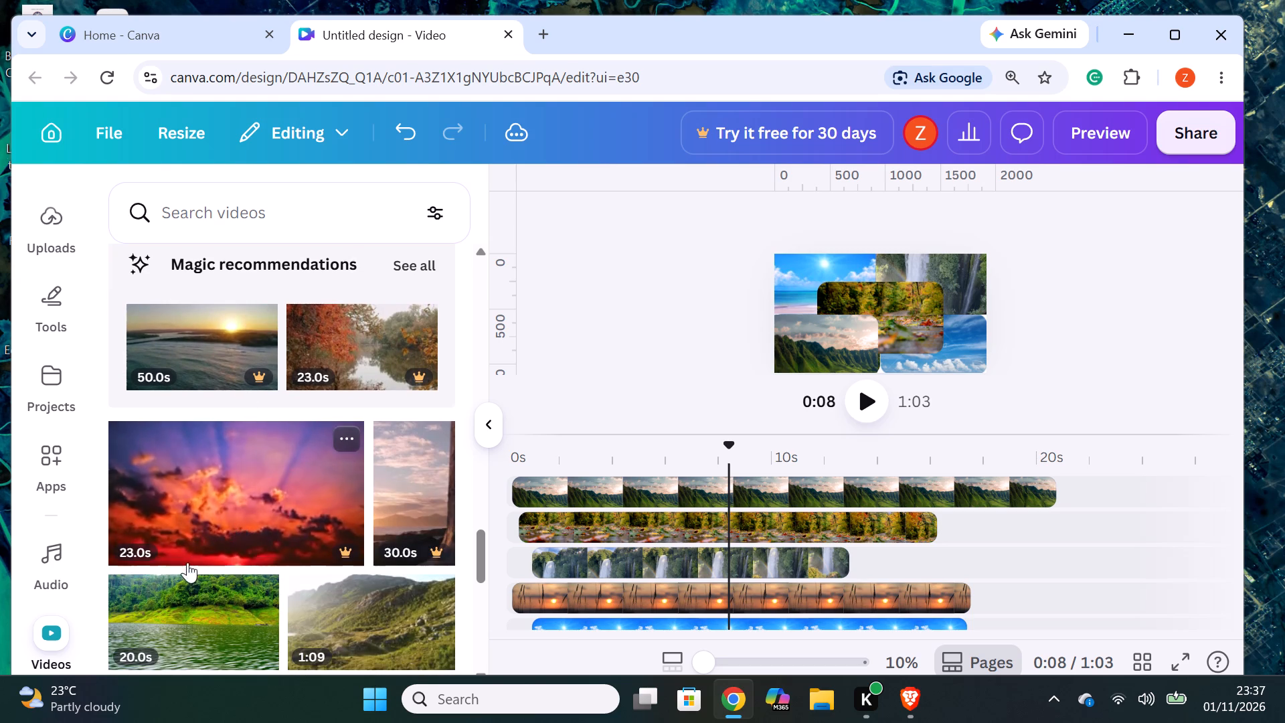
scroll(187, 563, "down", 3)
left_click_drag(236, 480, 614, 468)
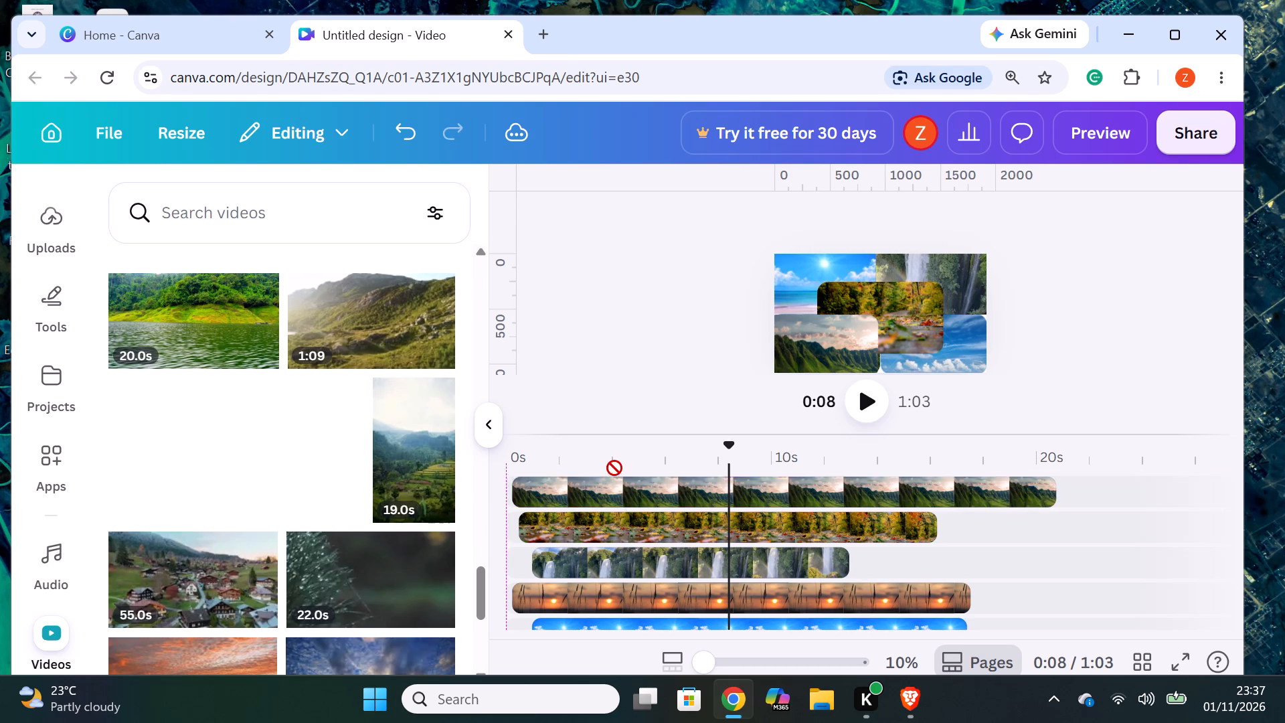
left_click_drag(614, 468, 622, 476)
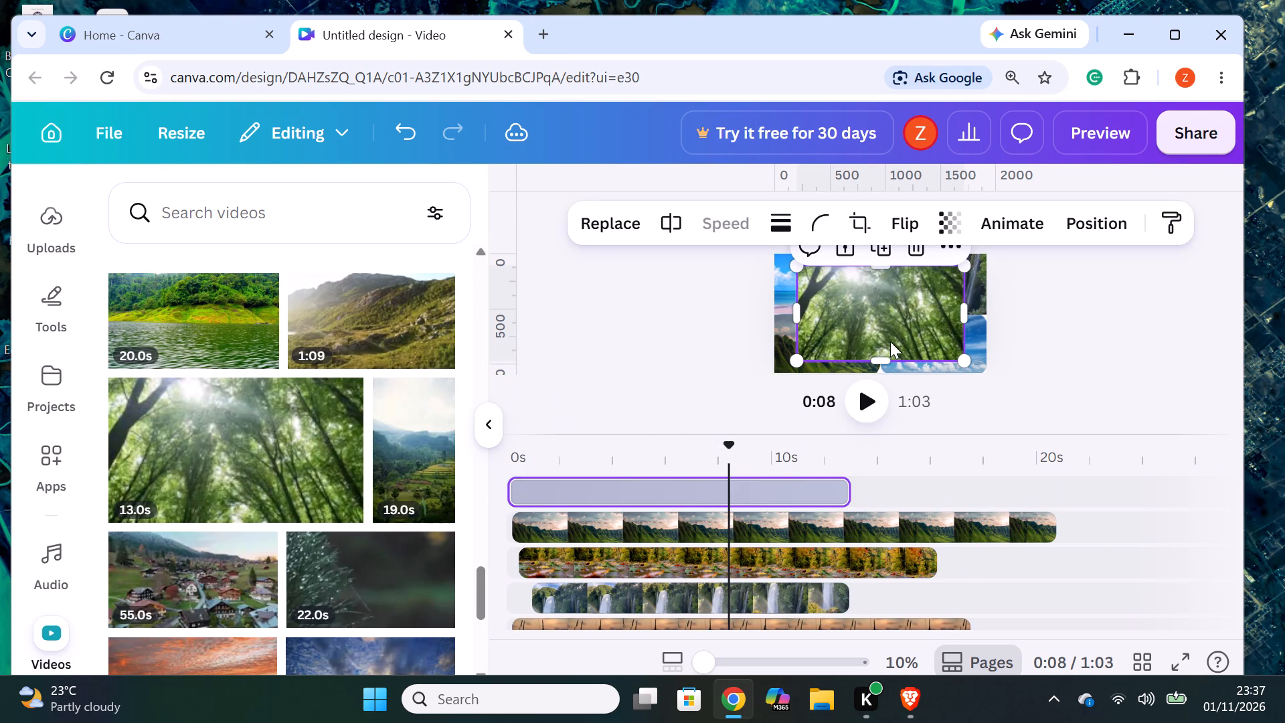
Shrink the green forest video to slightly more than half of the page width and set its corner rounding to 100.
left_click(888, 341)
left_click(899, 334)
left_click_drag(966, 359, 924, 341)
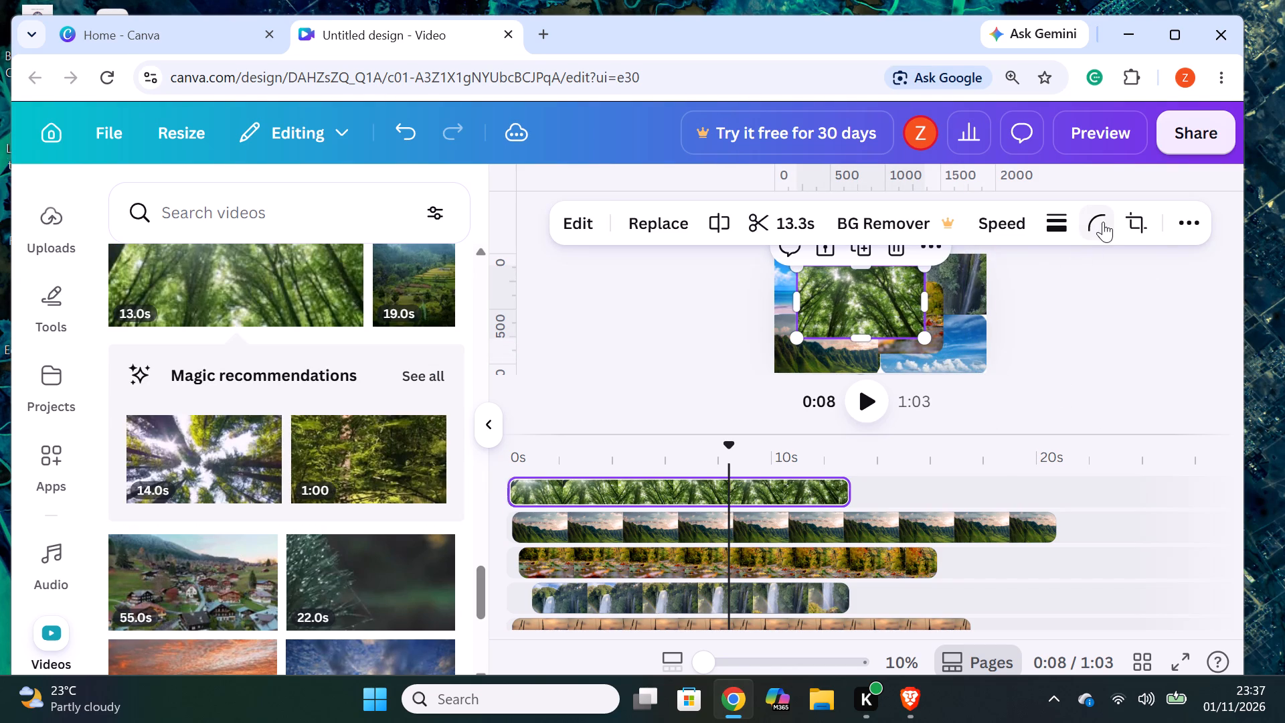
left_click(1098, 222)
left_click_drag(990, 321, 1243, 351)
left_click(1183, 374)
left_click_drag(926, 337, 916, 326)
left_click(1099, 214)
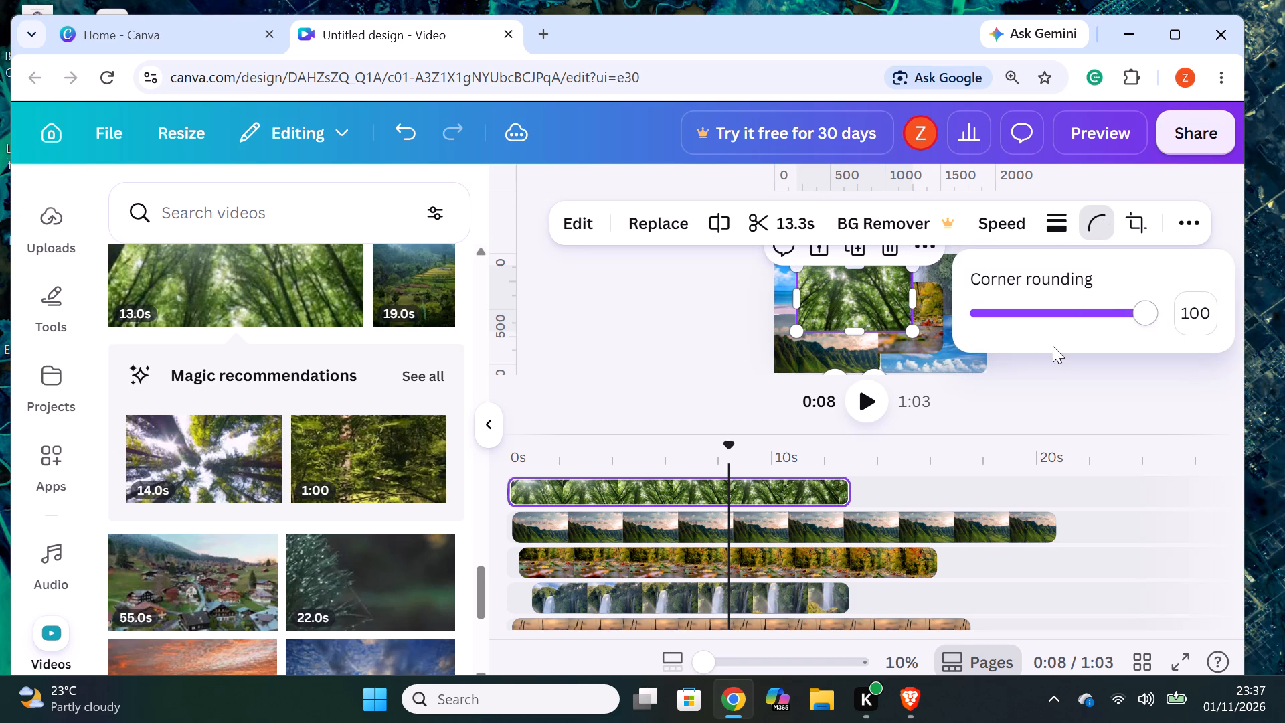
left_click(1084, 384)
Place the green forest video in the page's bottom-right quarter, covering the blue sky video.
left_click_drag(865, 316, 931, 327)
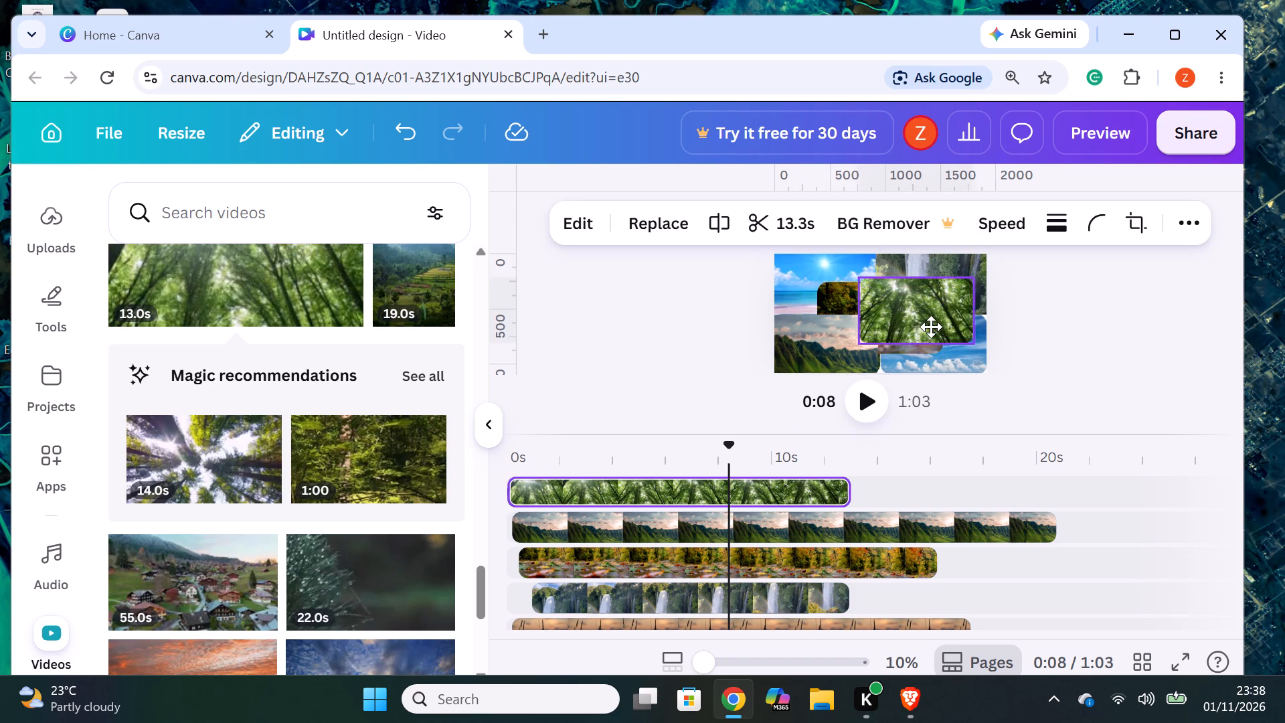
left_click_drag(931, 327, 946, 362)
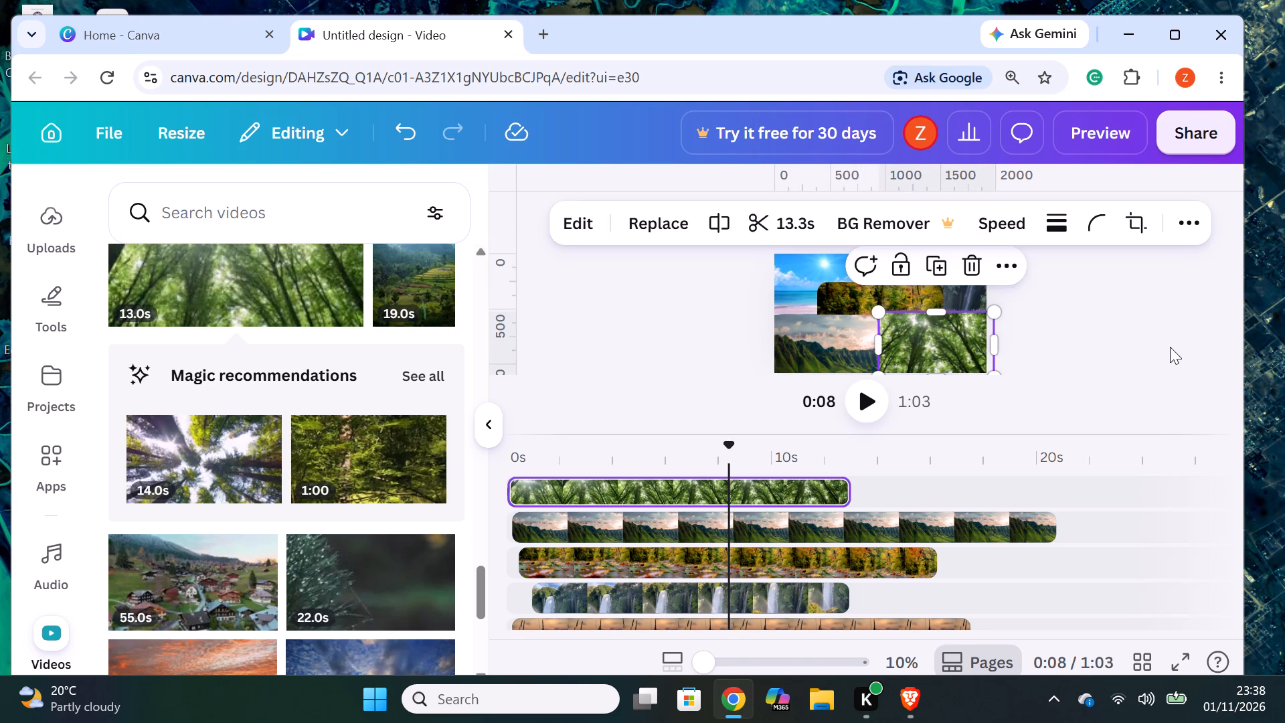
left_click(1170, 345)
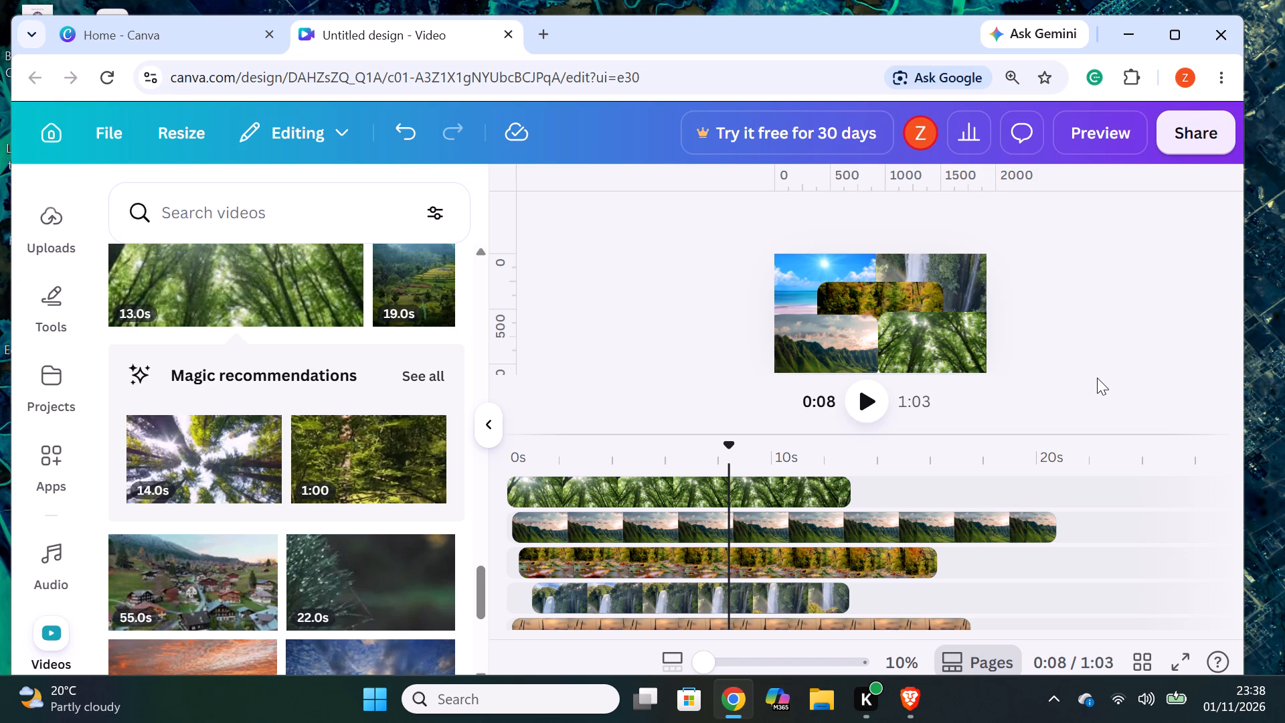
Add the 38.0s red-leaved tree video as a new top timeline layer starting at 0s.
scroll(183, 545, "up", 2)
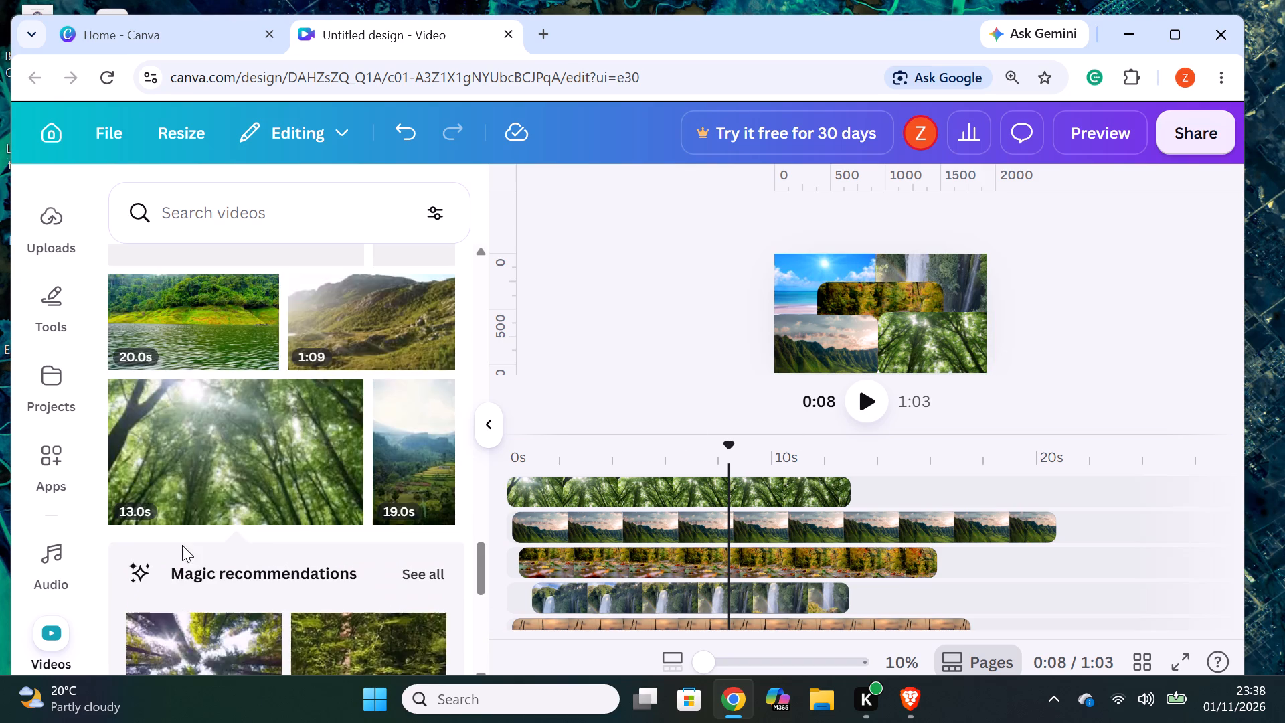
scroll(182, 545, "down", 6)
left_click_drag(375, 511, 624, 477)
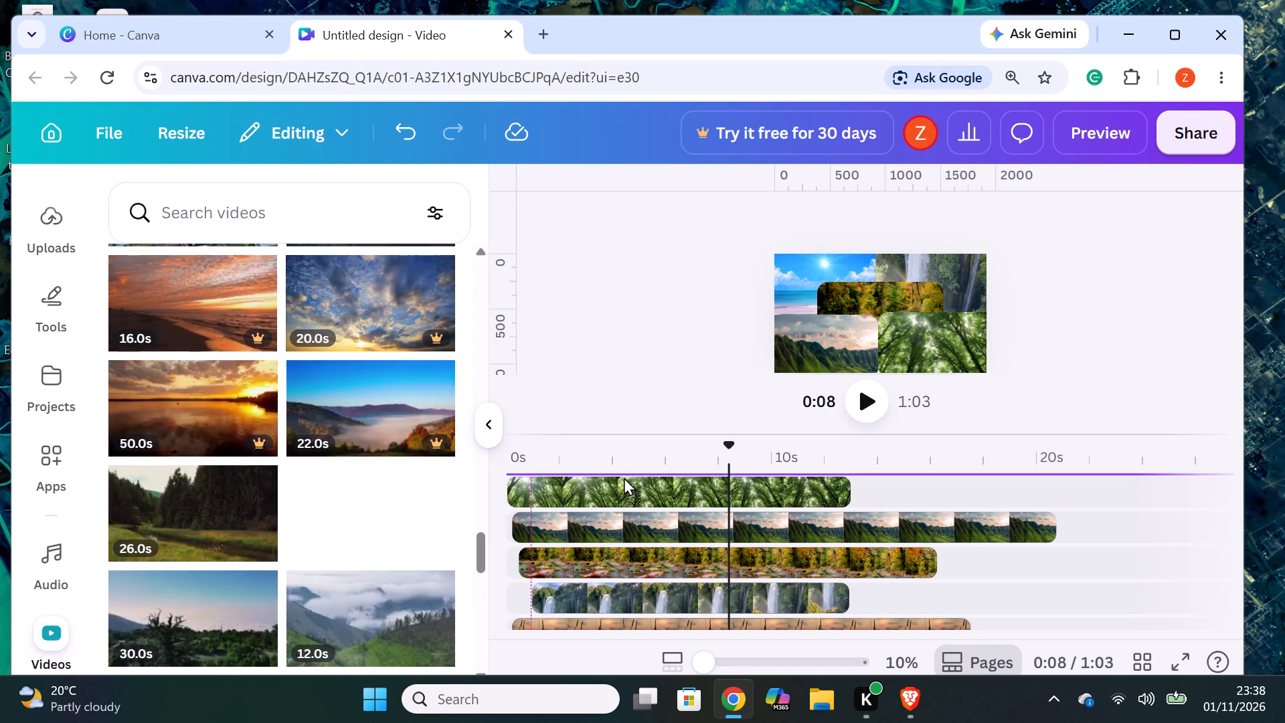
left_click_drag(624, 477, 623, 474)
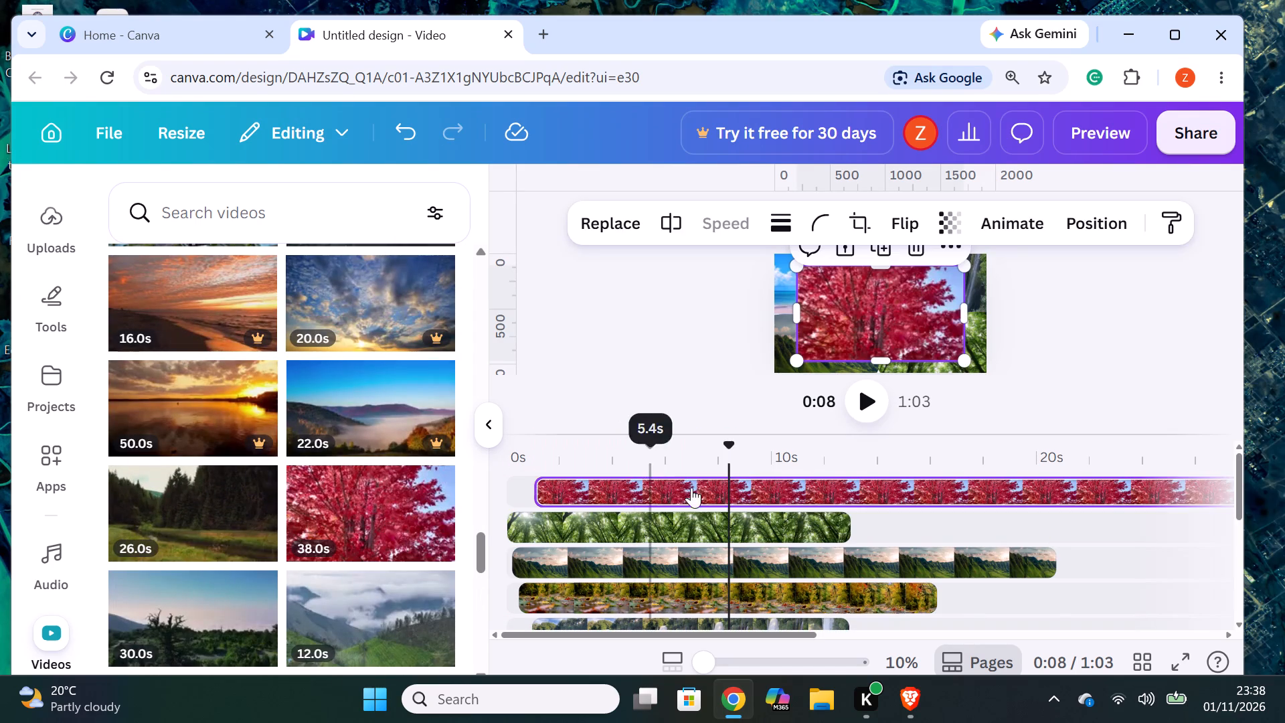
left_click_drag(686, 495, 656, 493)
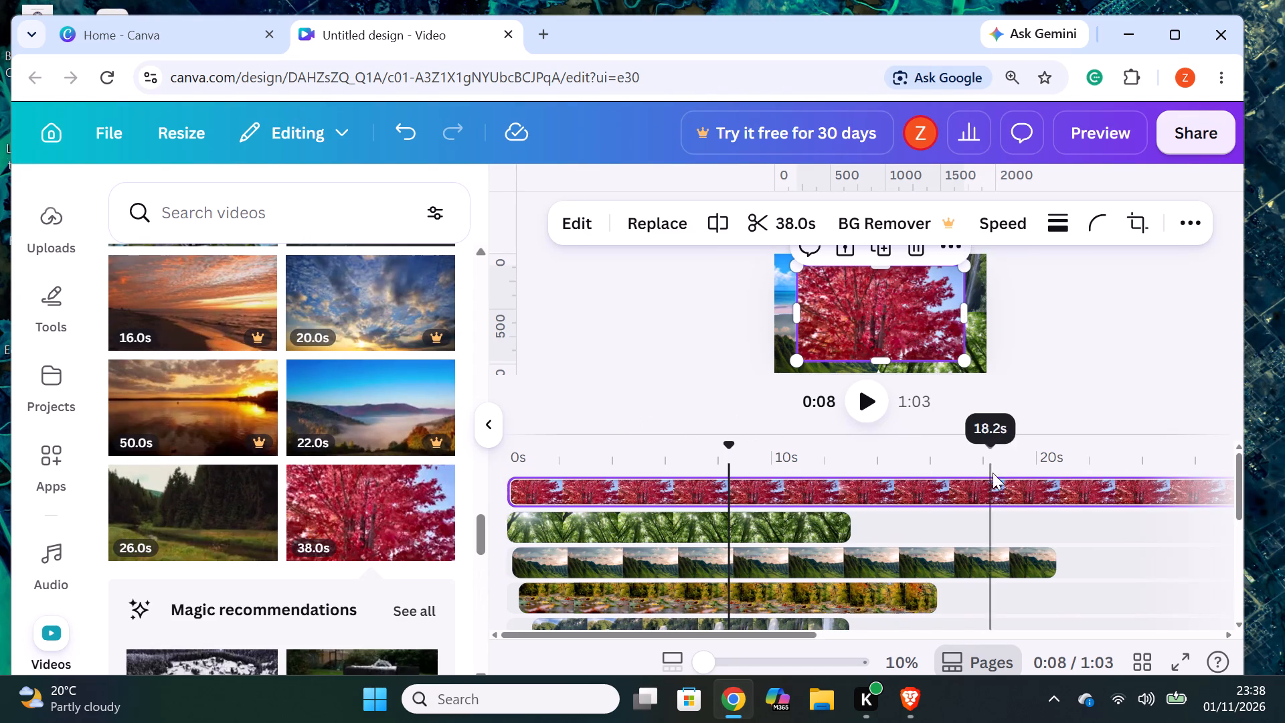
Split the red tree clip at about 17s and delete the leftover end piece.
left_click(968, 485)
right_click(968, 485)
left_click(976, 616)
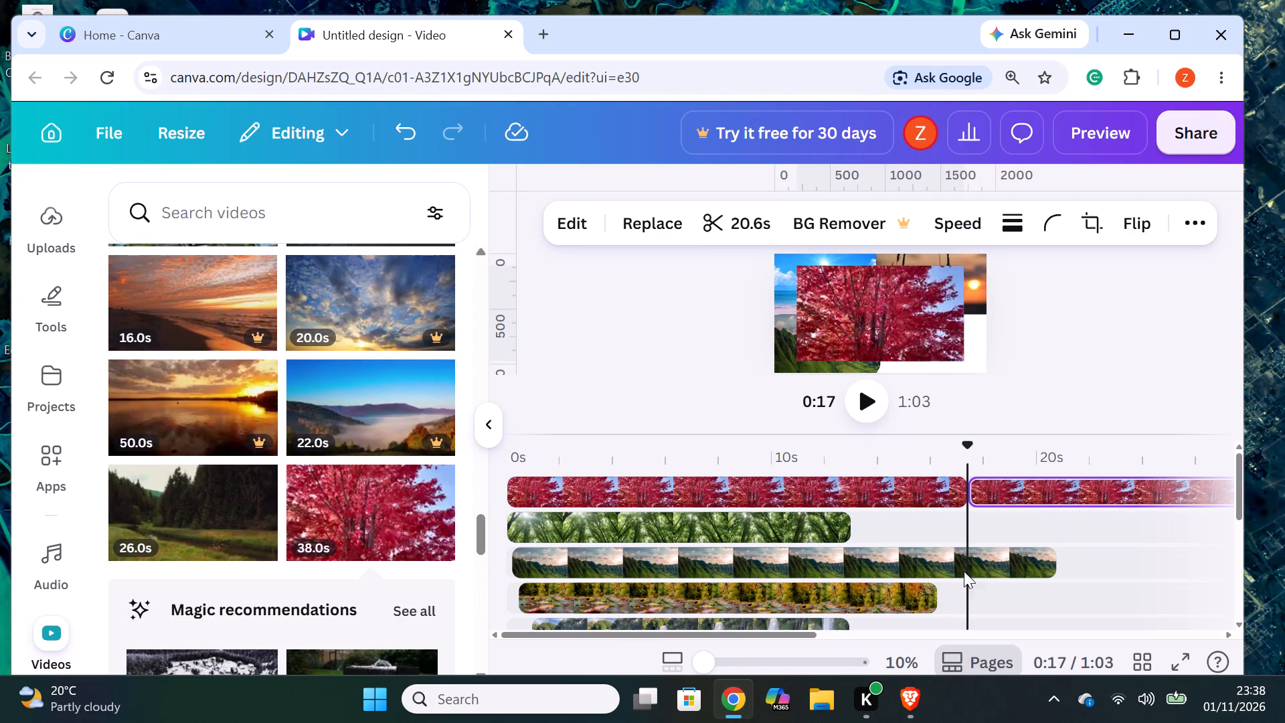
right_click(1001, 485)
left_click(997, 285)
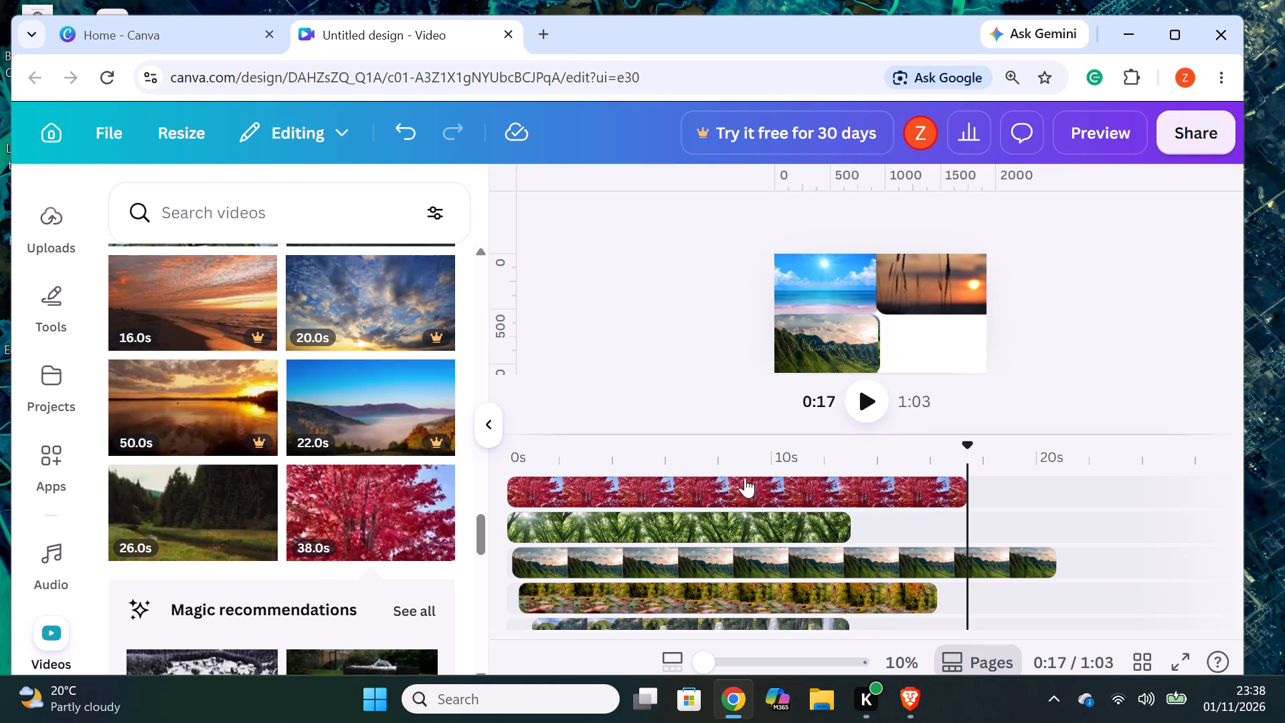
Set the red tree video's corner rounding to 100.
left_click(732, 497)
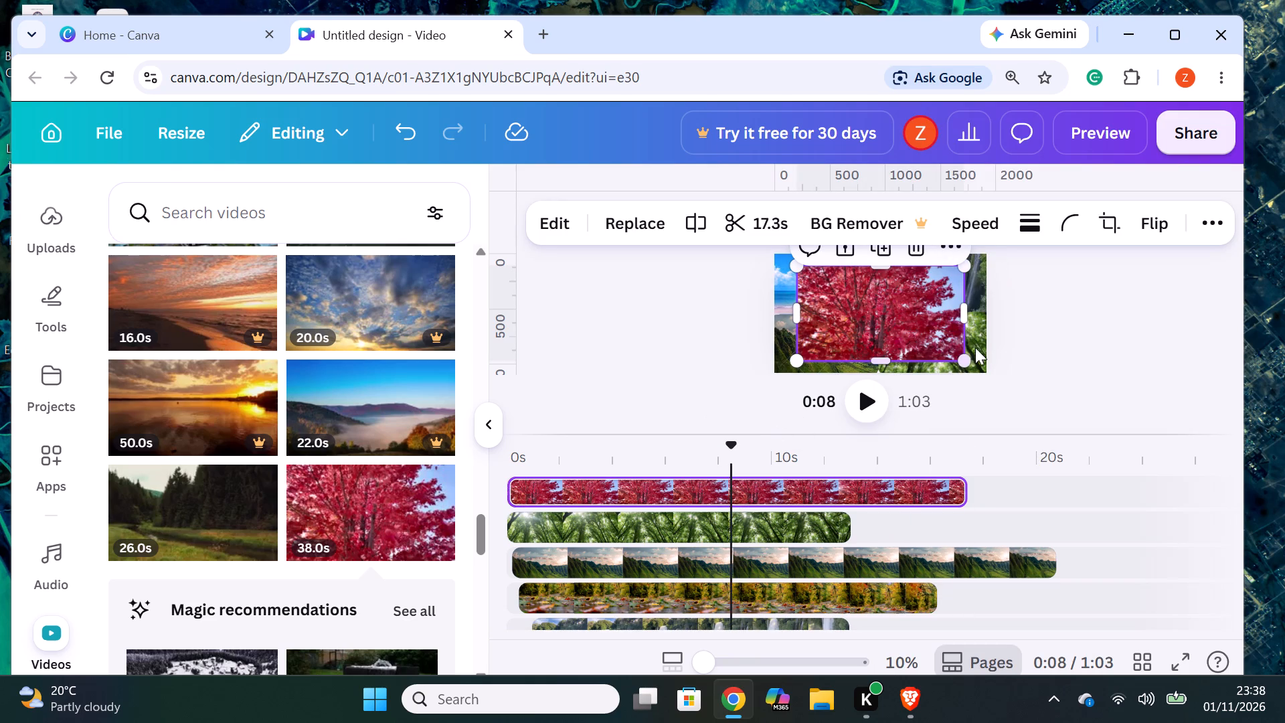
left_click(1063, 216)
left_click_drag(952, 311, 1159, 311)
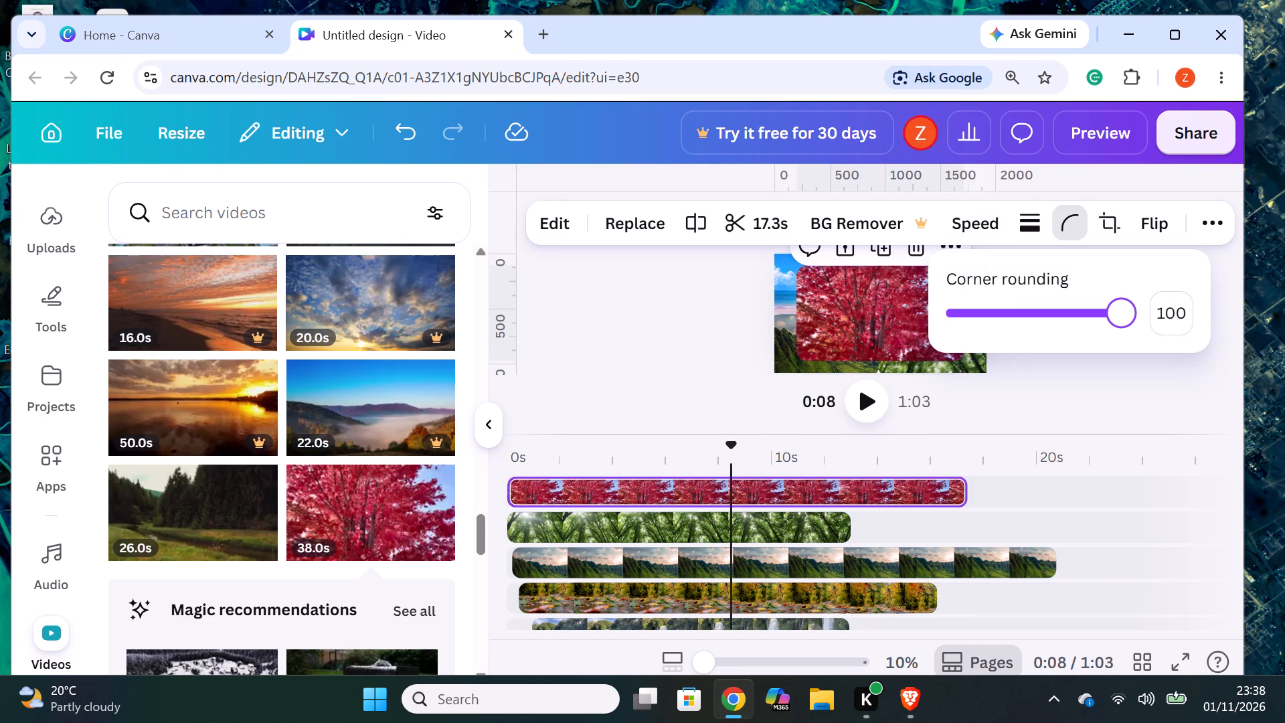
left_click_drag(1159, 311, 1159, 311)
left_click(1135, 372)
left_click(872, 340)
left_click(889, 347)
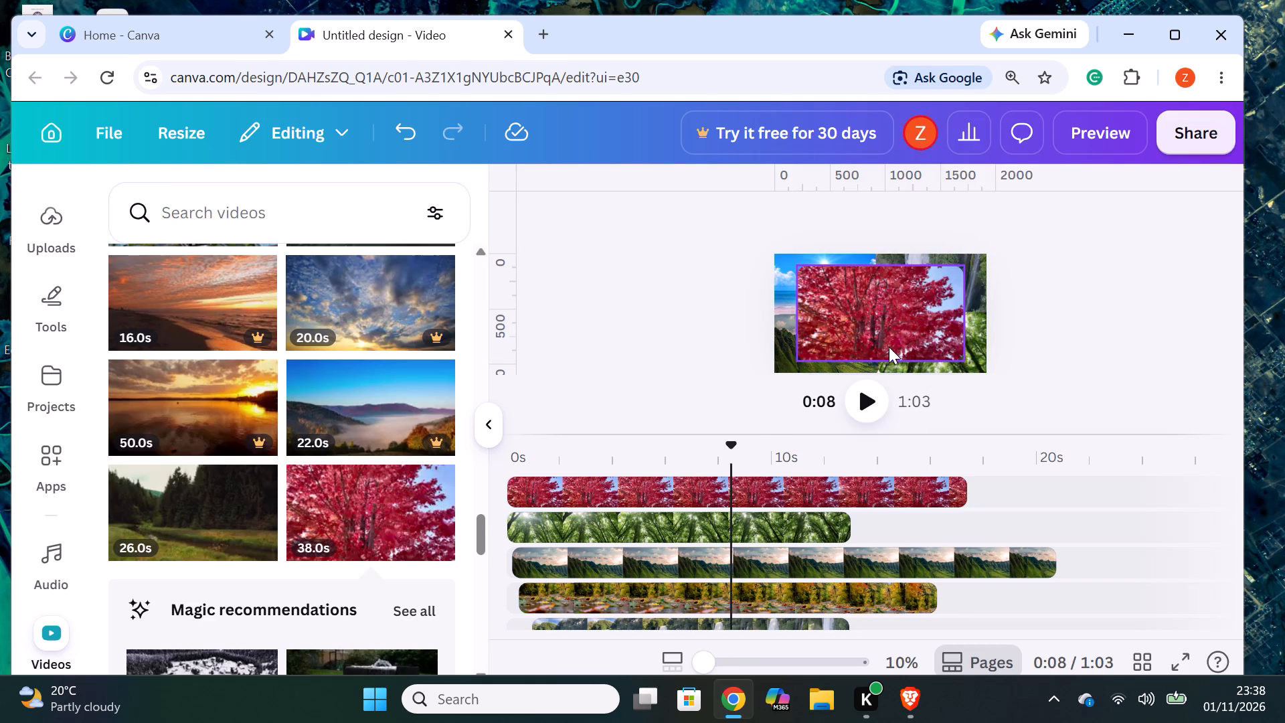
left_click(968, 361)
left_click(1071, 220)
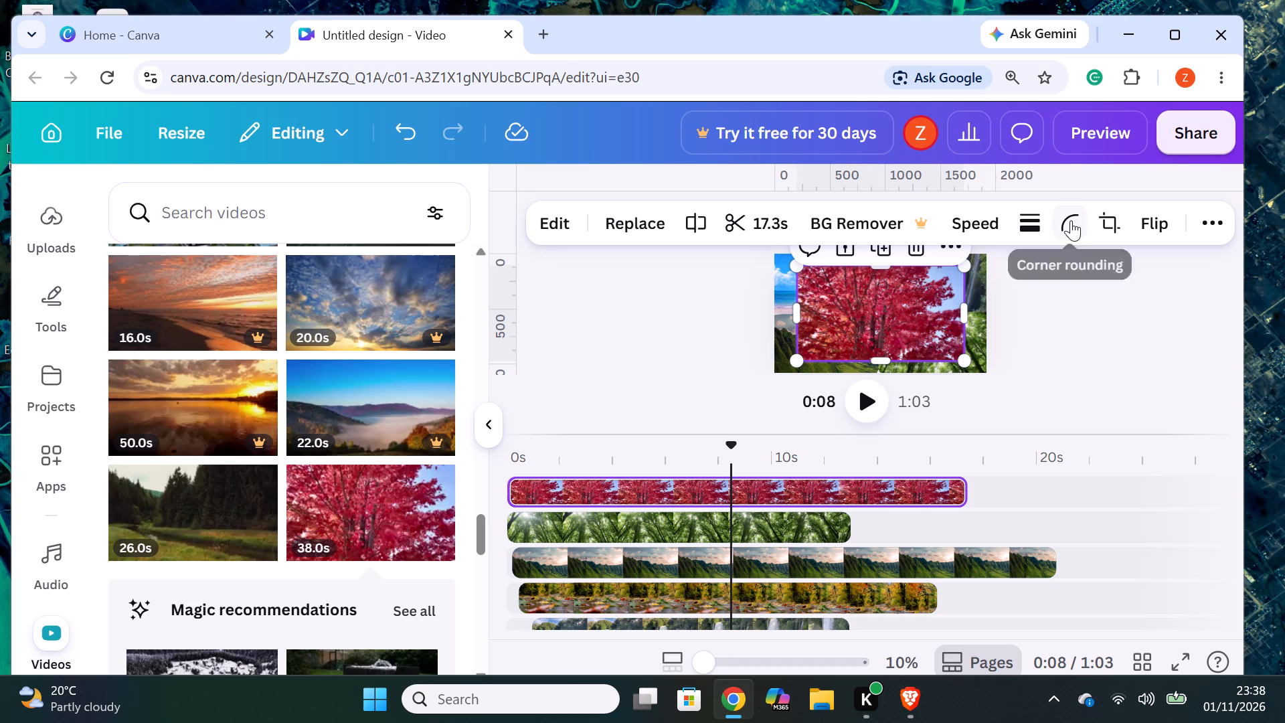
left_click(1067, 345)
Shrink the red tree video to just over half of the page width and place it in the page's top-left quarter.
left_click(767, 332)
left_click(870, 310)
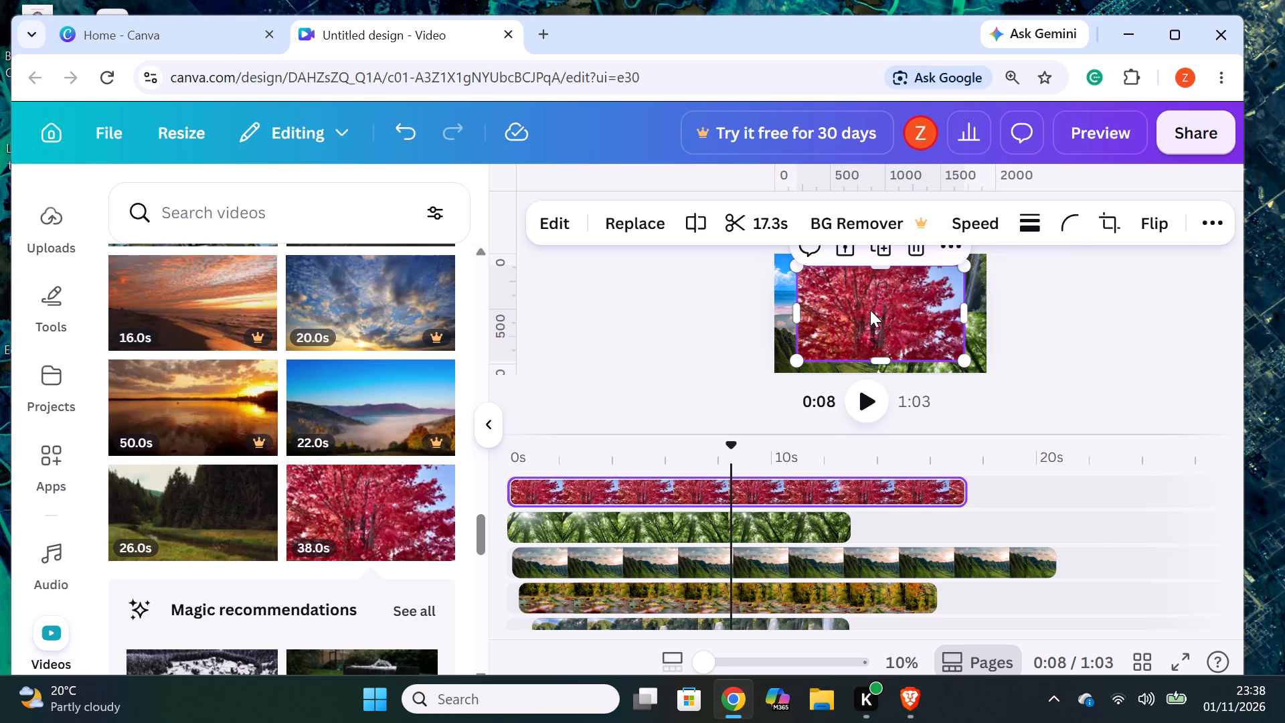
left_click_drag(876, 318, 866, 307)
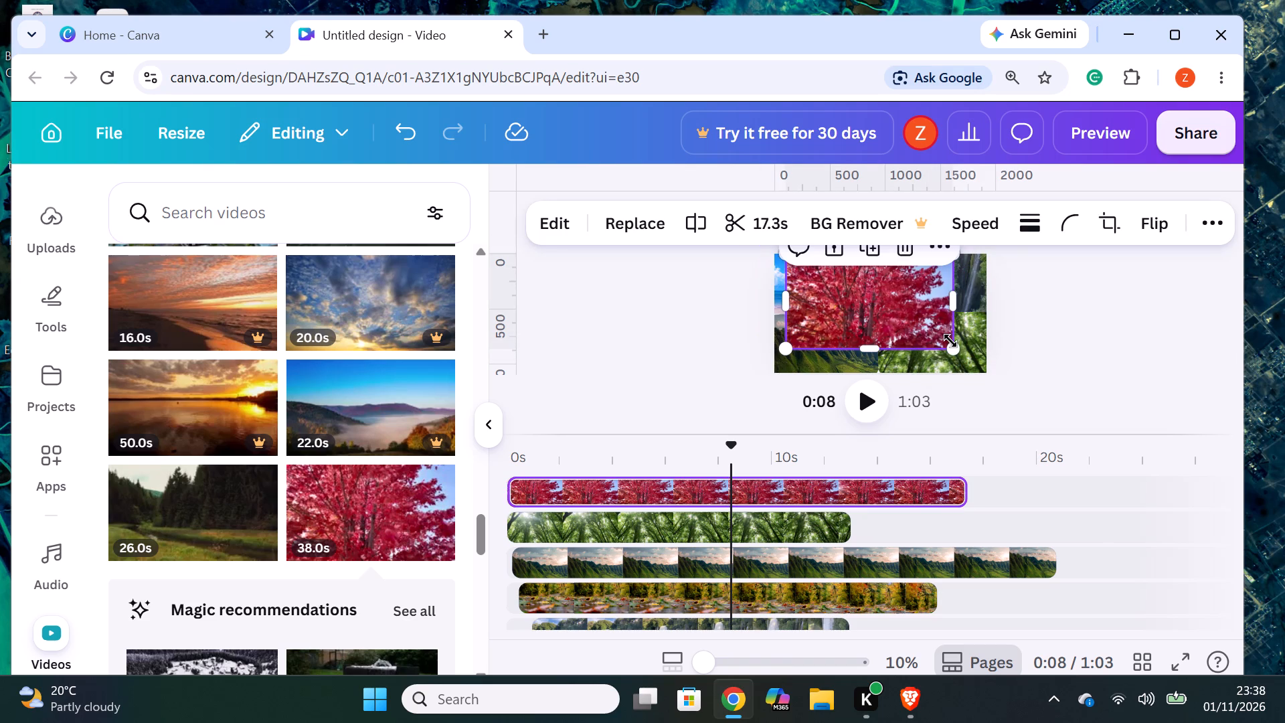
left_click_drag(957, 347, 902, 315)
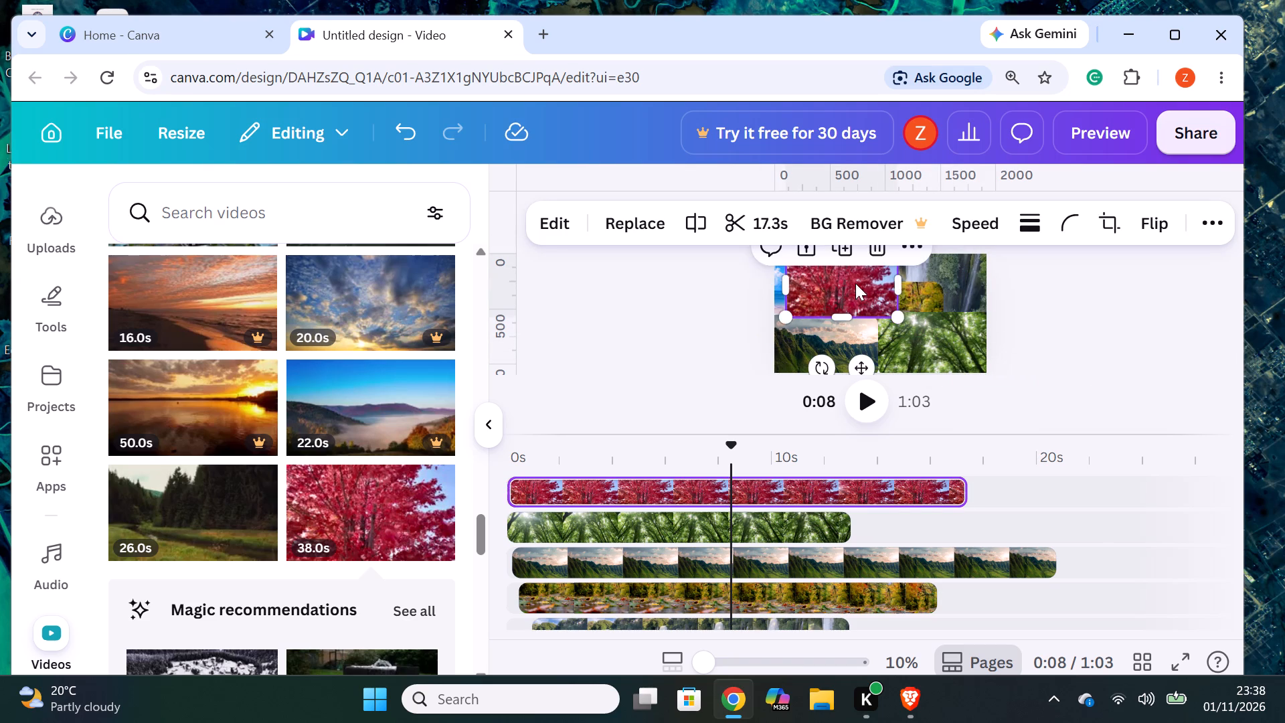
left_click_drag(857, 283, 839, 281)
left_click(1108, 310)
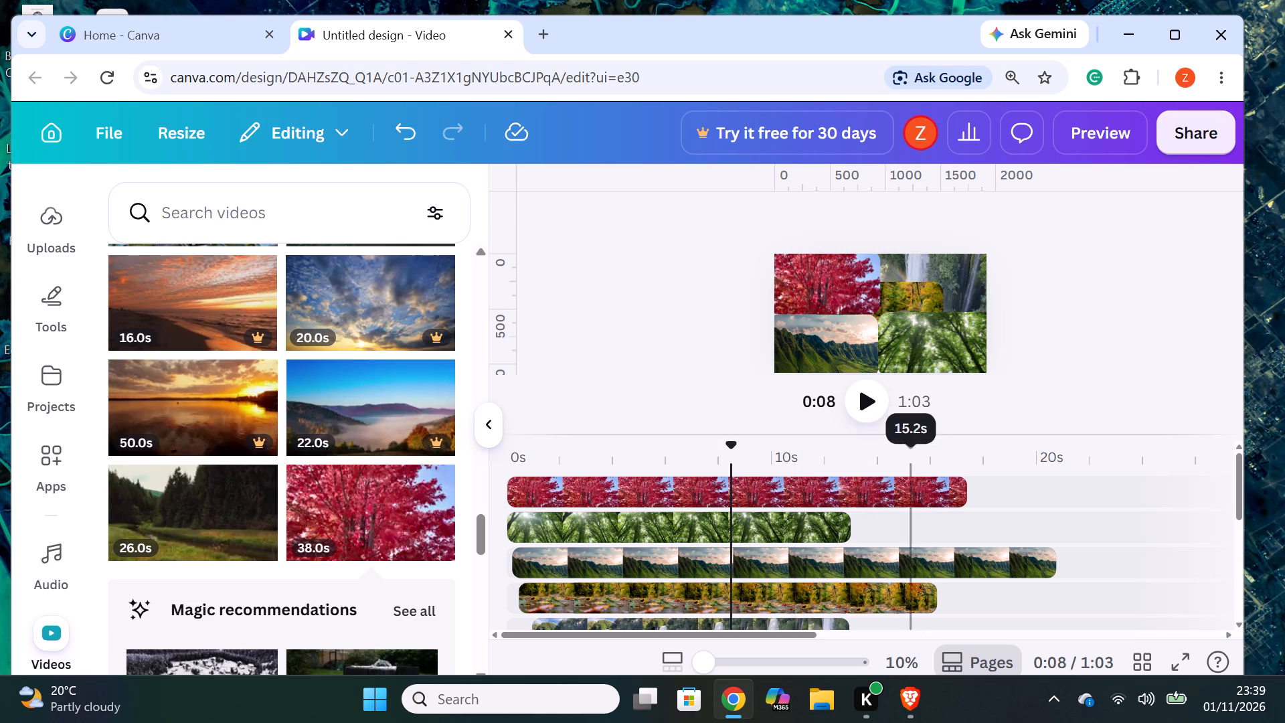
Add the 12.0s misty green mountain video as a new top layer near the start of the timeline.
scroll(390, 459, "down", 2)
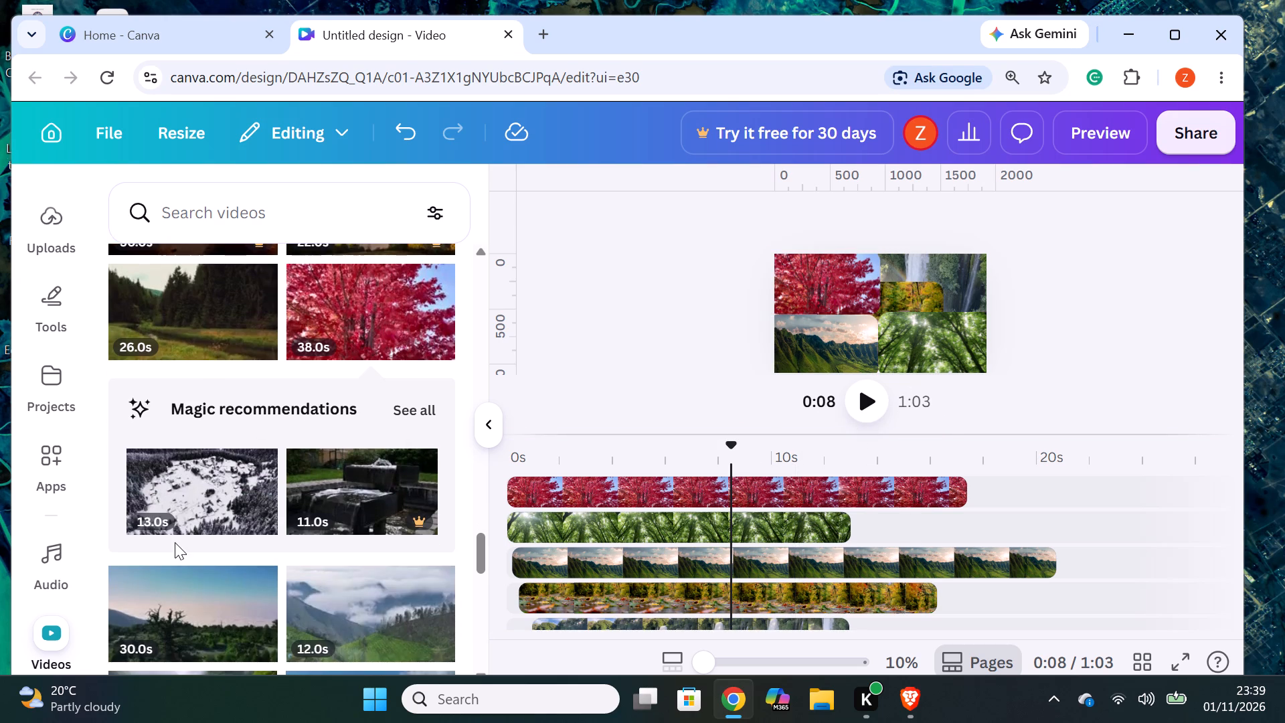
scroll(175, 540, "down", 2)
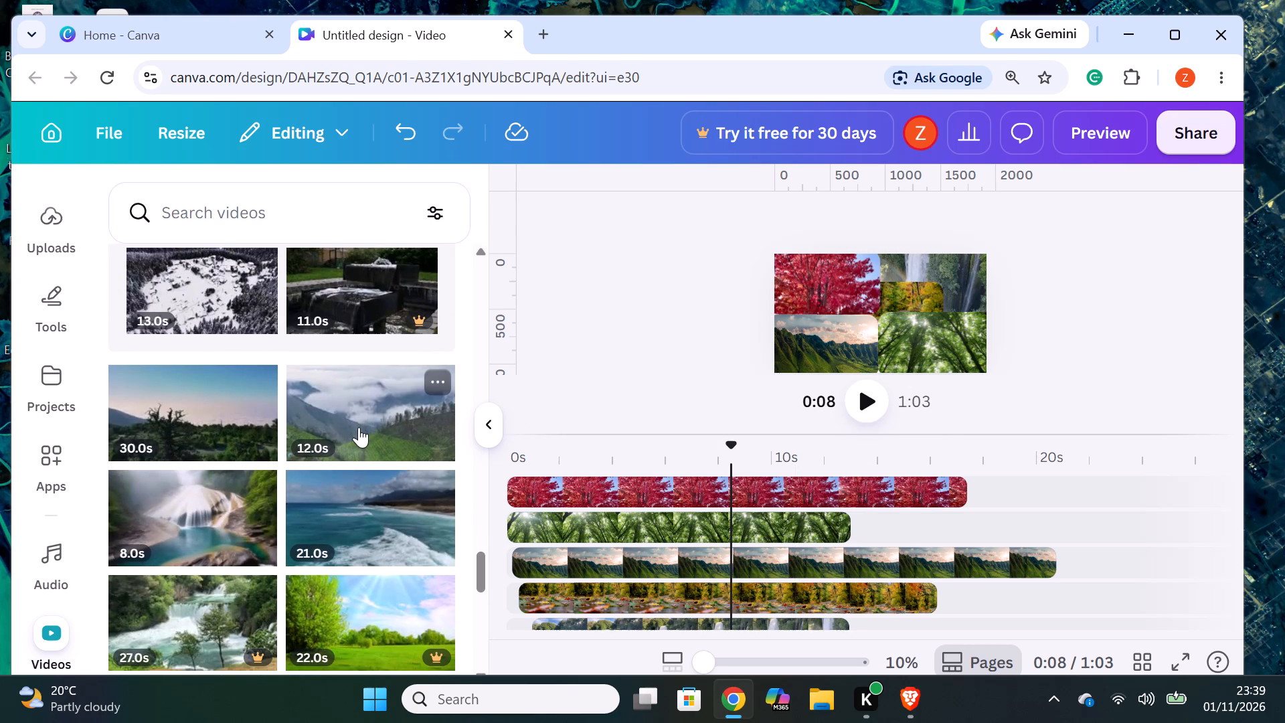
left_click_drag(382, 417, 652, 407)
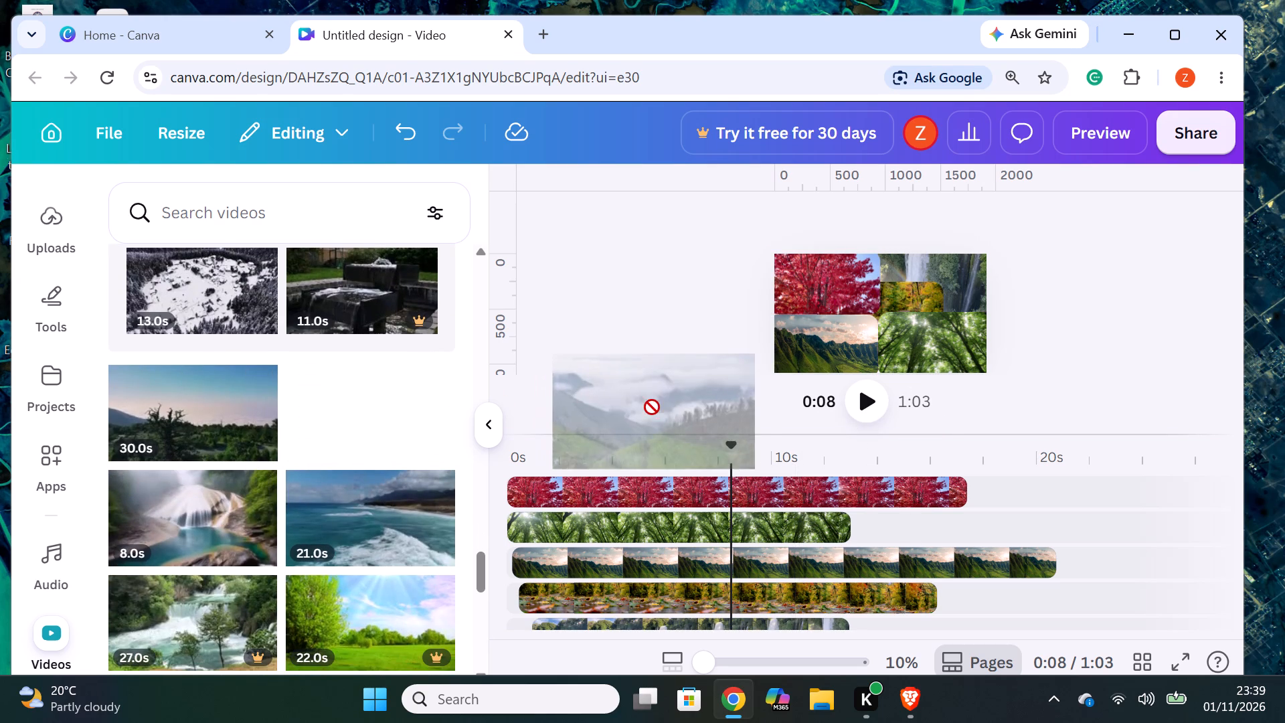
left_click_drag(652, 407, 662, 476)
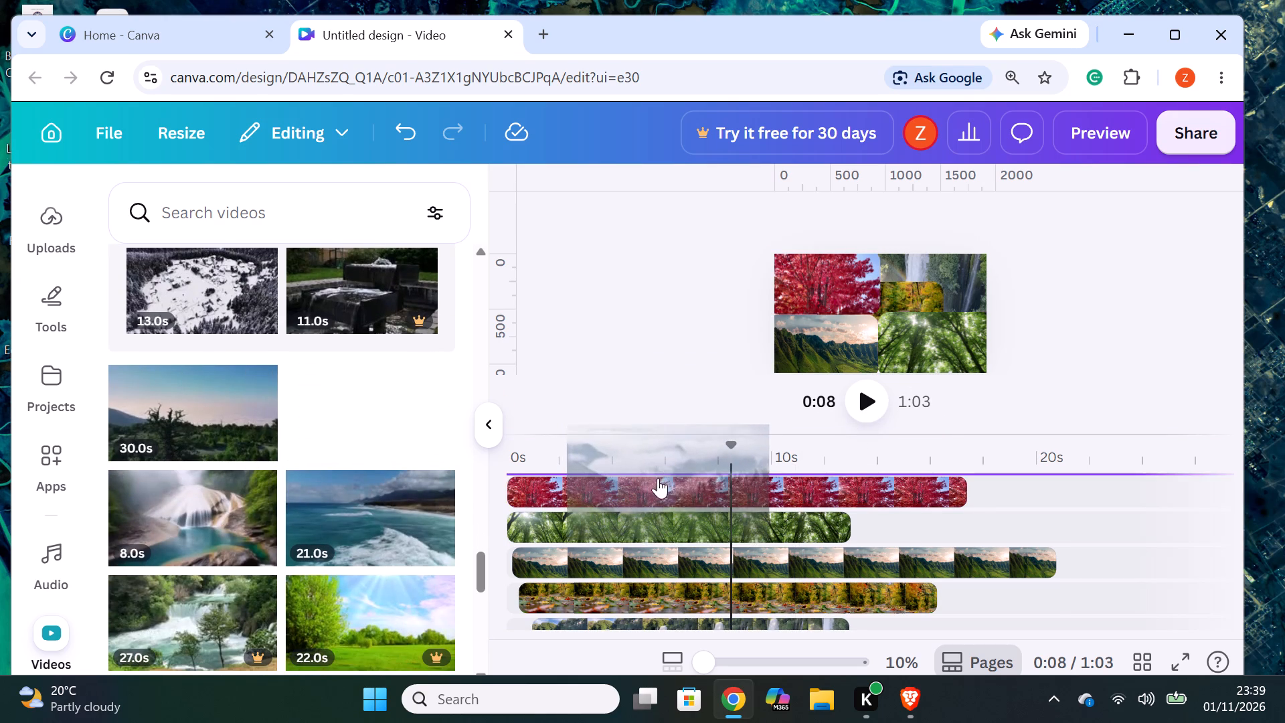
left_click_drag(740, 494, 682, 488)
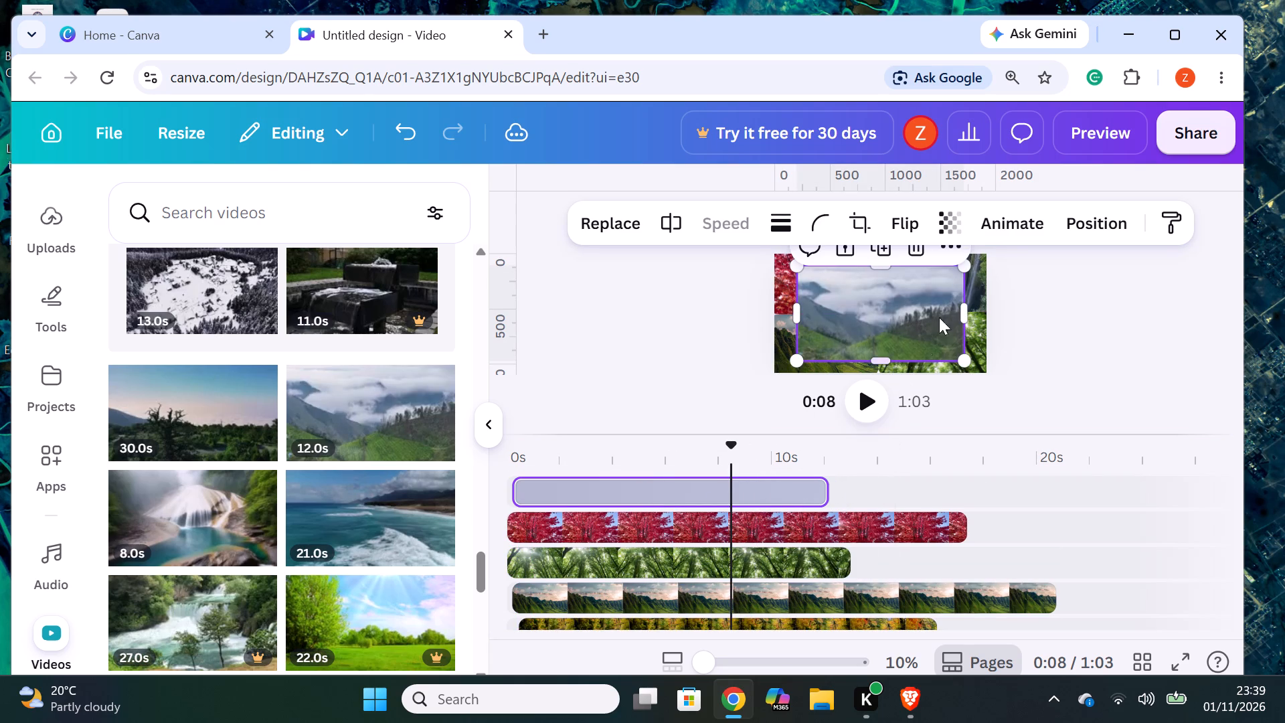
Shrink the misty mountain video to about 60% of the page width.
left_click_drag(960, 356, 924, 323)
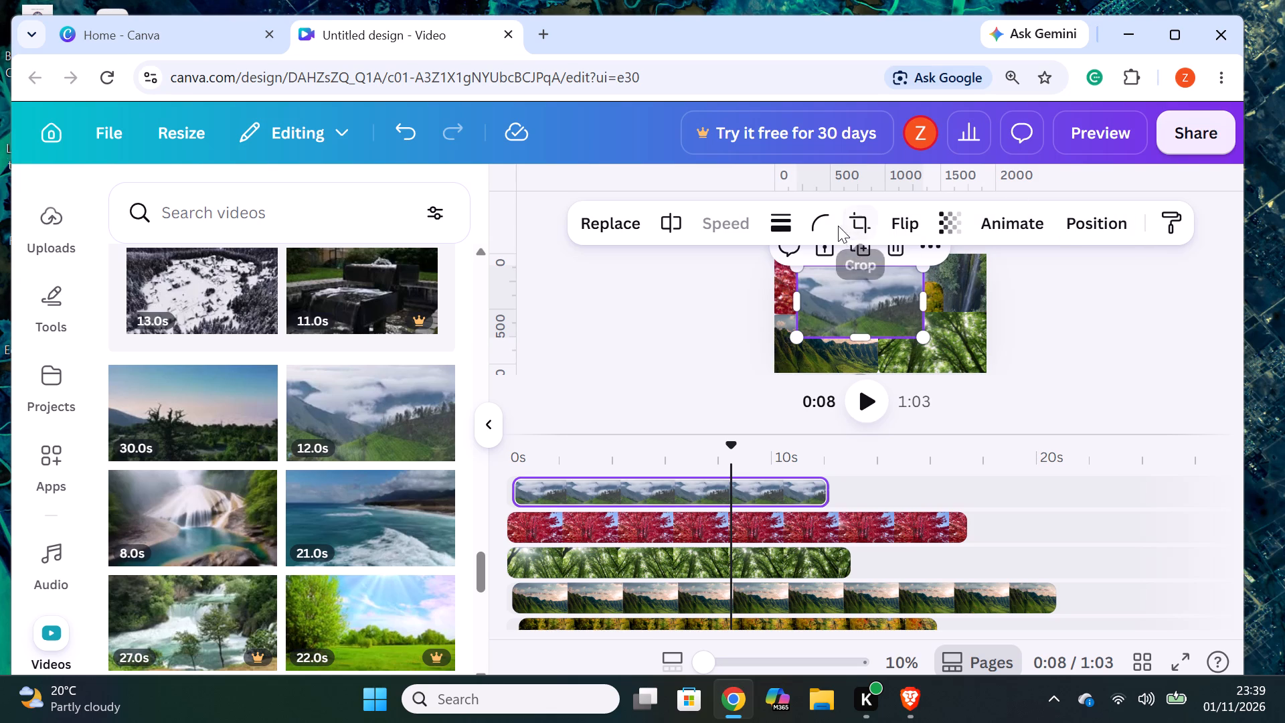
Set the misty mountain video's corner rounding to the maximum.
left_click(1189, 216)
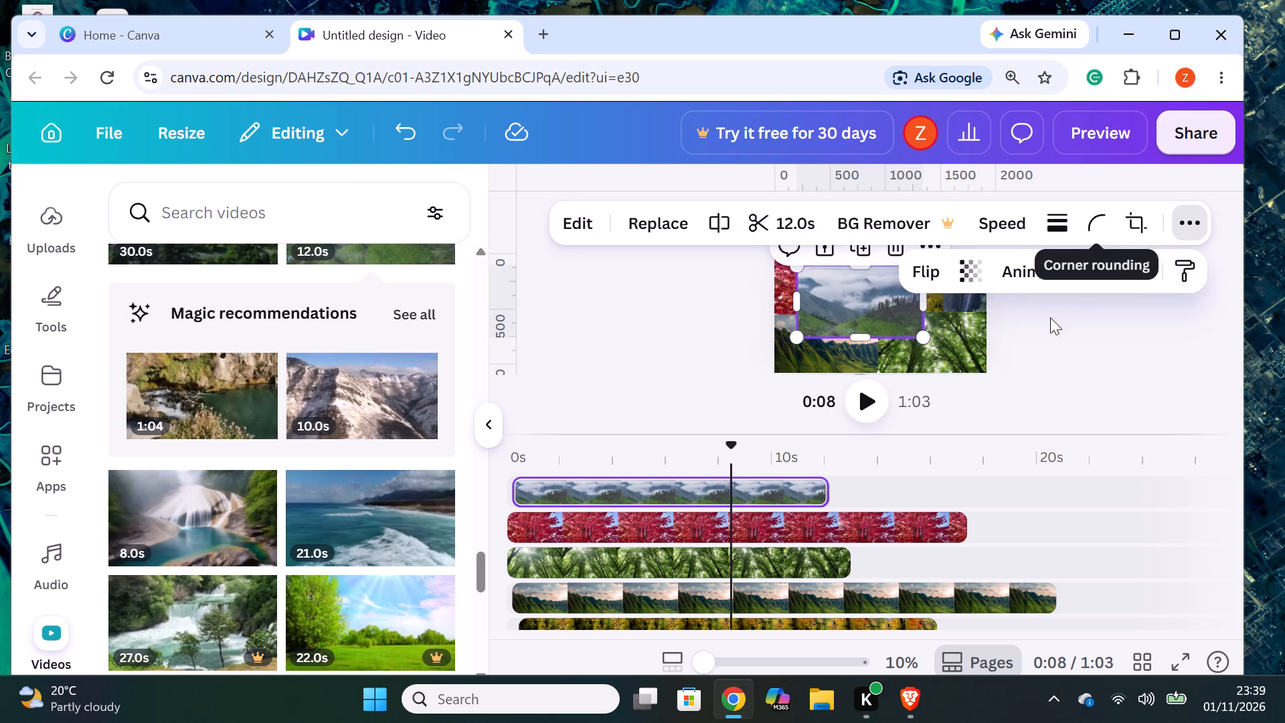
left_click(1077, 364)
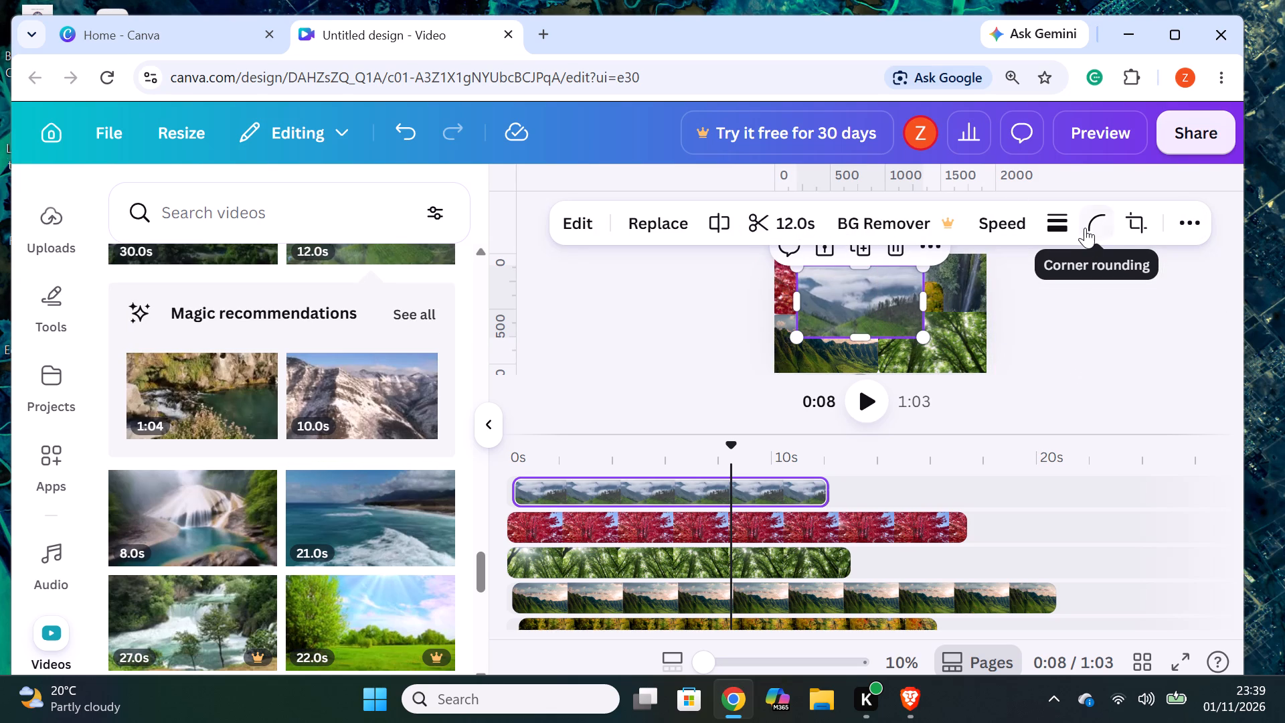
left_click(1086, 225)
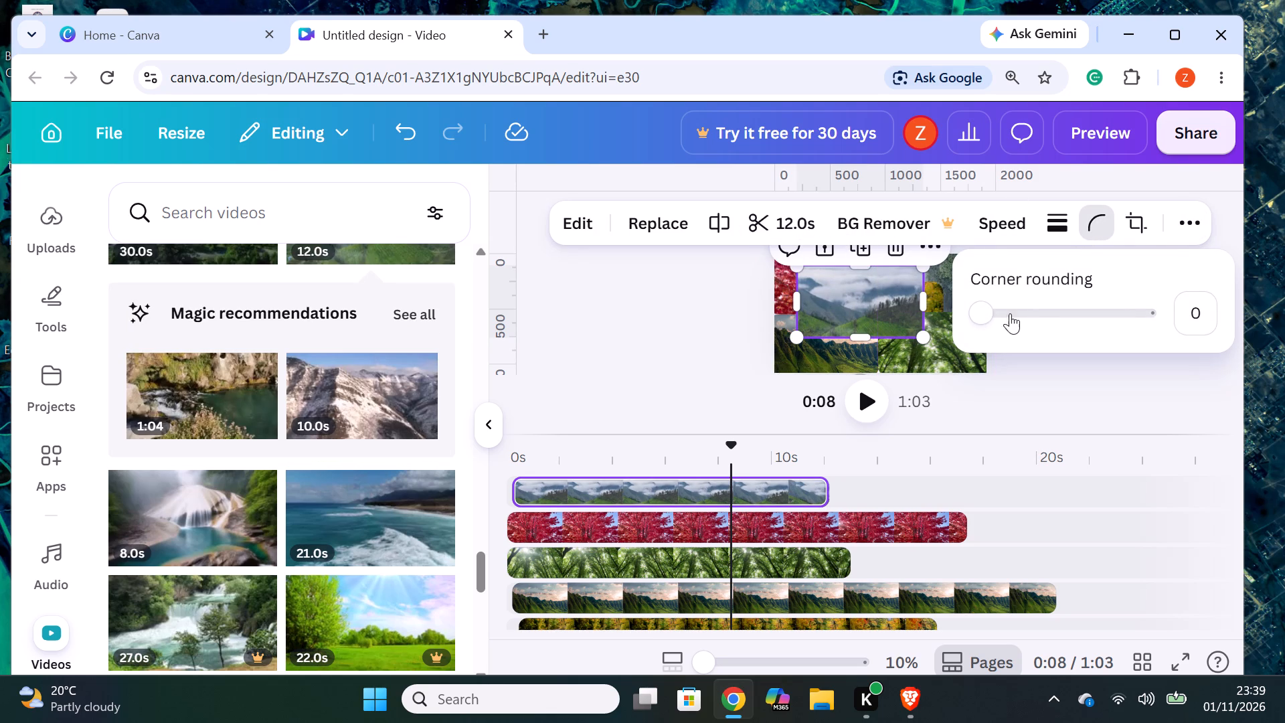
left_click_drag(982, 318, 1194, 303)
left_click(1138, 371)
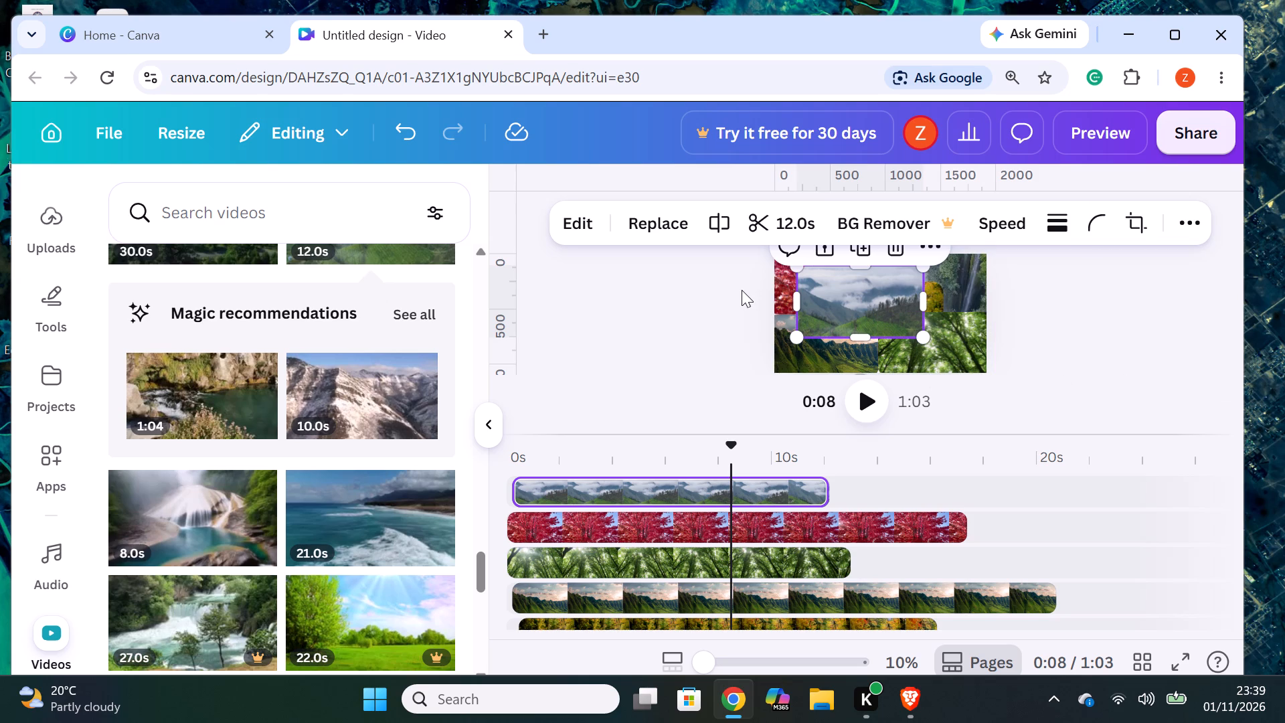
Shrink the misty mountain video to about half of the page width and fit it into the page's bottom-right quarter.
left_click(886, 315)
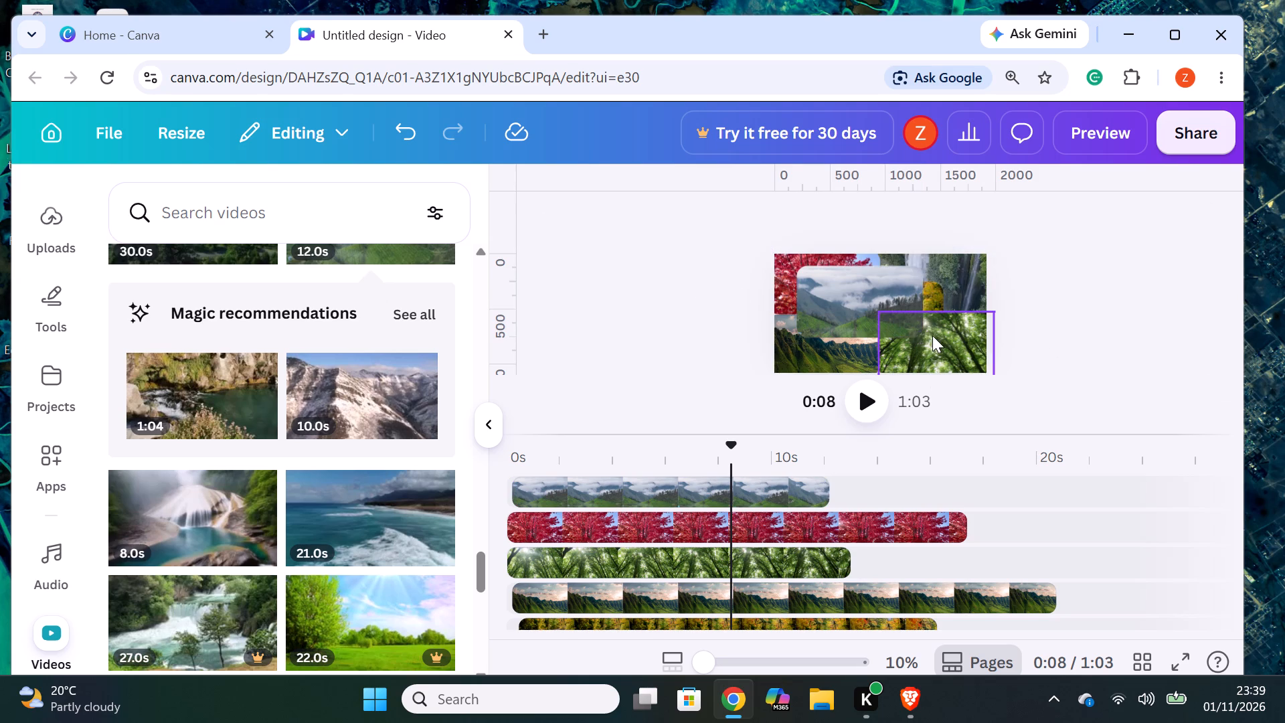
left_click(888, 311)
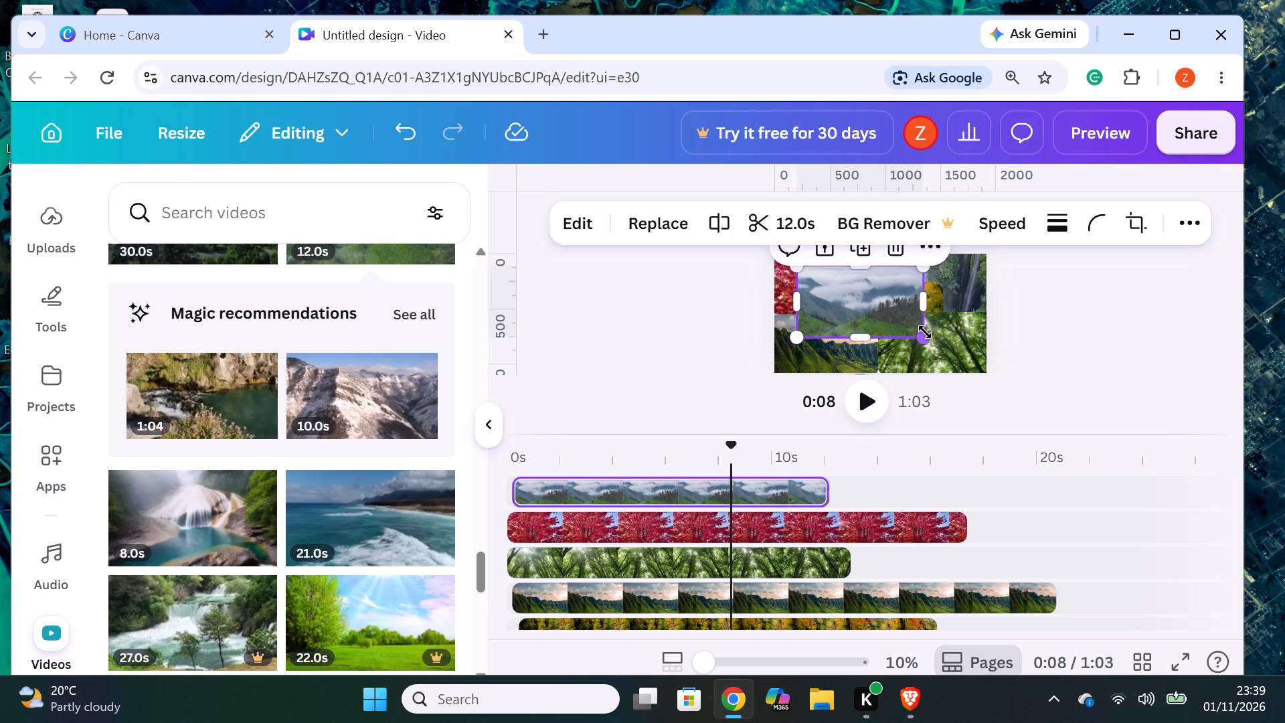
left_click_drag(925, 336, 907, 317)
left_click_drag(849, 313, 951, 372)
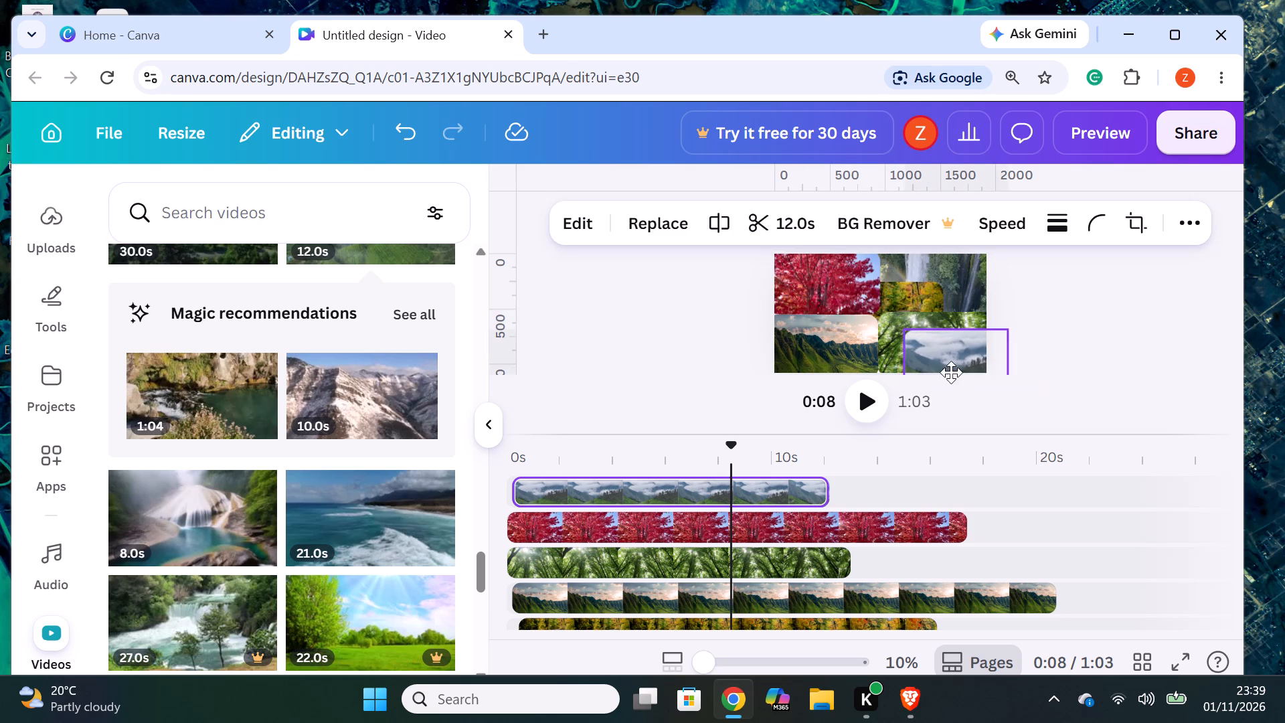
left_click_drag(951, 372, 935, 357)
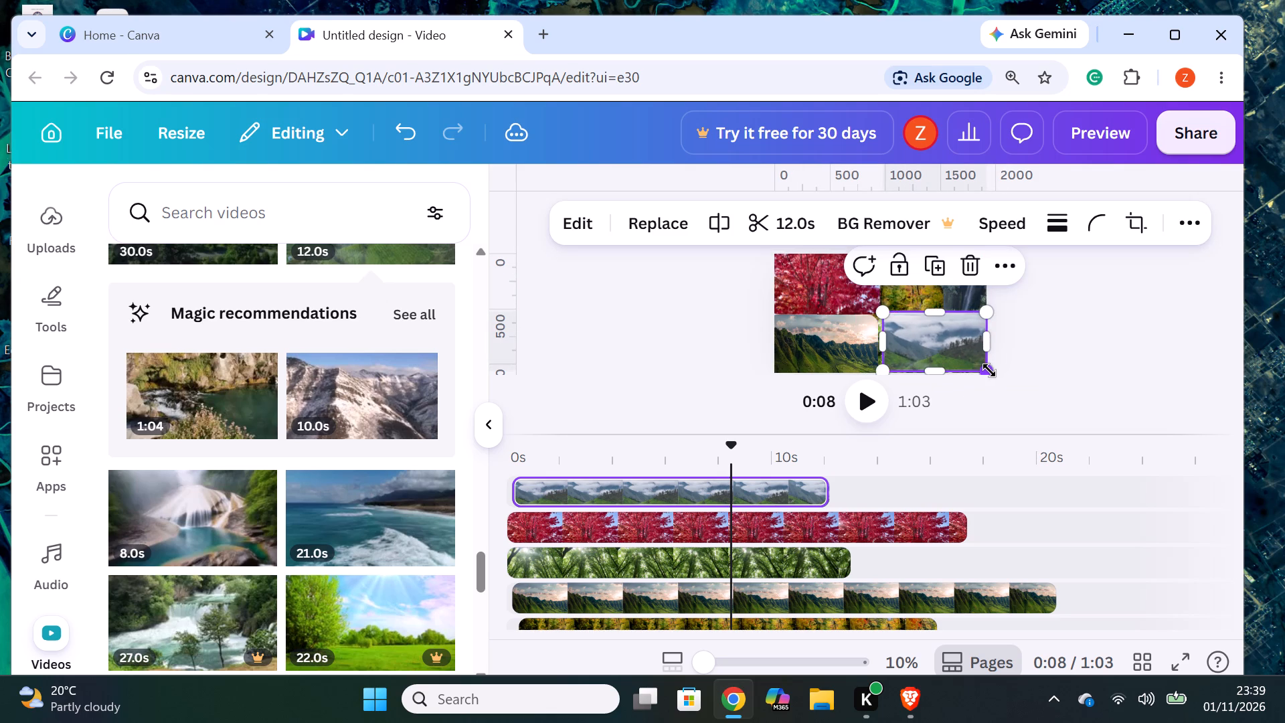
left_click_drag(989, 370, 996, 369)
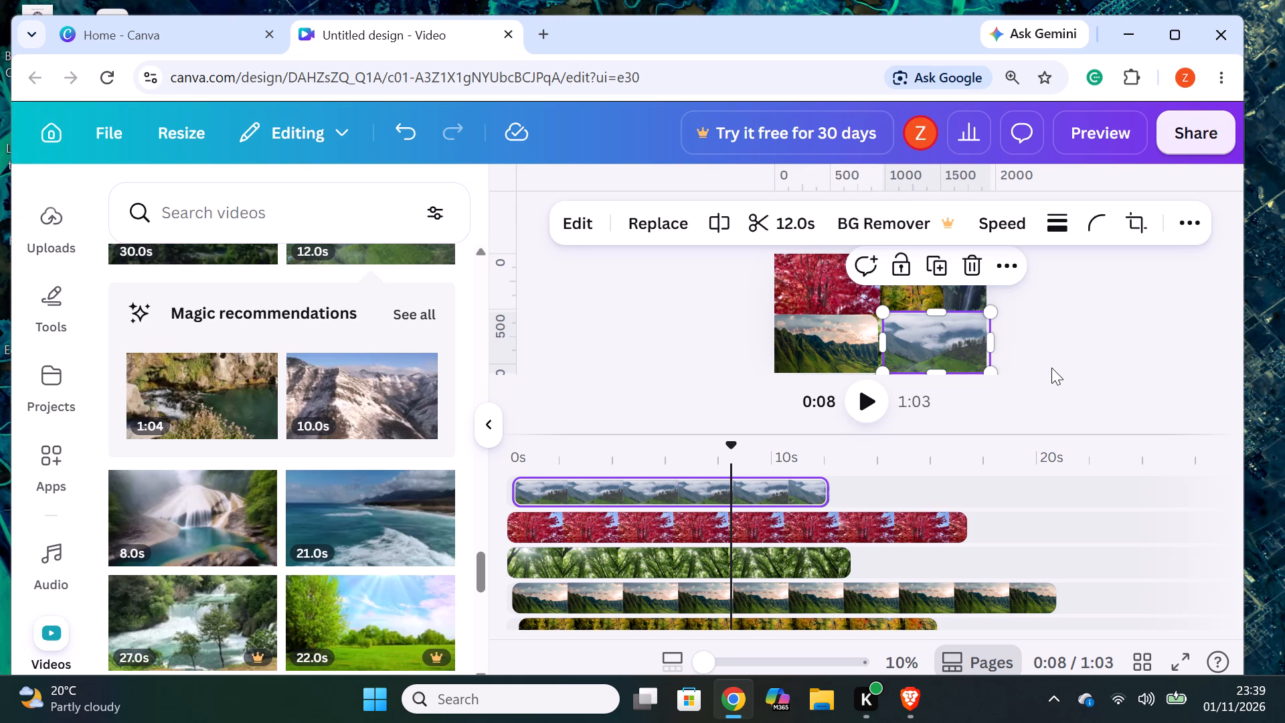
Add the 1:00 waterfall and river video as a new top layer near the start of the timeline.
scroll(379, 514, "down", 1)
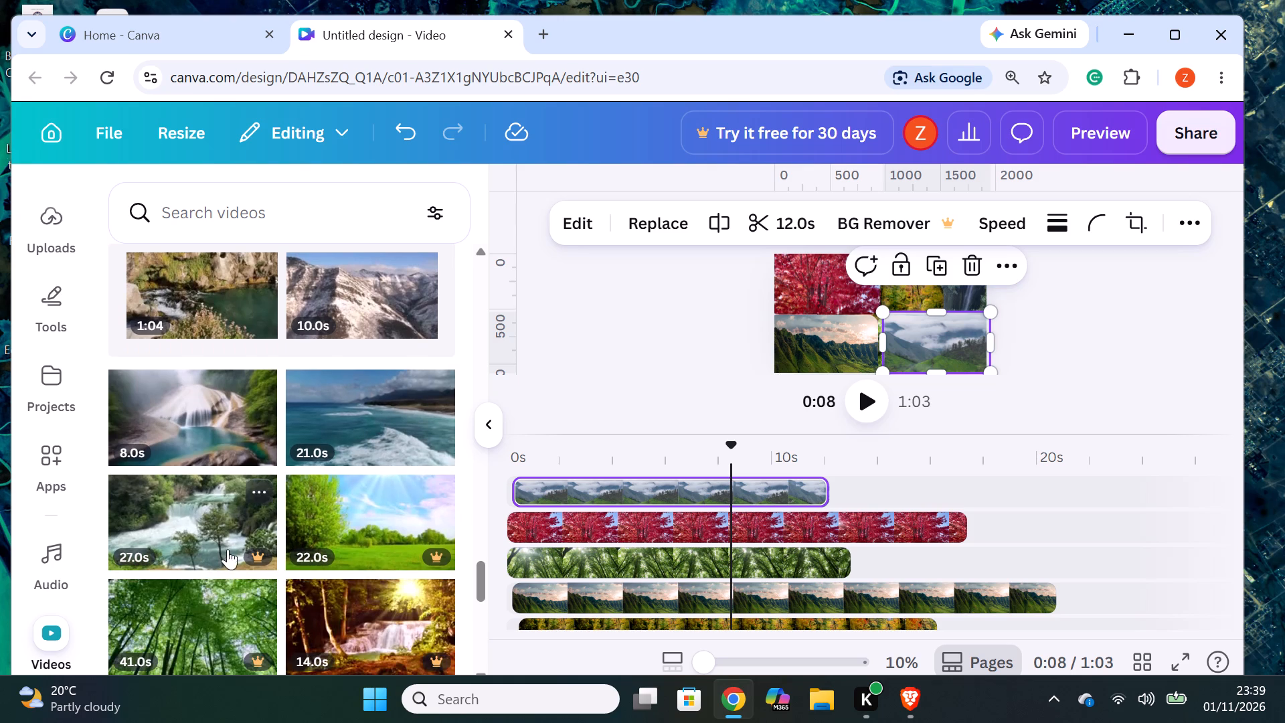
scroll(229, 548, "down", 3)
left_click_drag(276, 481, 683, 479)
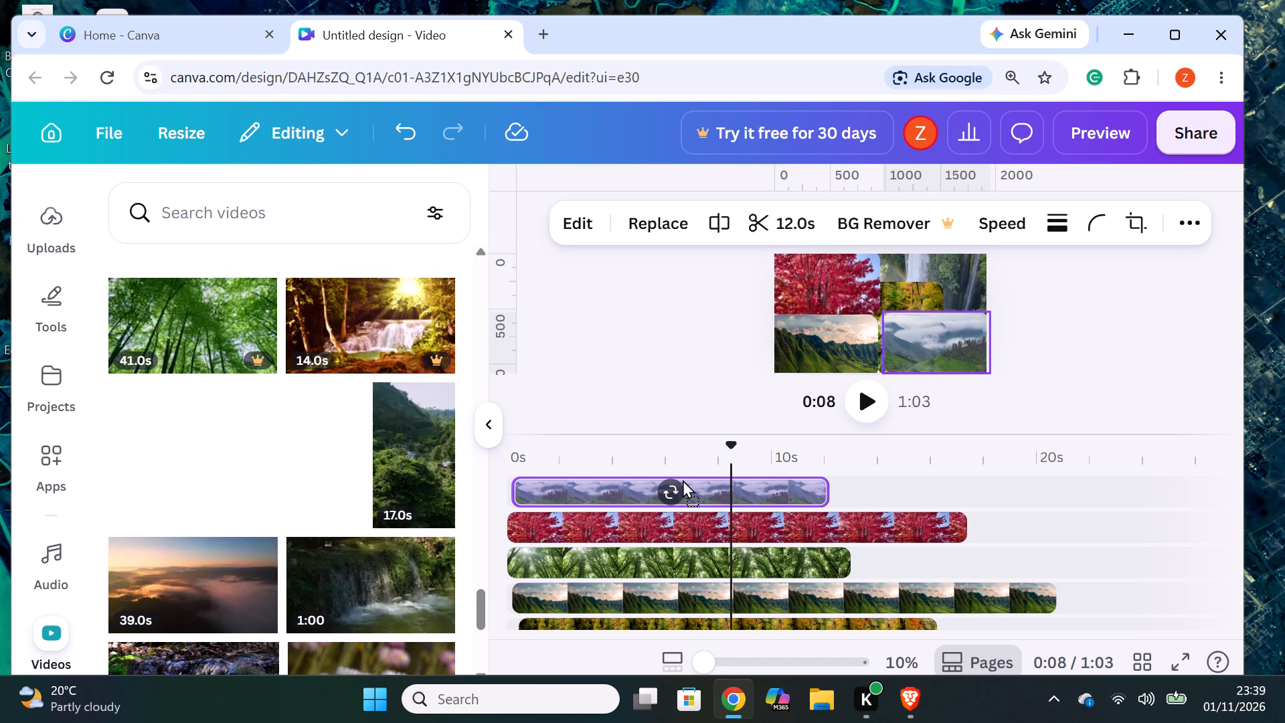
left_click_drag(683, 479, 689, 475)
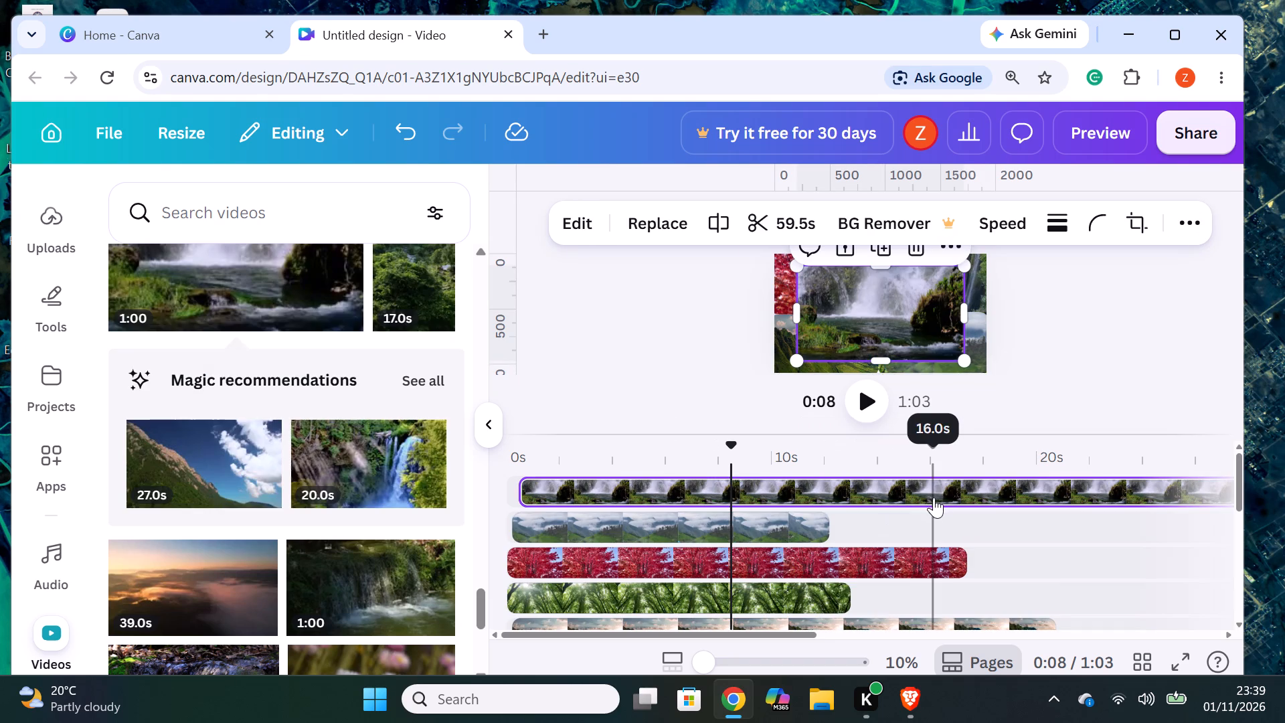
Split the waterfall and river video at about 0:17 and delete the part after the split.
left_click(932, 491)
left_click(983, 504)
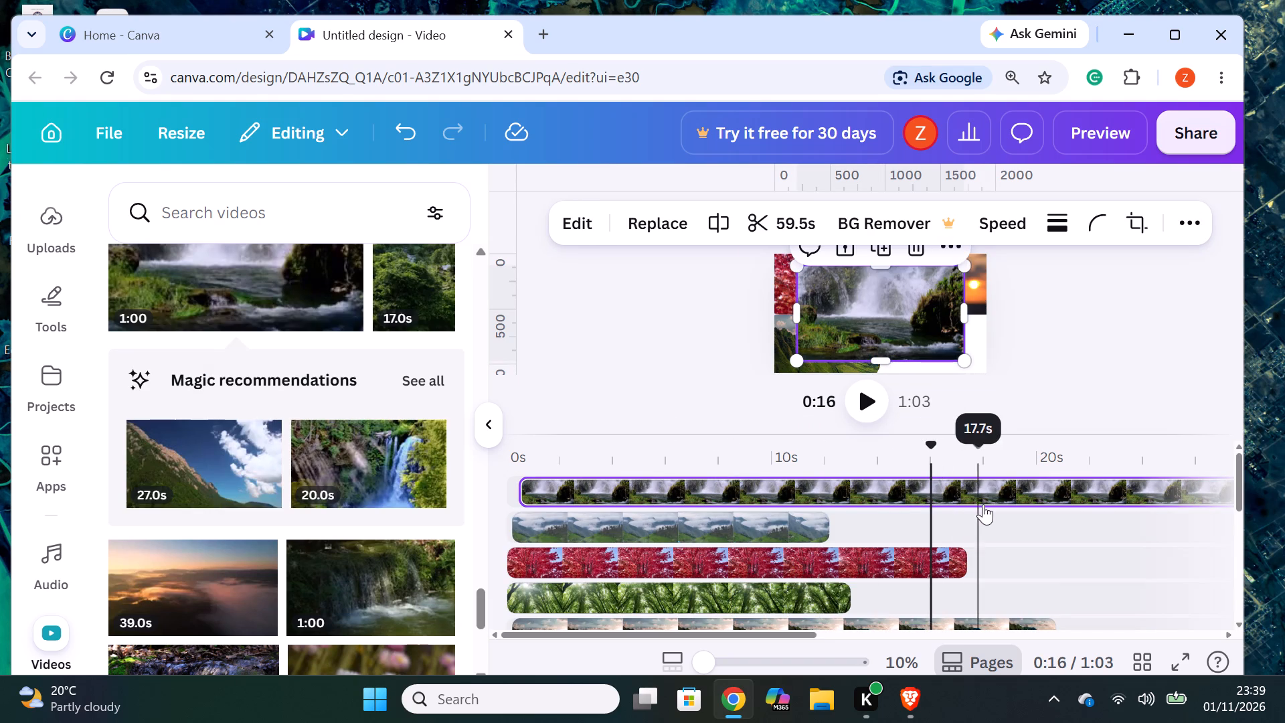
right_click(983, 504)
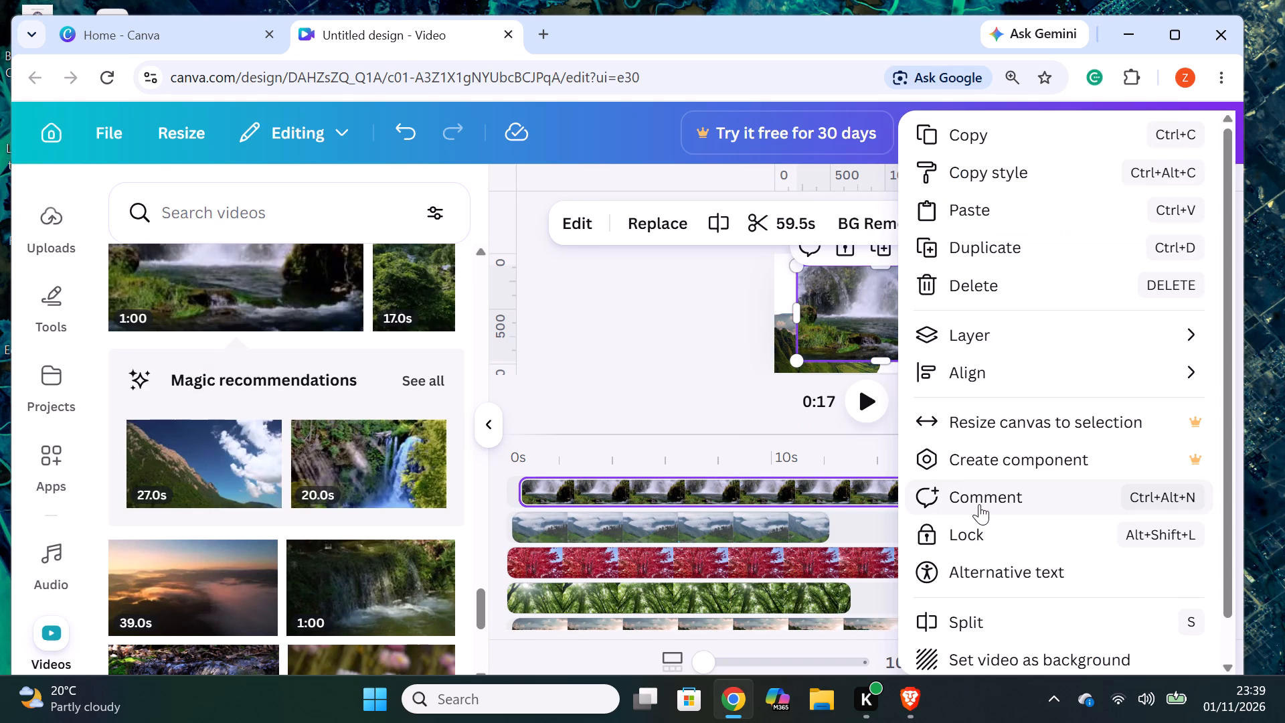
right_click(976, 504)
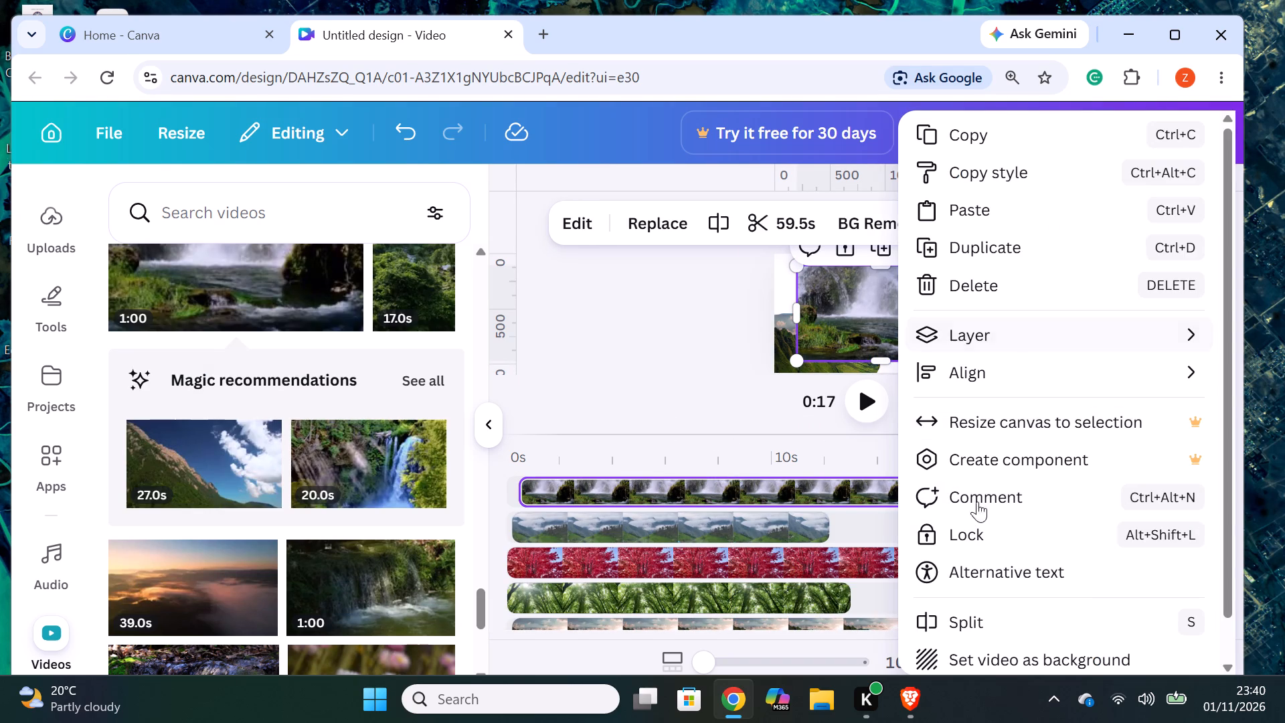
left_click(950, 626)
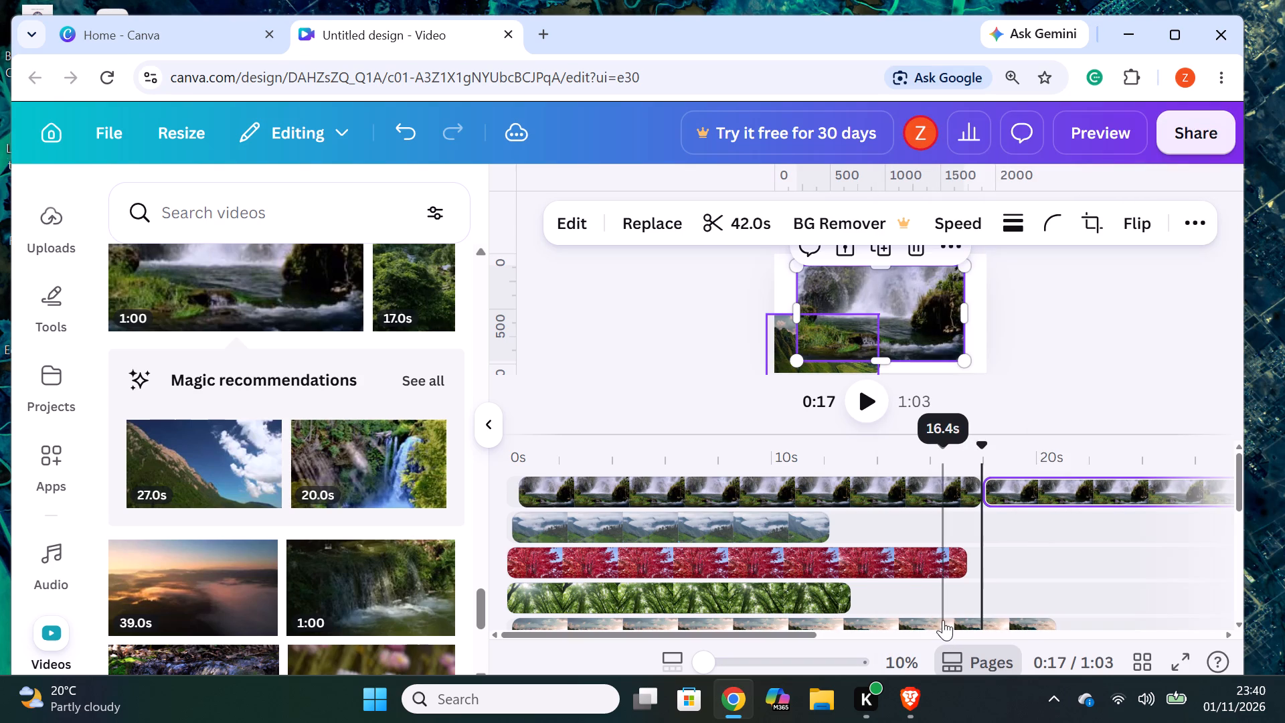
right_click(1035, 483)
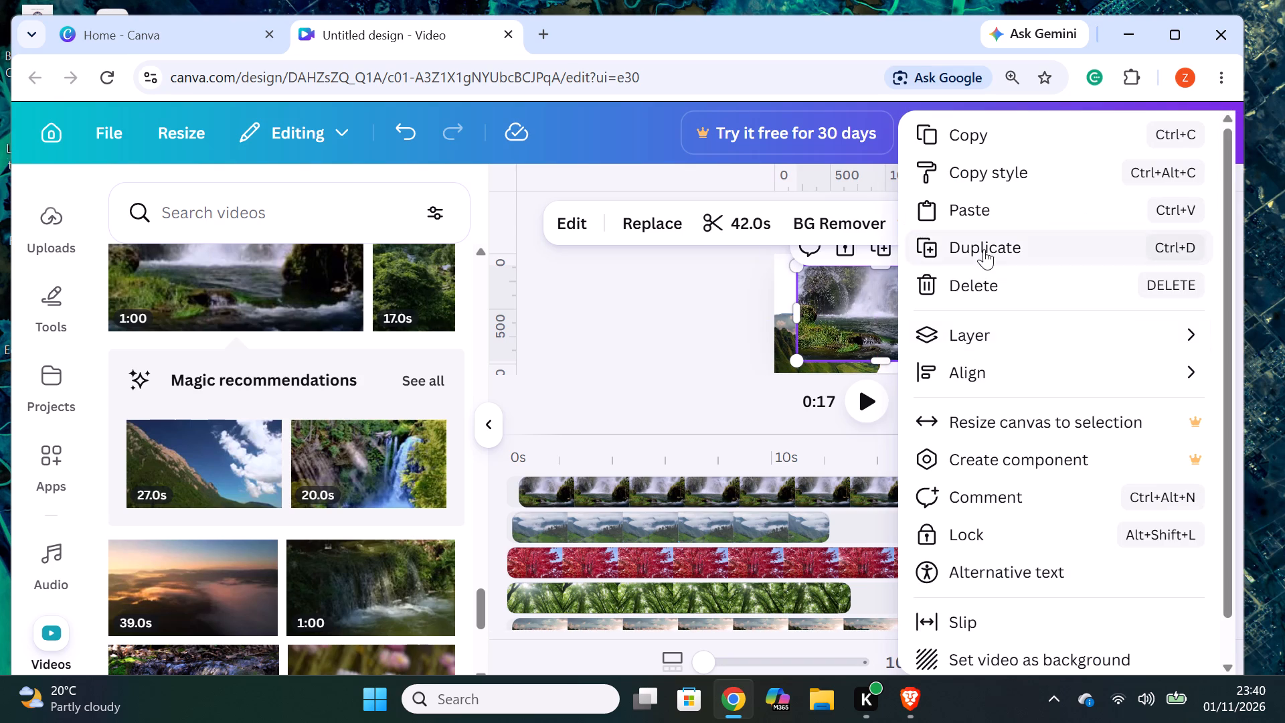
left_click(992, 285)
Move the playhead to 0:08 and shrink the waterfall and river video to about 60% of the page width.
left_click(770, 487)
left_click(752, 517)
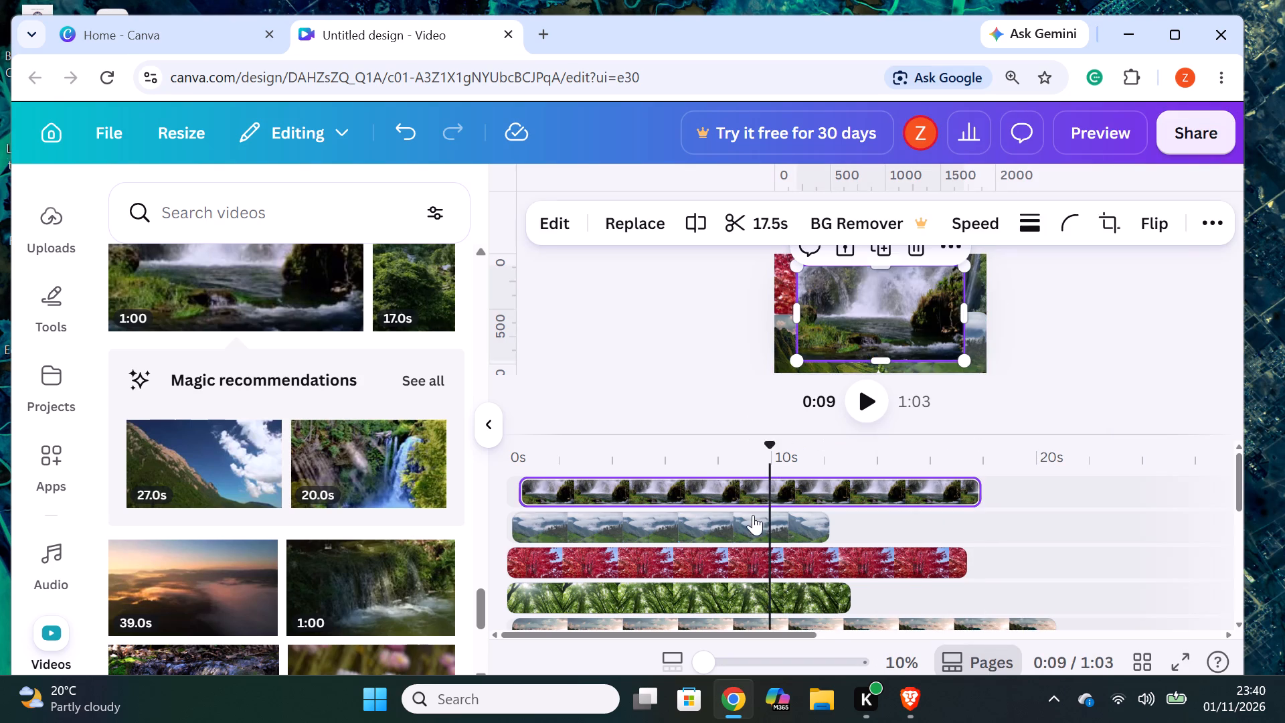
left_click(747, 544)
left_click(742, 590)
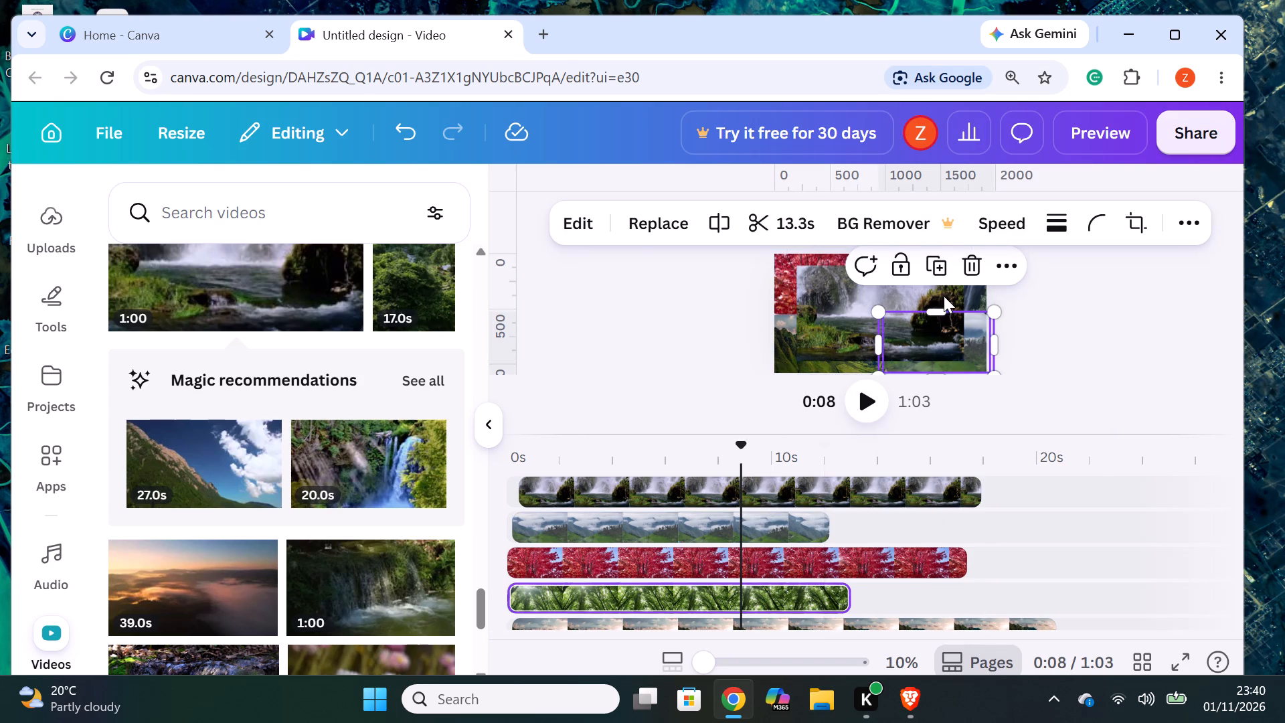
left_click(845, 309)
left_click_drag(967, 367, 966, 365)
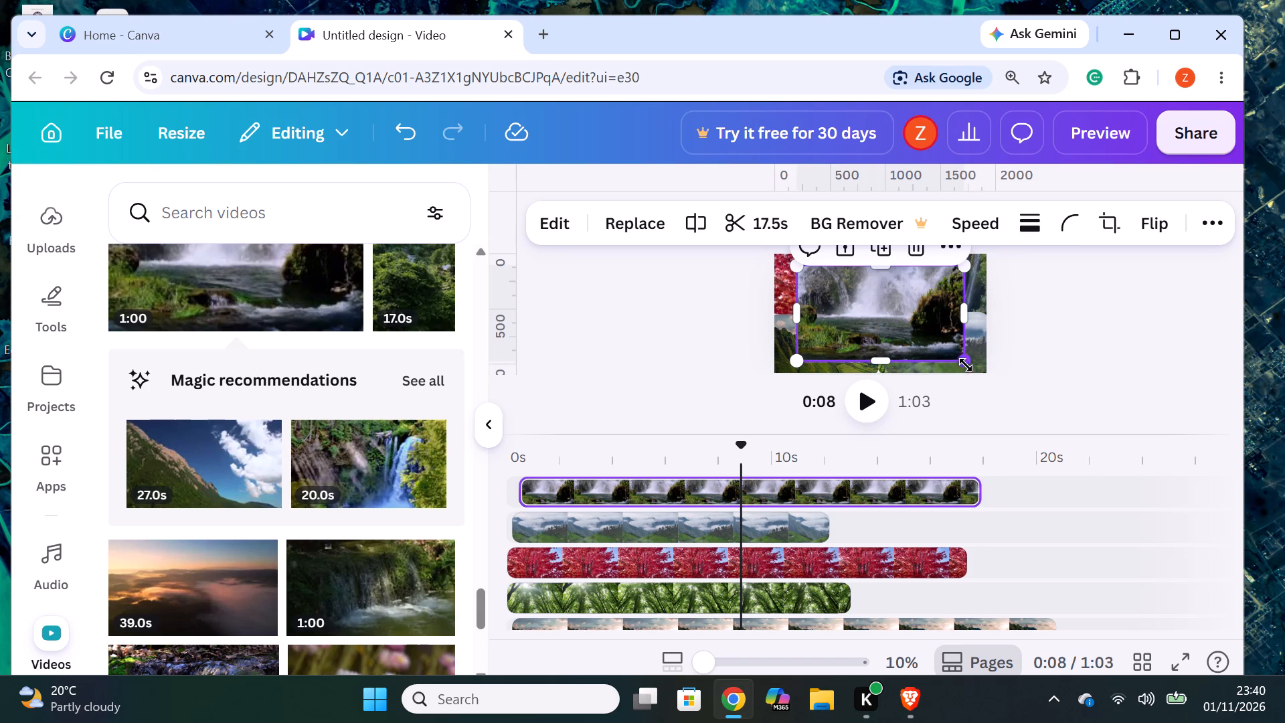
left_click_drag(966, 365, 937, 328)
Set the waterfall and river video's corner rounding to the maximum.
left_click(1073, 224)
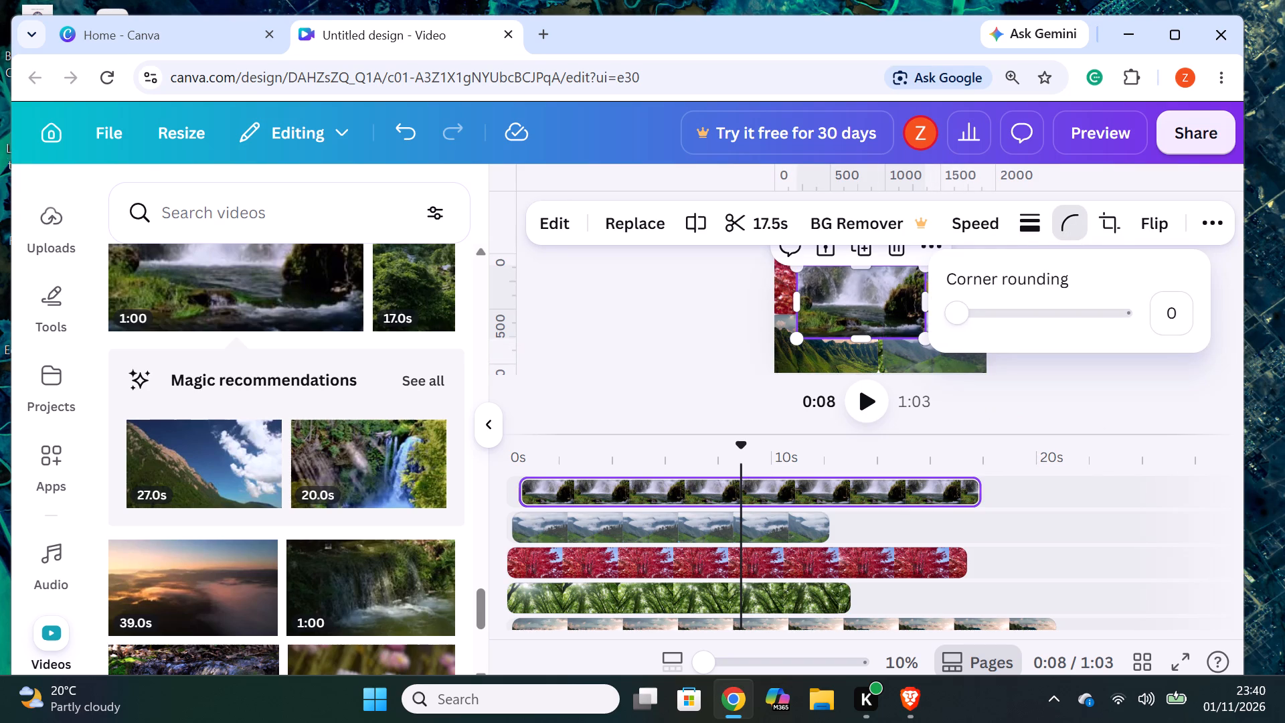
left_click_drag(946, 325, 1175, 374)
left_click(1159, 382)
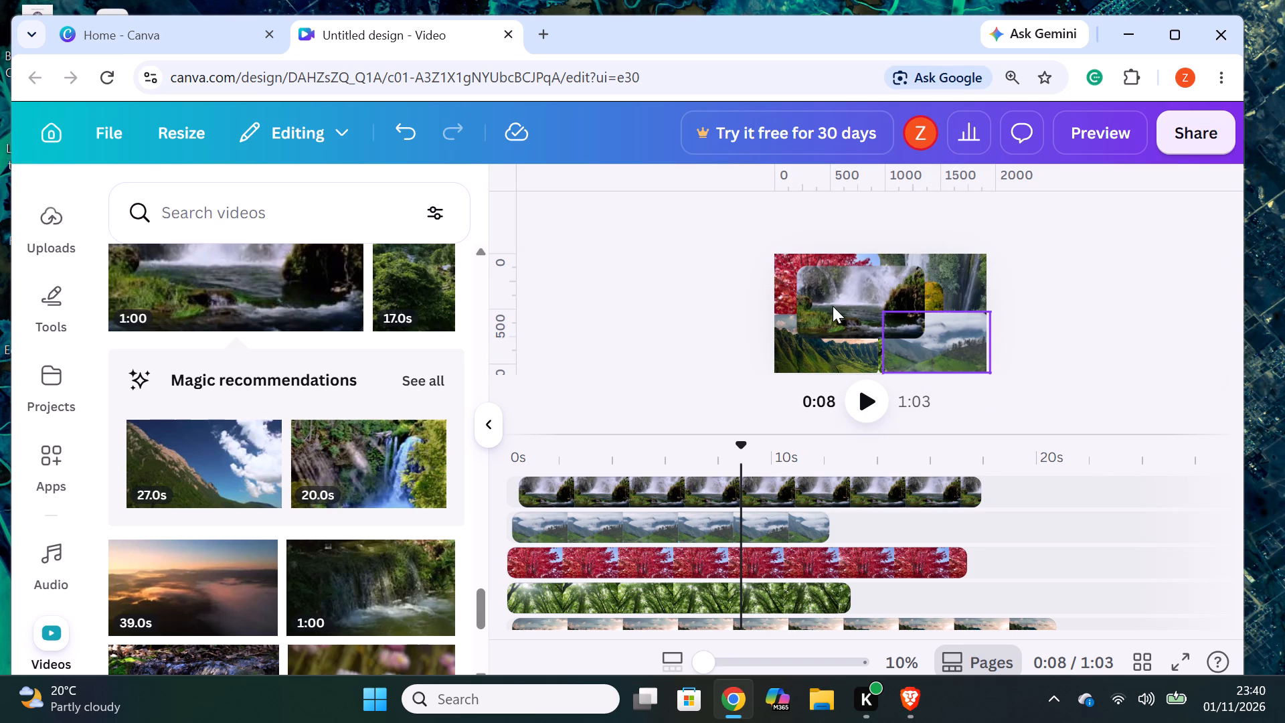
Move the waterfall and river video into the page's top-left quarter, over the red tree video.
left_click_drag(870, 316, 834, 303)
left_click_drag(833, 301, 831, 293)
left_click(831, 293)
left_click(1163, 351)
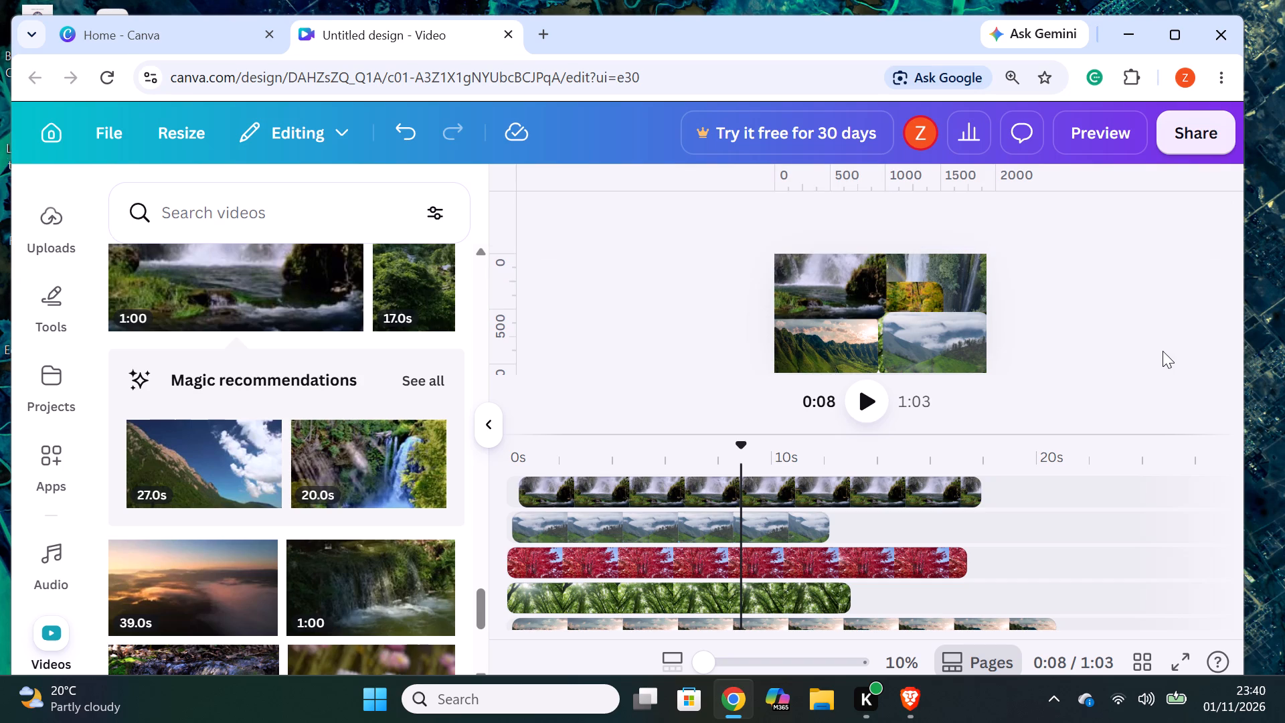
Add the 10.0s video of a blue lake under a cloudy sky as a new top layer near the timeline's start.
scroll(314, 593, "down", 4)
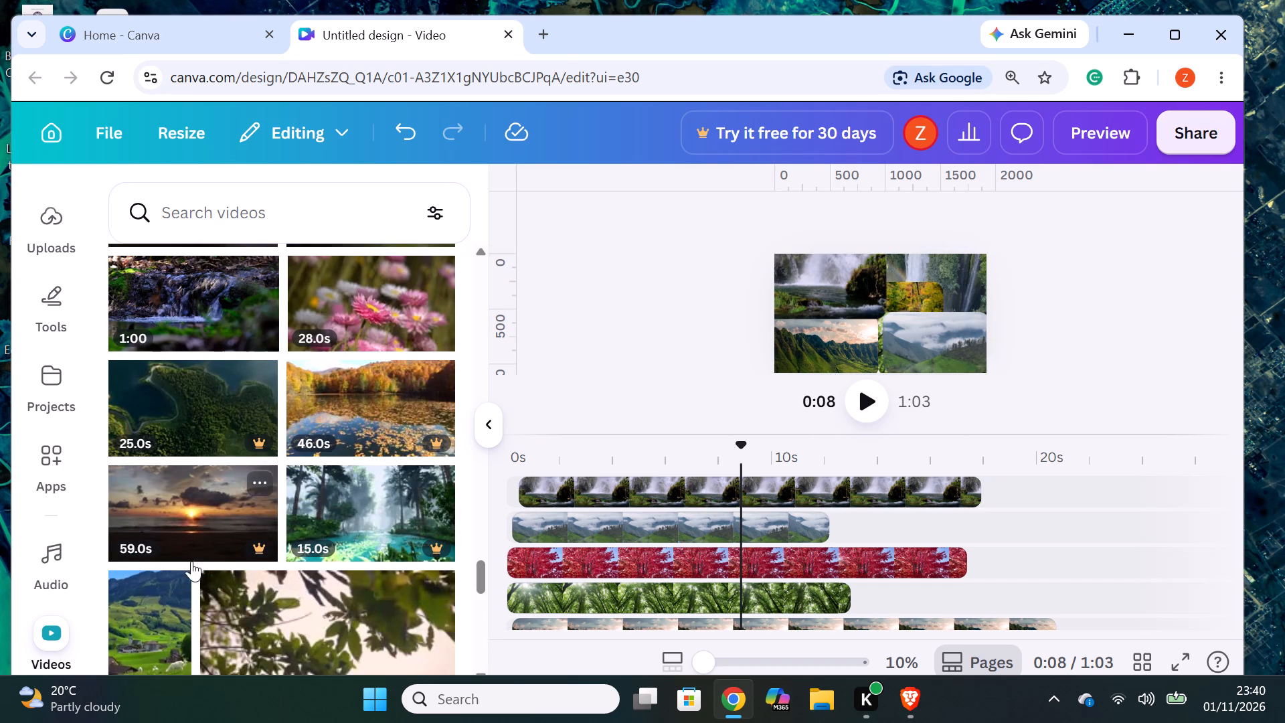
scroll(238, 584, "down", 1)
scroll(236, 581, "up", 1)
scroll(236, 581, "down", 2)
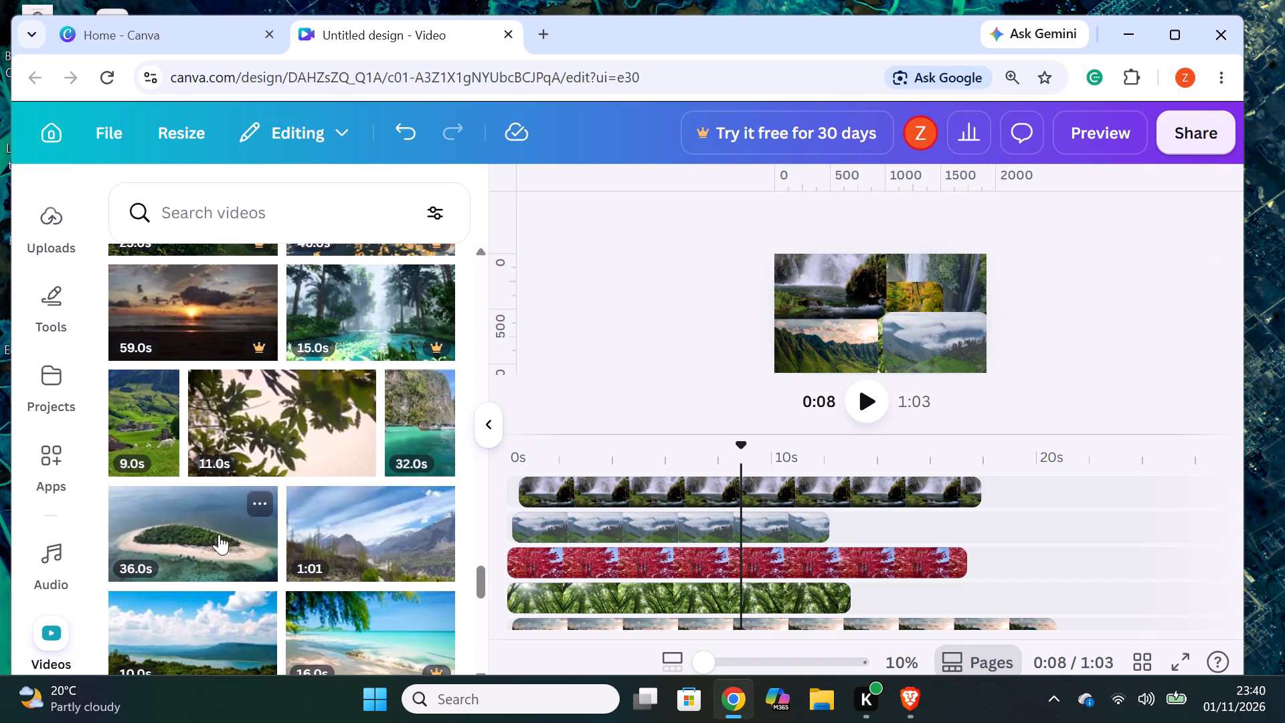
scroll(286, 540, "down", 3)
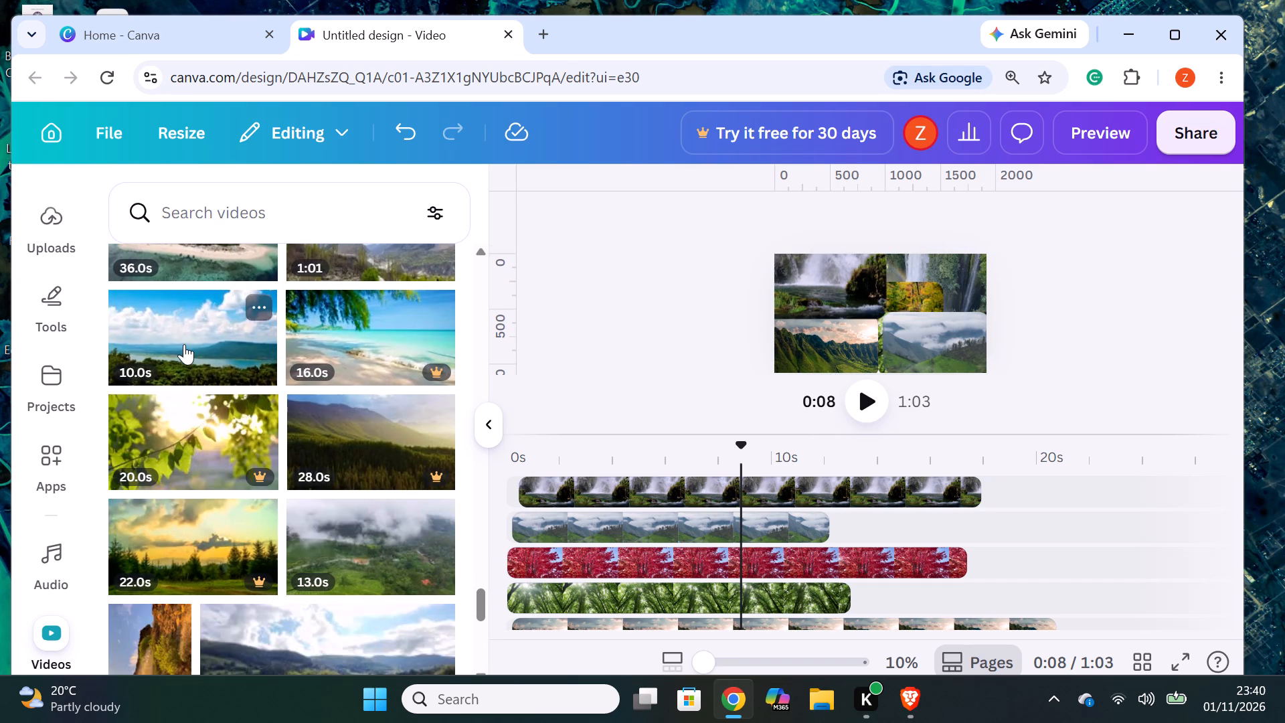
left_click_drag(183, 344, 716, 471)
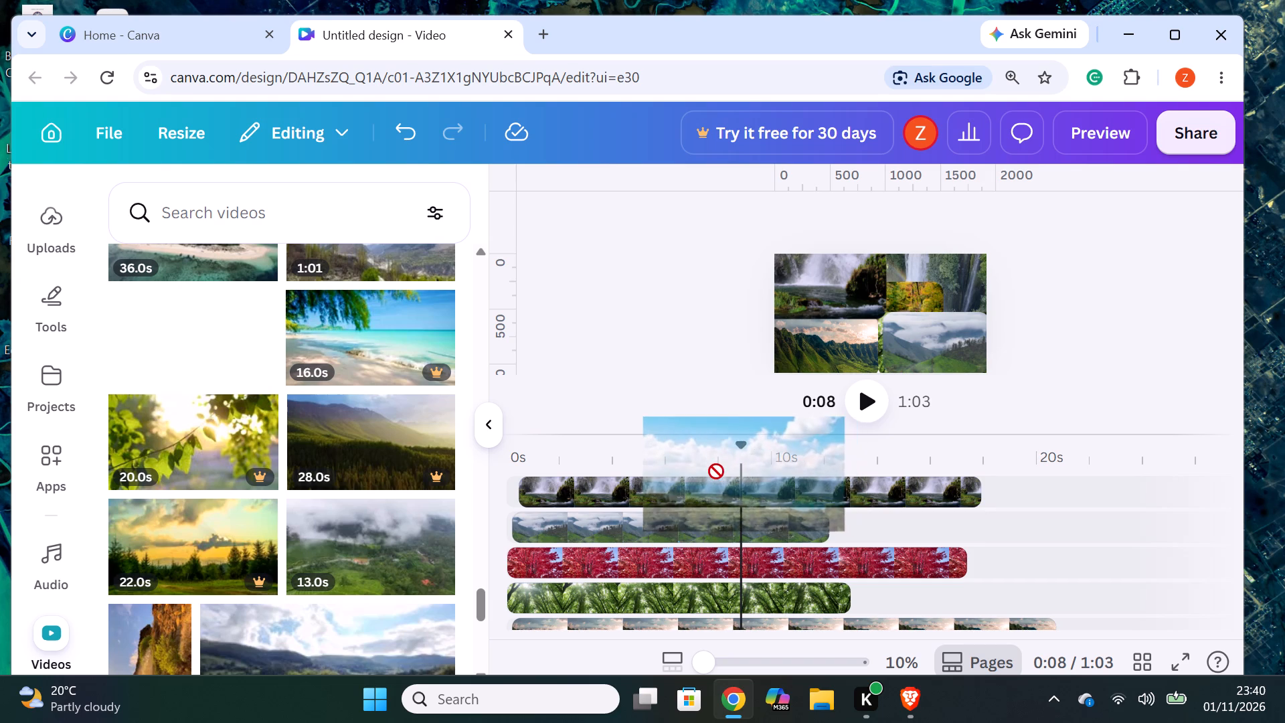
left_click_drag(716, 471, 697, 477)
left_click_drag(746, 489, 704, 477)
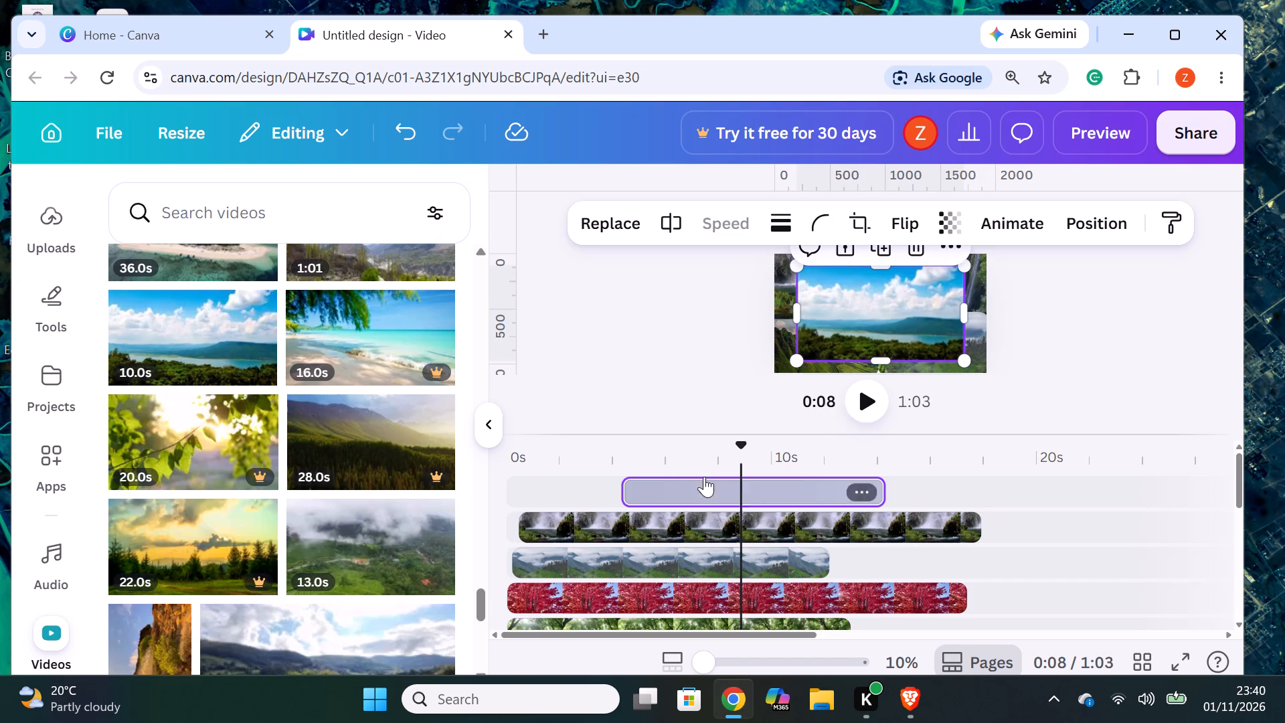
left_click_drag(704, 477, 637, 483)
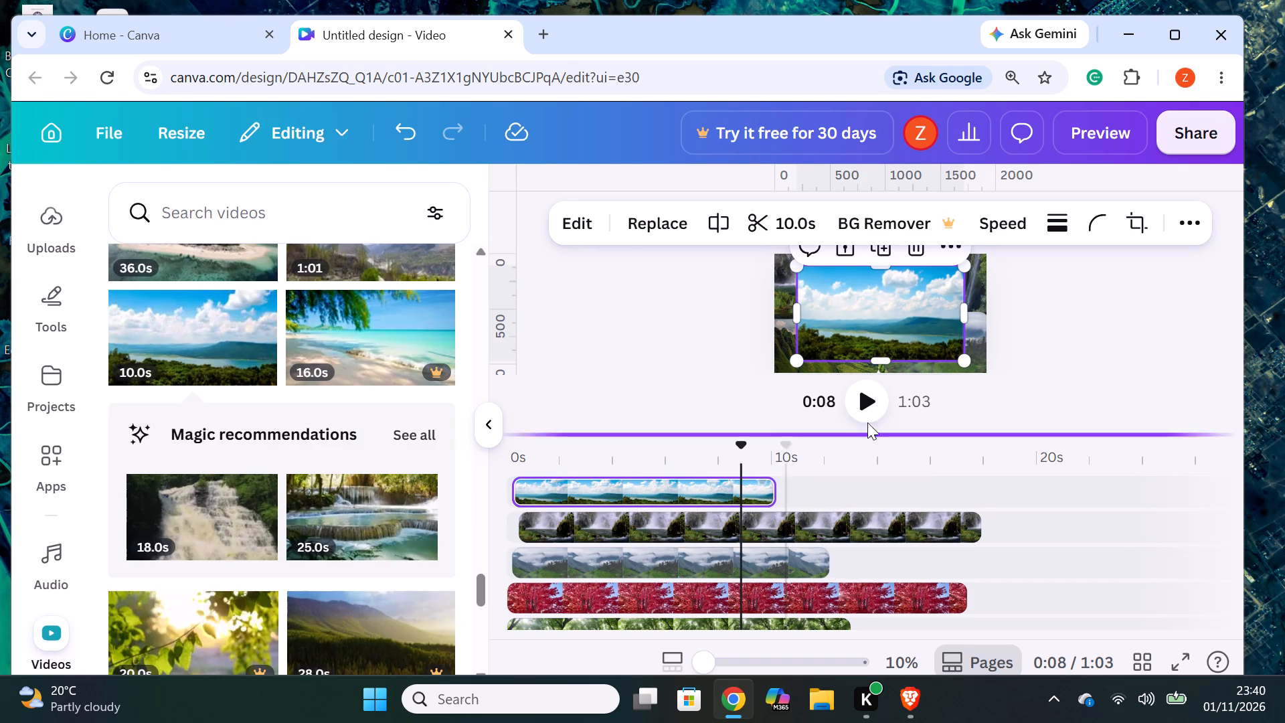
Set the blue lake video's corner rounding to 100.
left_click(1097, 237)
left_click_drag(973, 321, 1196, 333)
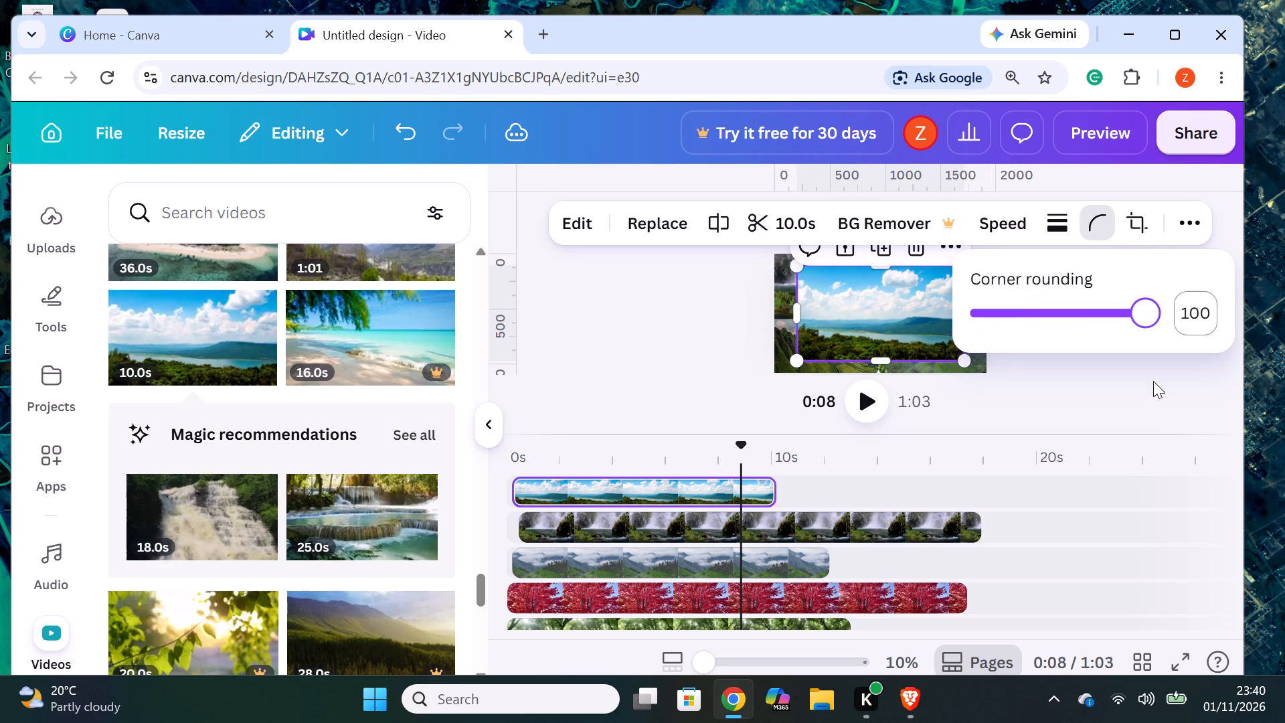
left_click(1152, 381)
Shrink the blue lake video to just over half of the page width and place it in the page's bottom-right quarter.
left_click(855, 311)
left_click_drag(966, 357, 942, 317)
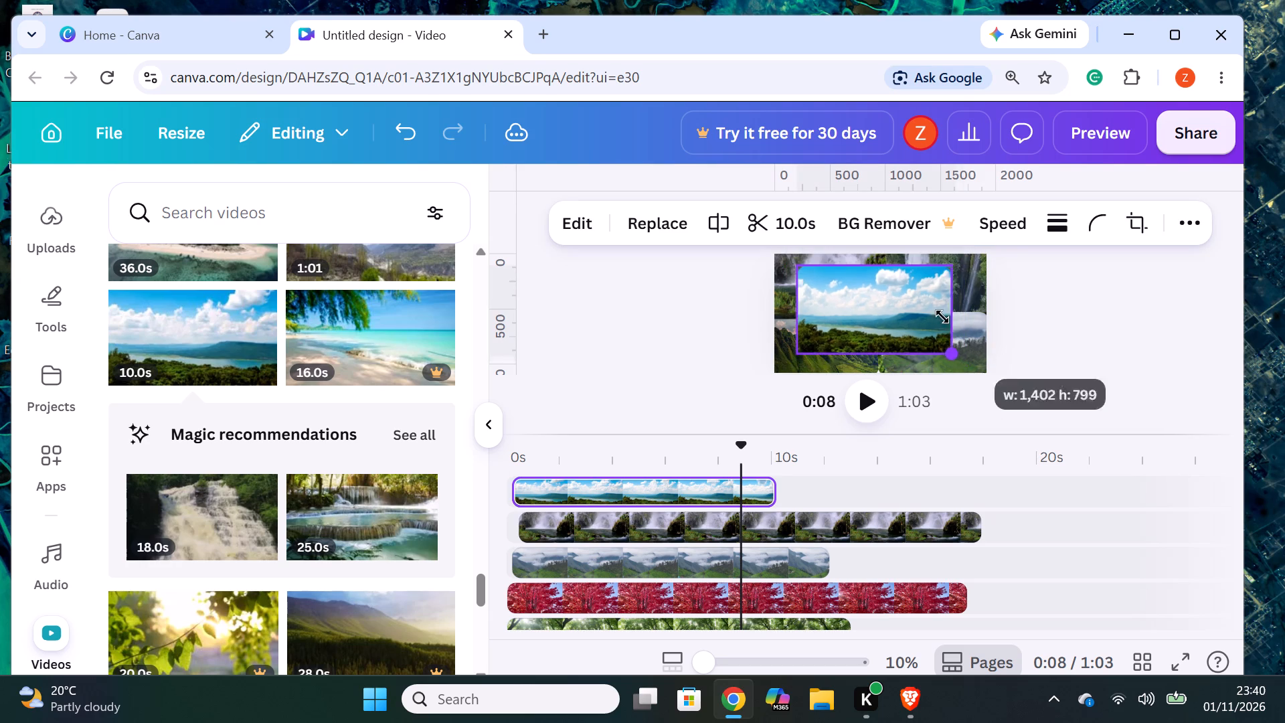
left_click_drag(942, 317, 924, 302)
left_click_drag(863, 295, 944, 337)
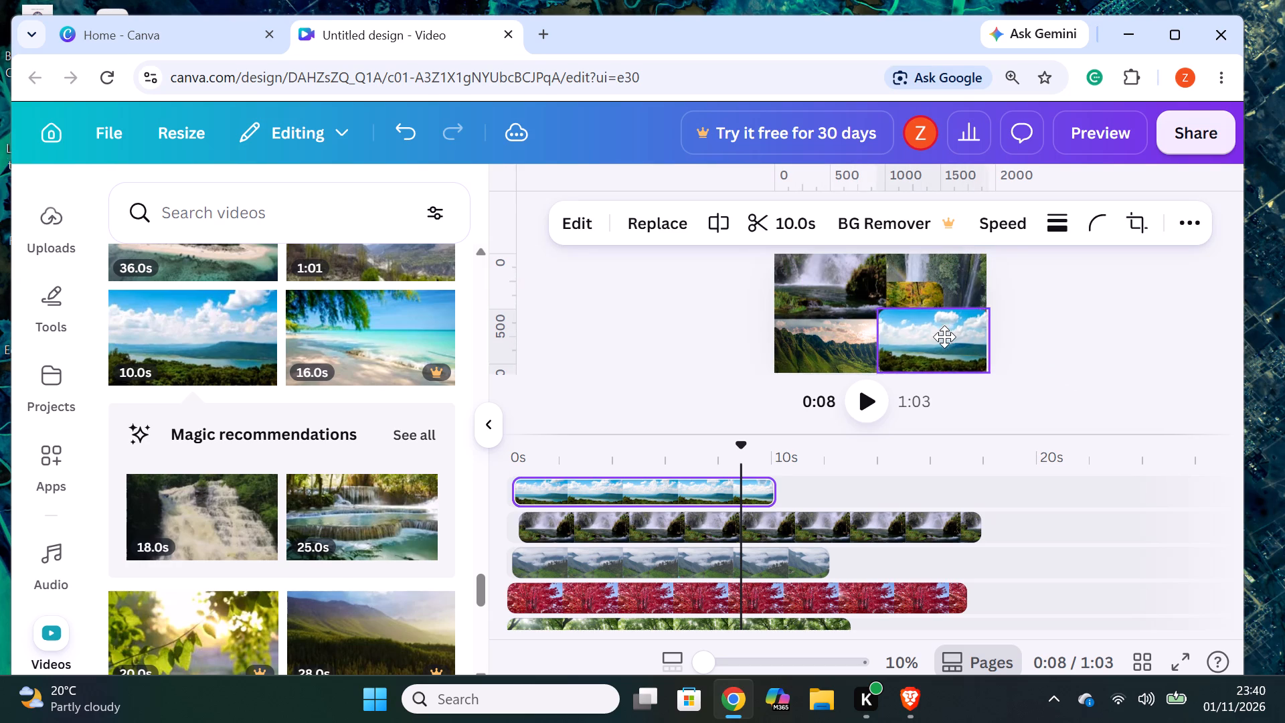
left_click_drag(944, 337, 942, 338)
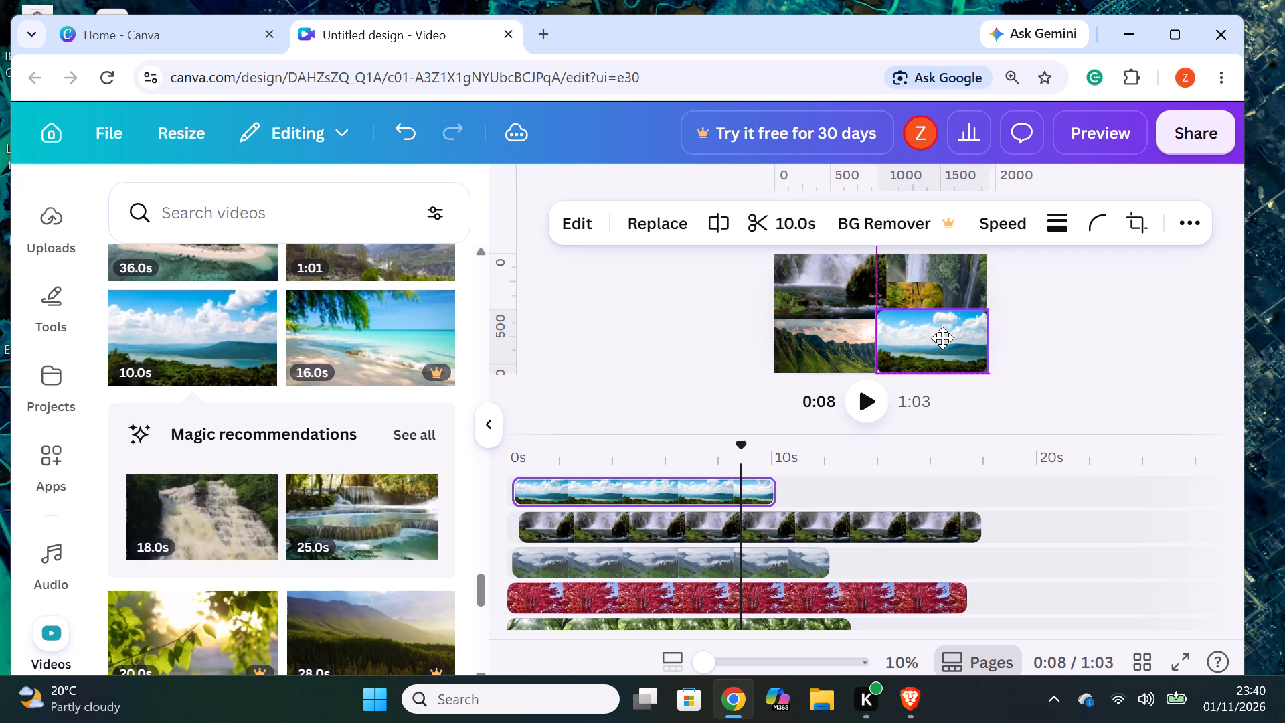
left_click_drag(942, 338, 941, 340)
left_click(1102, 347)
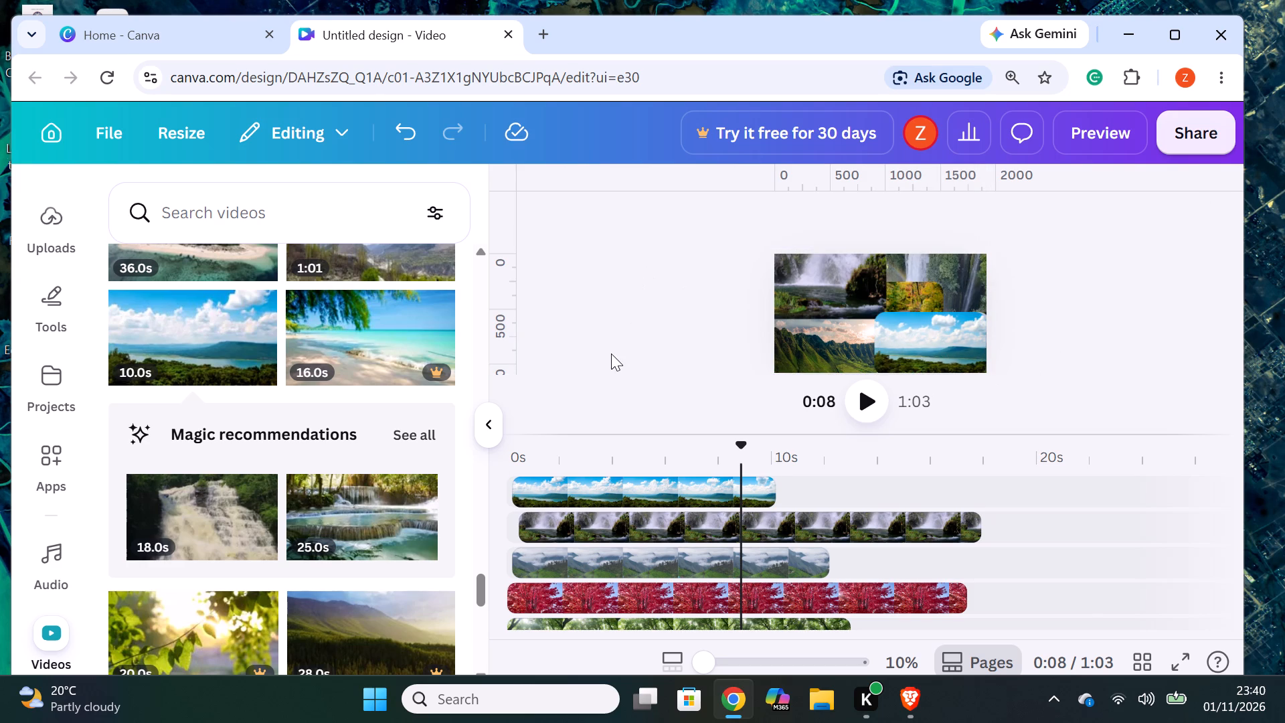
Add the 30.0s green mountain video as a new top layer near the timeline's start.
scroll(339, 418, "down", 3)
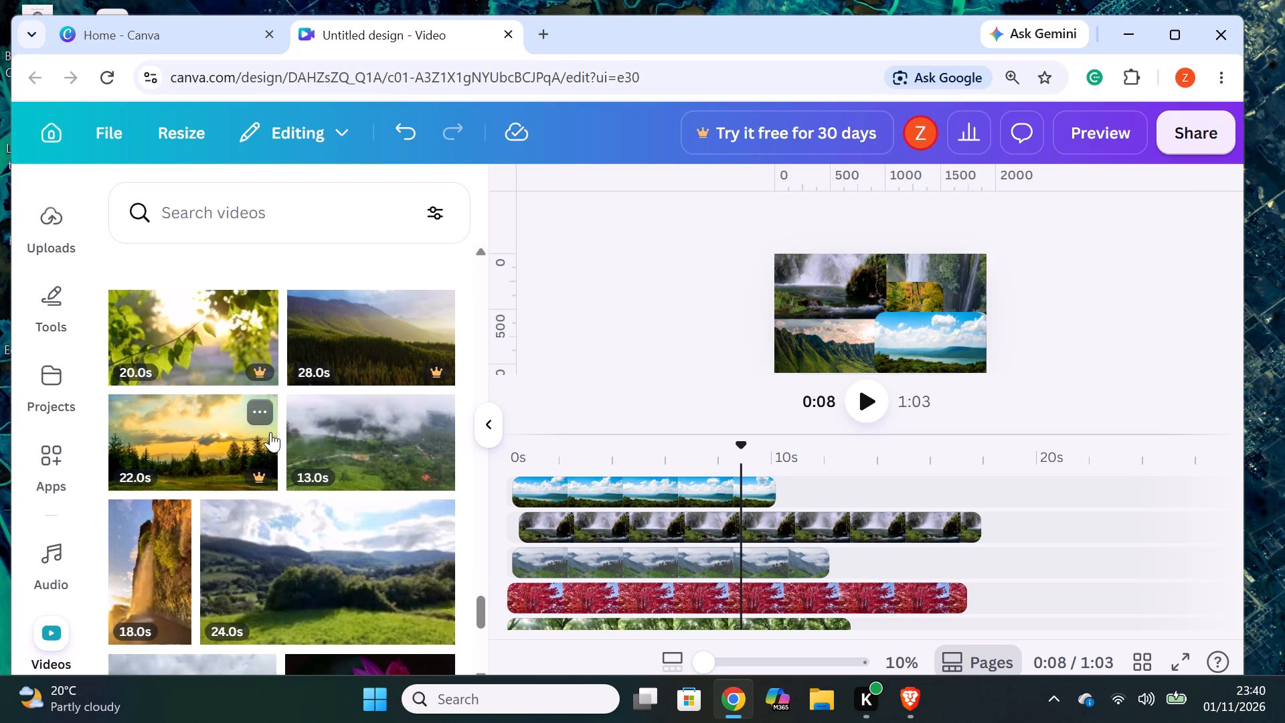
scroll(236, 497, "down", 2)
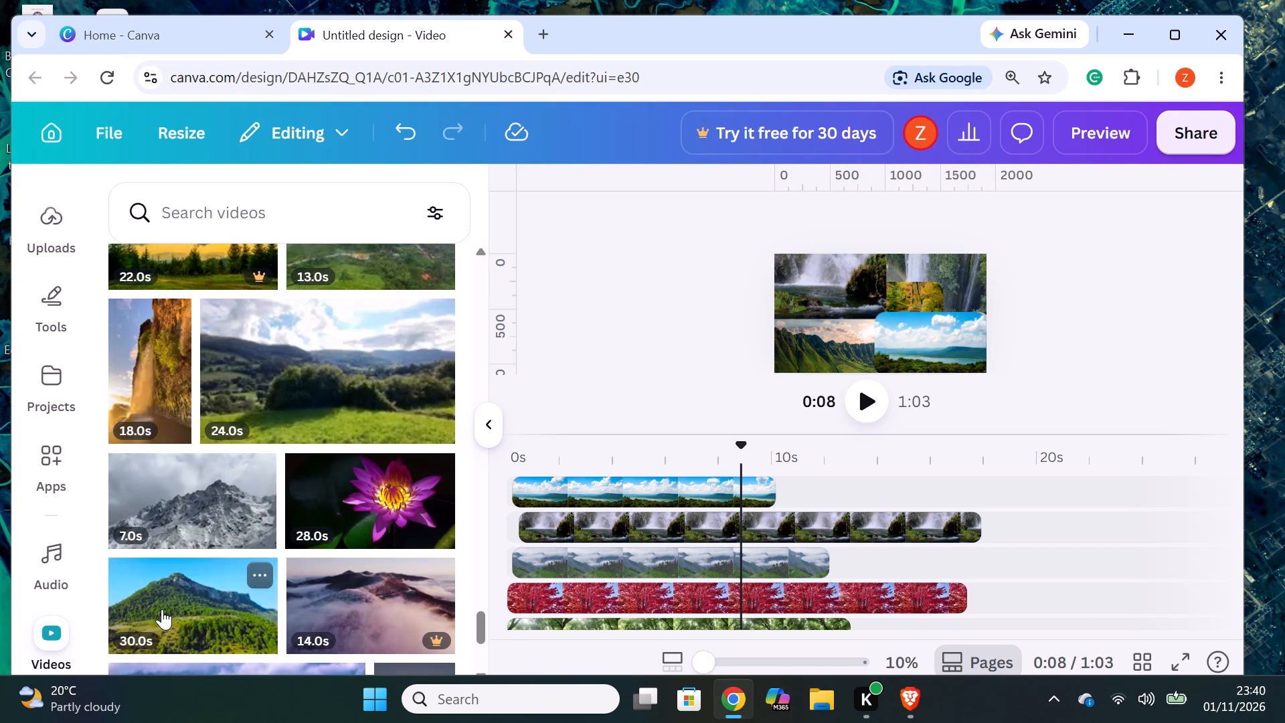
left_click_drag(162, 609, 617, 475)
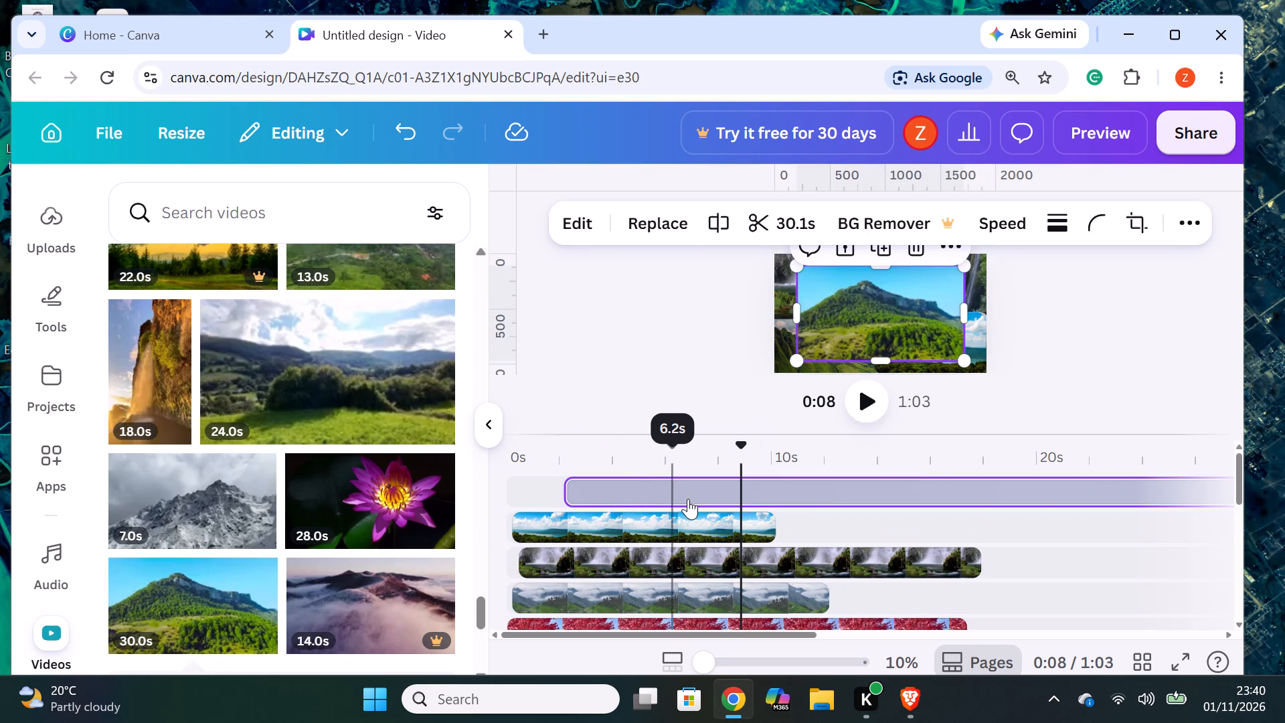
left_click_drag(688, 499, 638, 498)
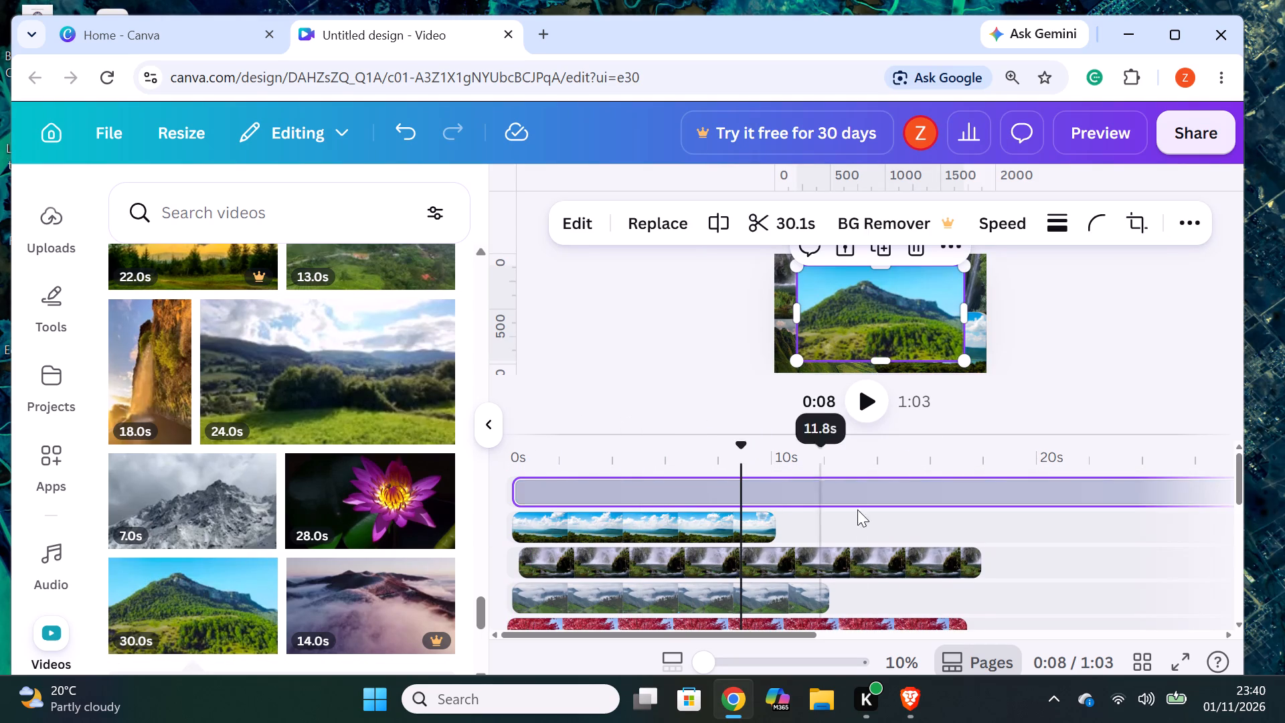
Split the green mountain video at about 18 seconds on the timeline and delete its remaining part.
left_click(1000, 487)
right_click(1000, 487)
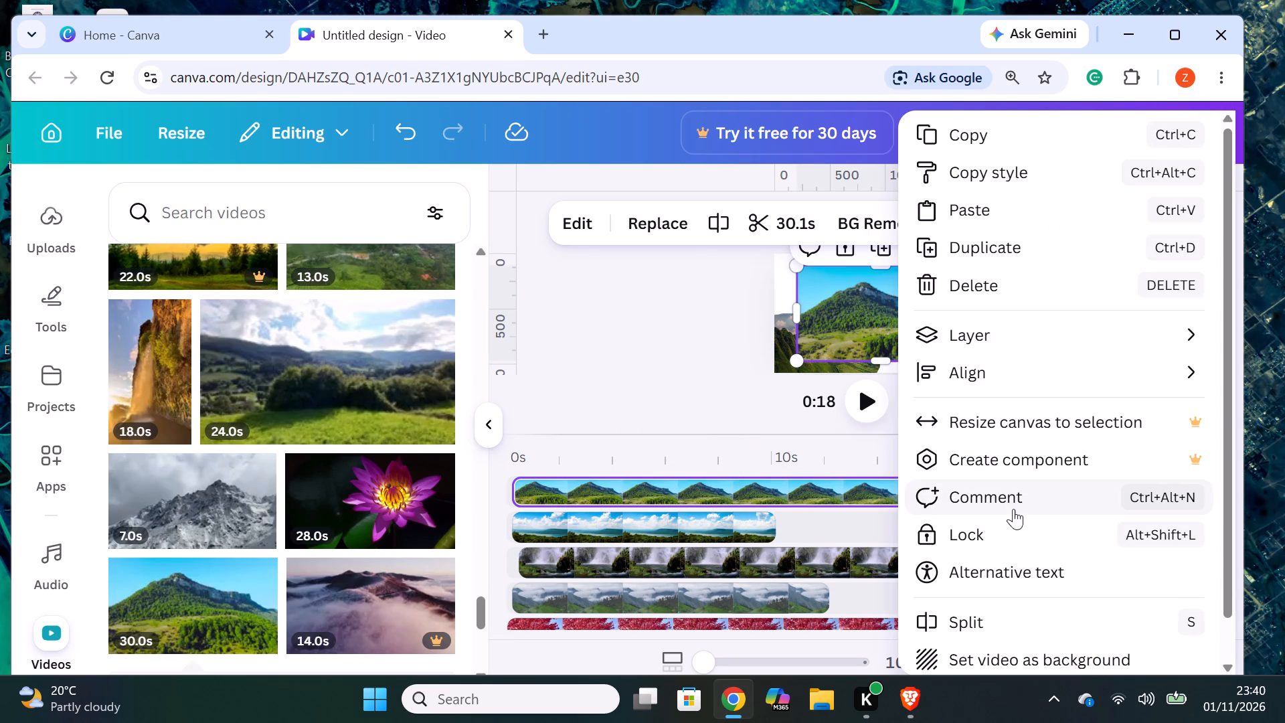
left_click(1032, 614)
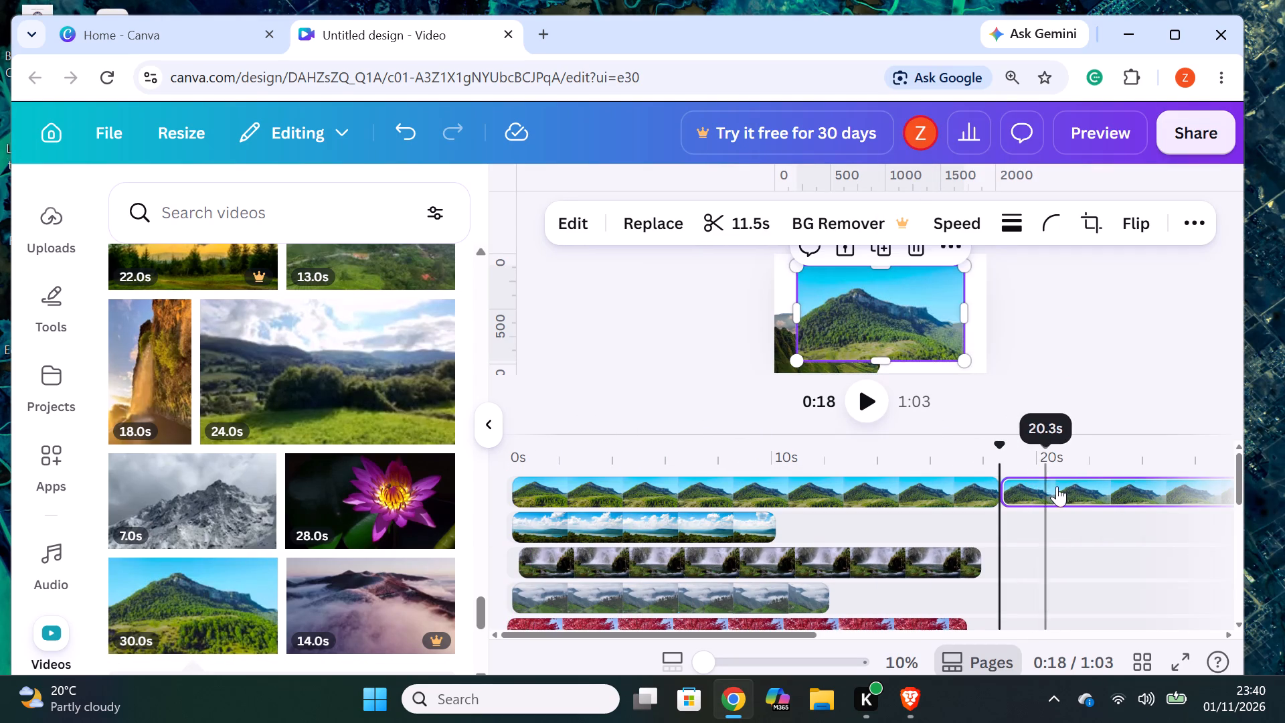
right_click(1057, 487)
left_click(1045, 280)
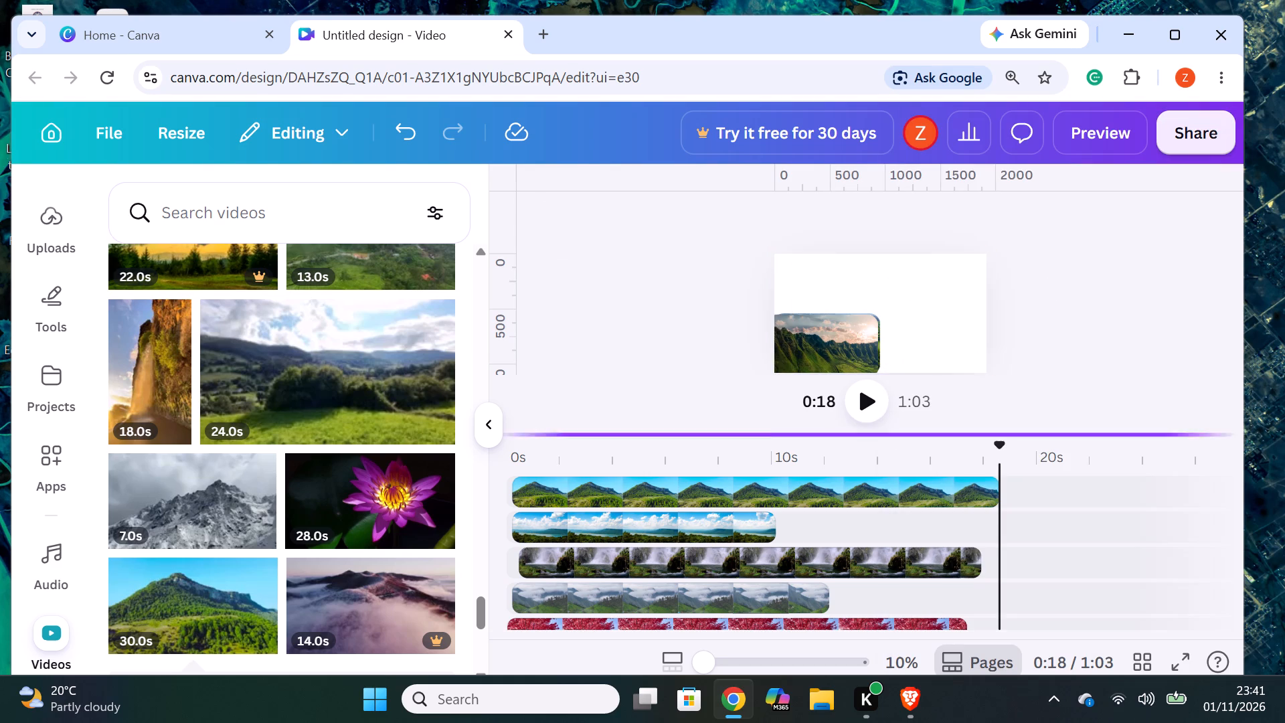
Check the layered clips in the timeline to see which quarter of the page each one fills.
left_click(806, 500)
left_click(677, 523)
left_click(699, 550)
left_click(695, 558)
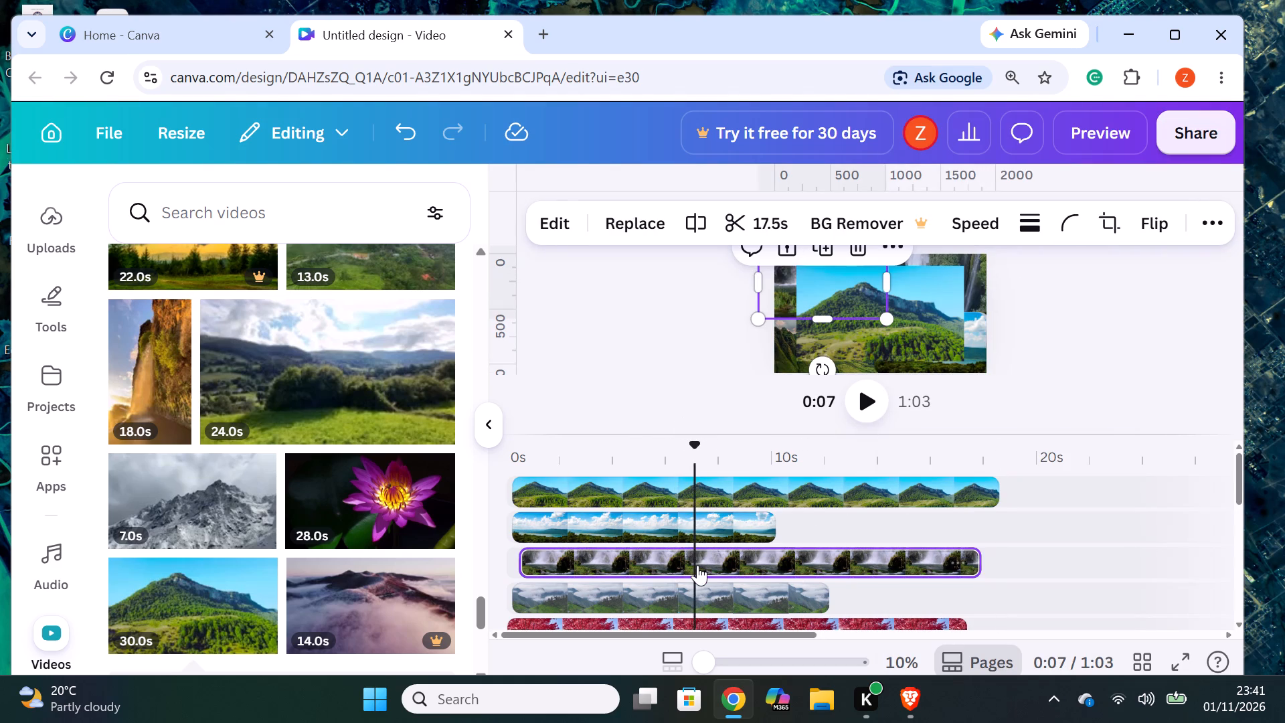
left_click(697, 565)
left_click(741, 611)
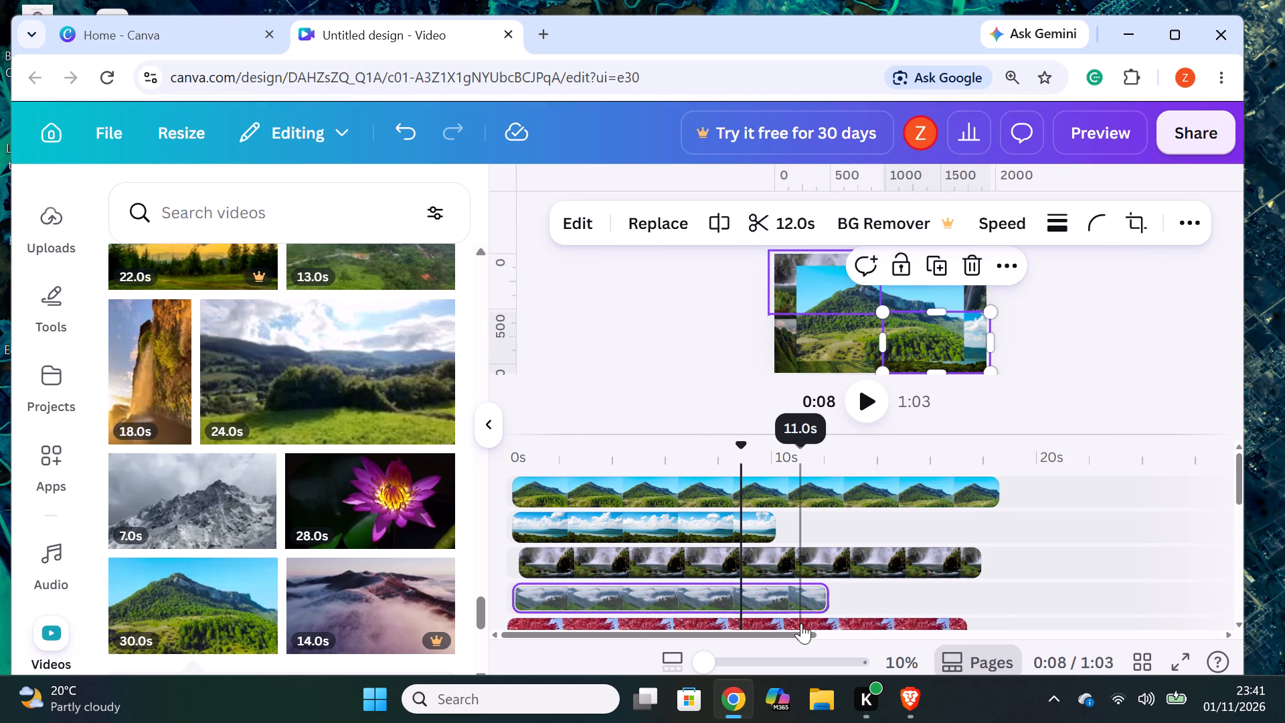
left_click(801, 623)
Shrink the green mountain video to just over half of the page width.
left_click(883, 328)
left_click_drag(967, 362, 965, 359)
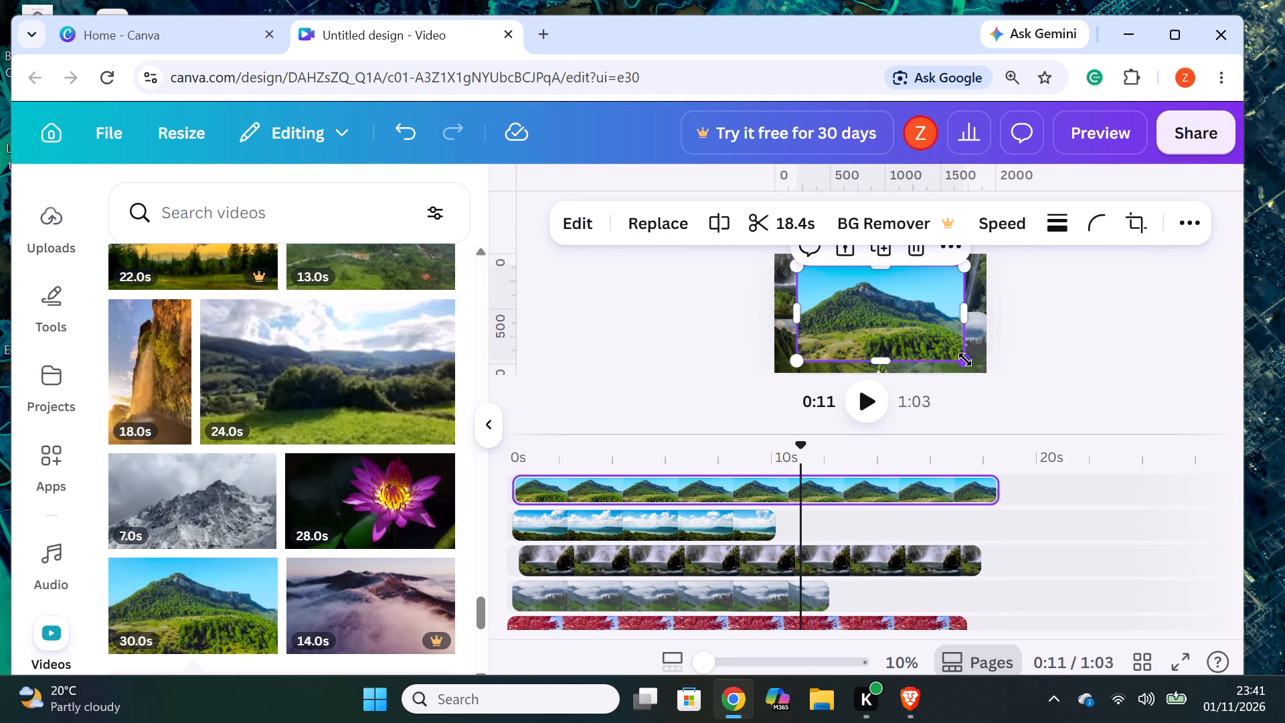
left_click_drag(965, 359, 930, 319)
Strongly round the corners of the green mountain video.
left_click(1092, 211)
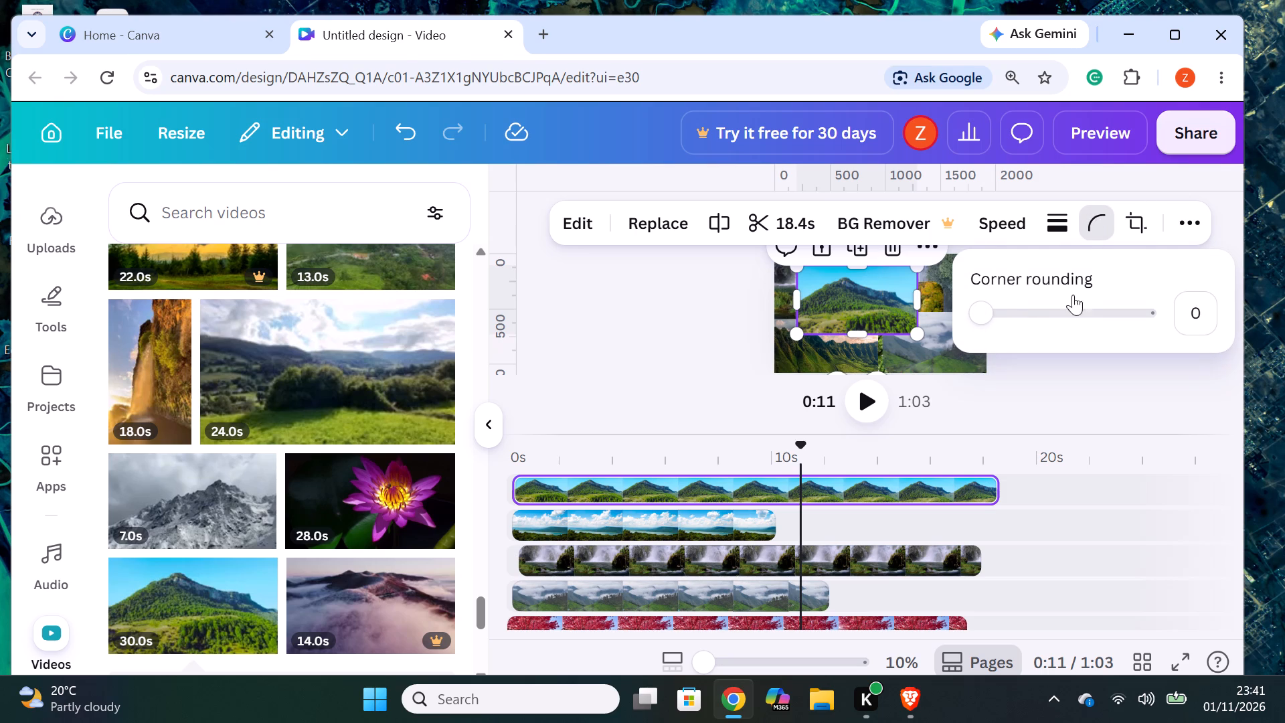
left_click_drag(987, 315, 1137, 323)
left_click(1064, 413)
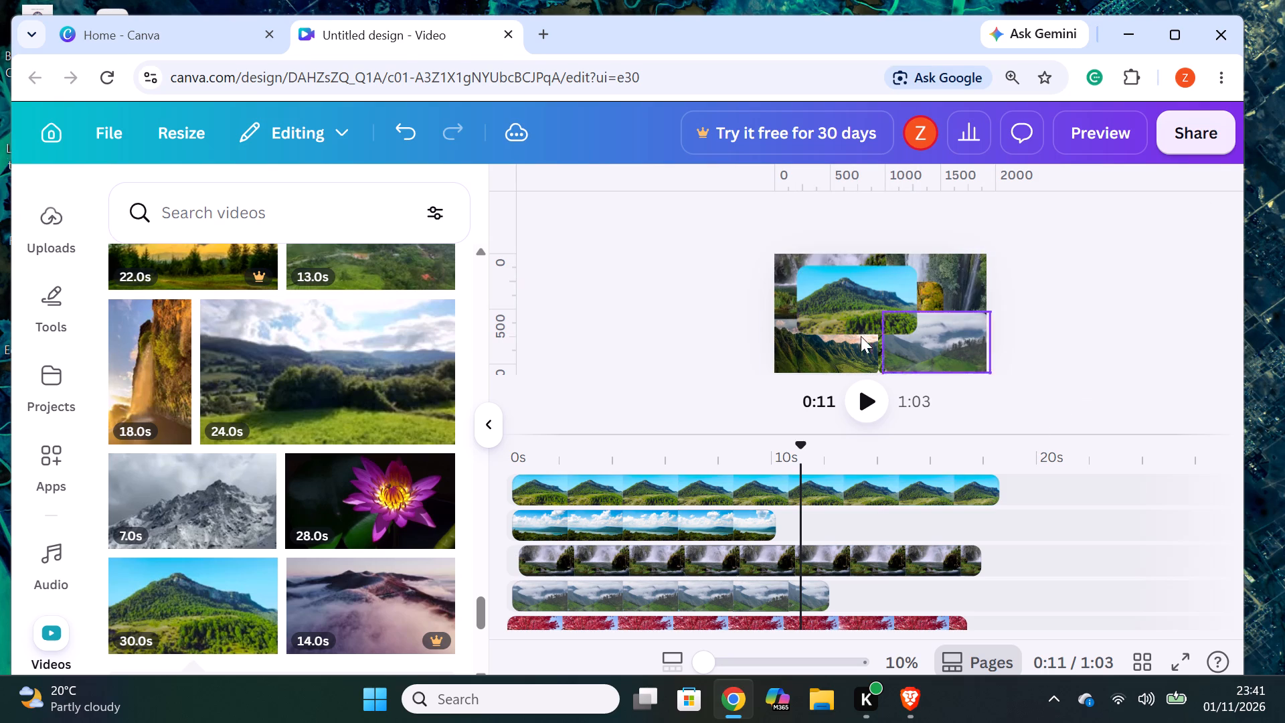
Move the green mountain video into the page's top-right quarter and shrink it slightly to fit there.
left_click_drag(858, 308, 855, 309)
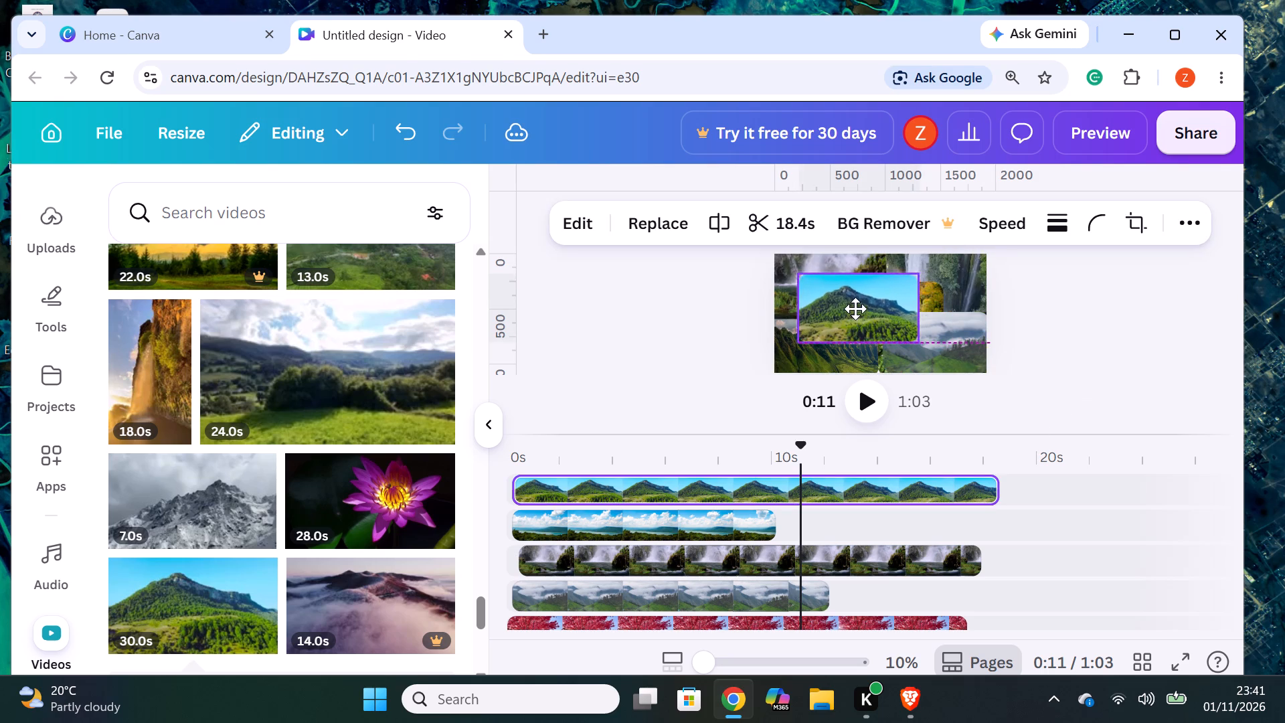
left_click_drag(855, 309, 938, 295)
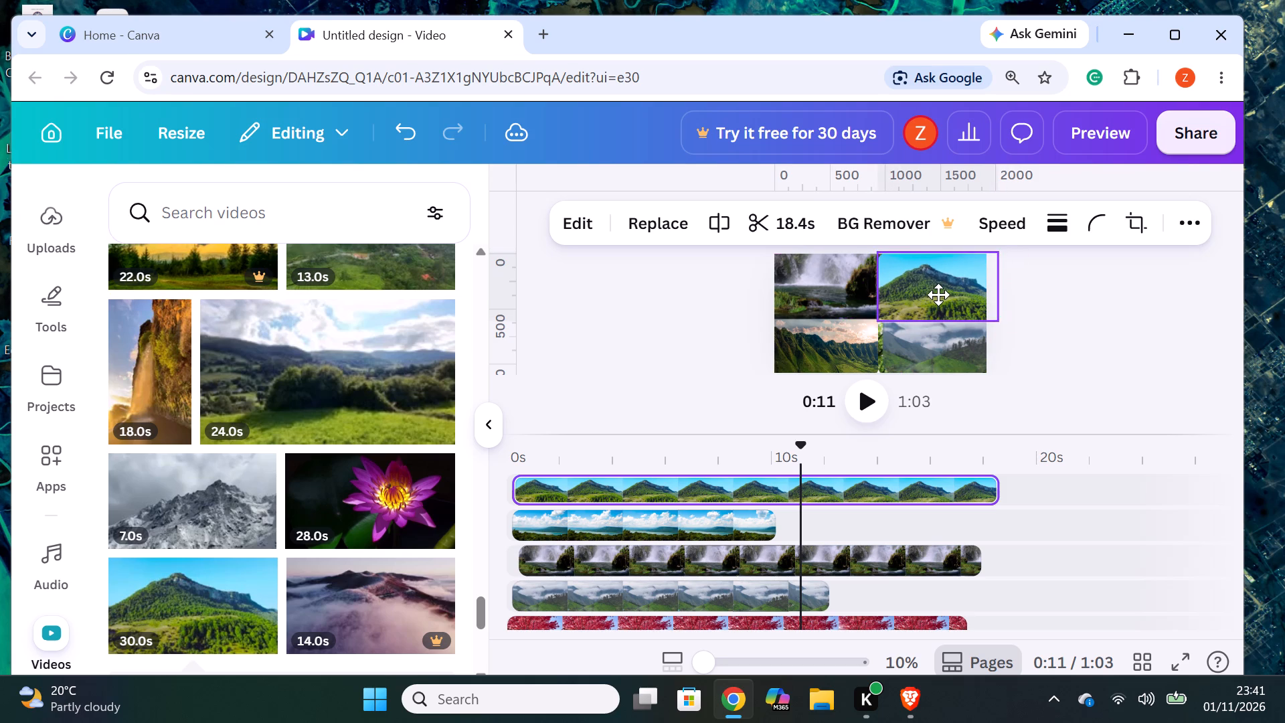
left_click_drag(938, 295, 936, 294)
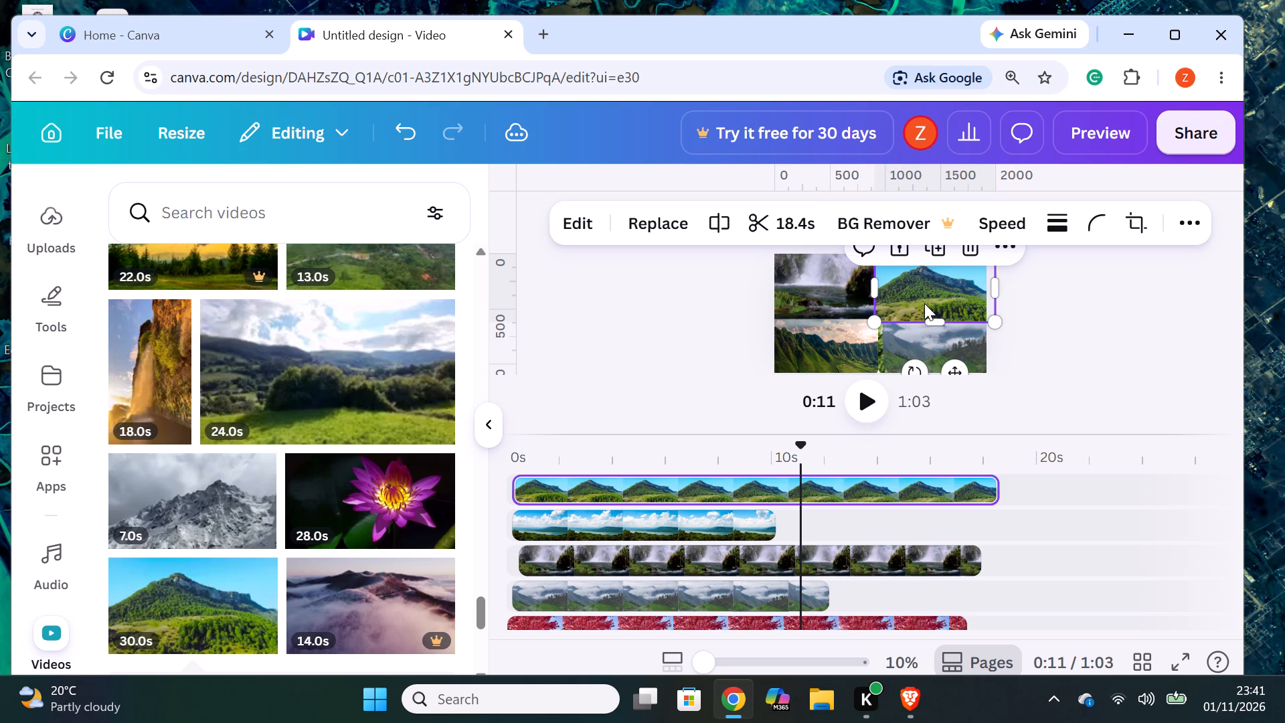
left_click(876, 328)
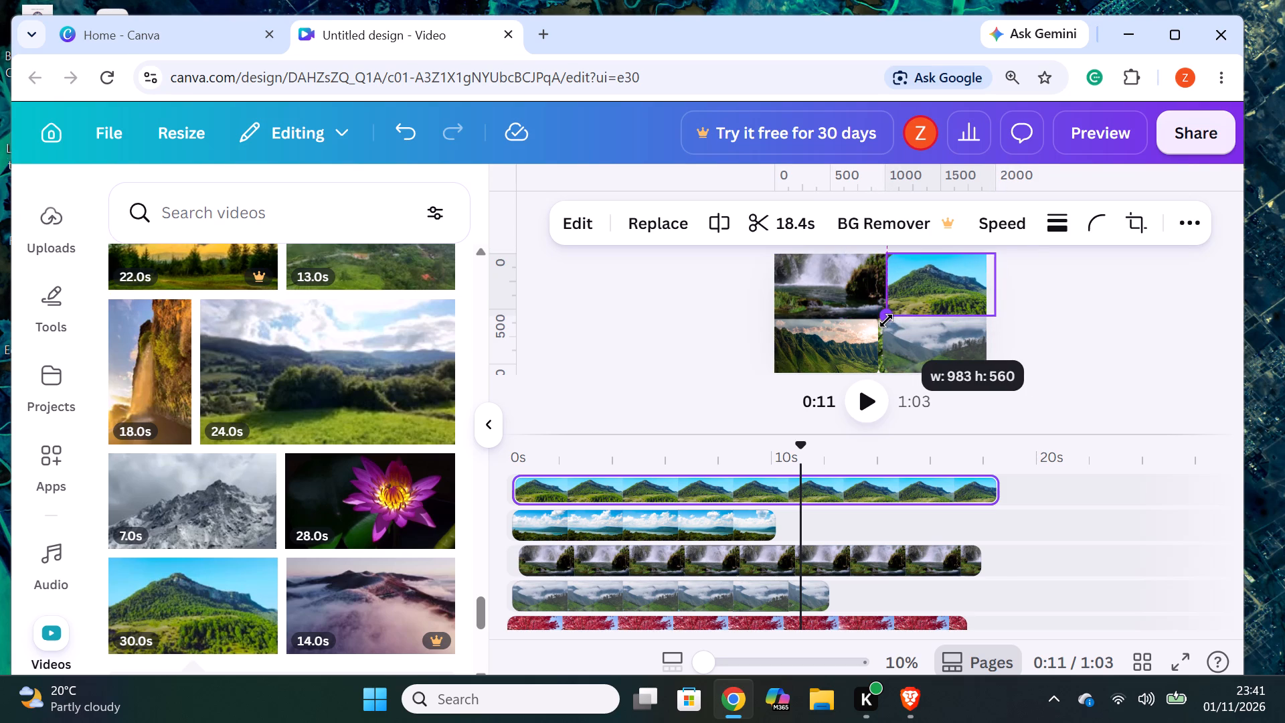
left_click(1098, 319)
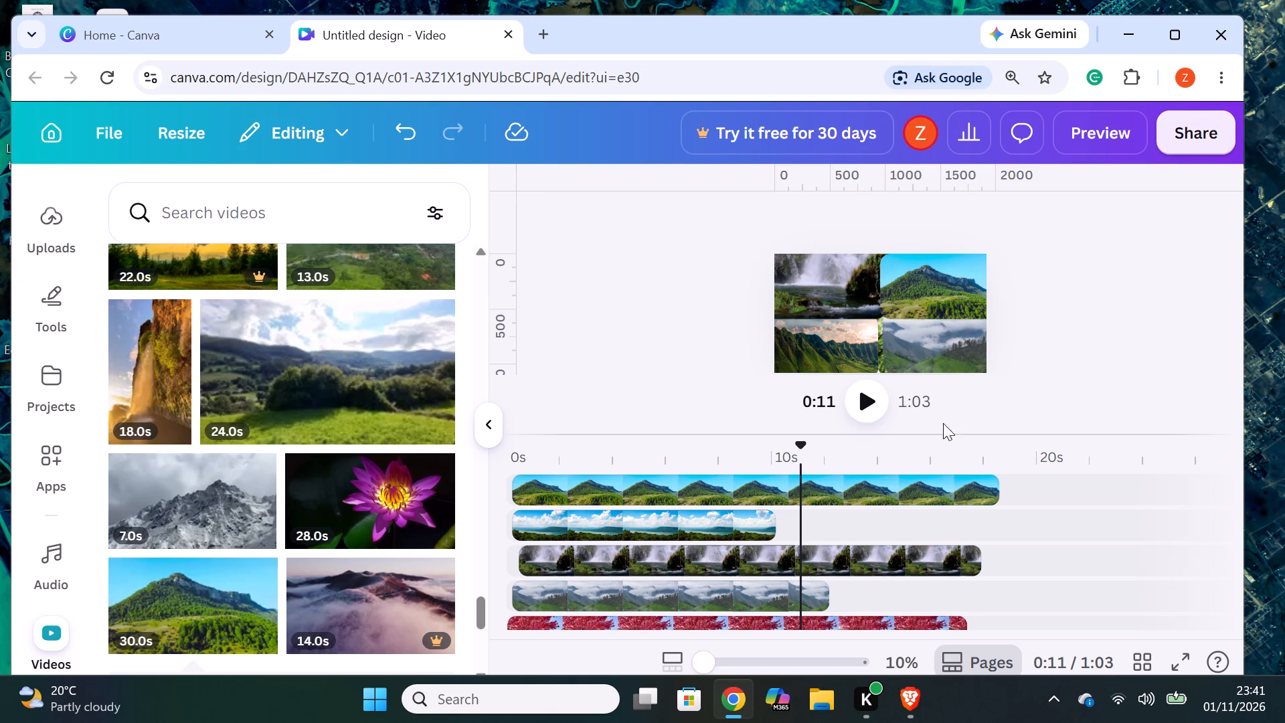
Add the 29.0s tropical beach video as a new top layer at the timeline's start.
scroll(313, 524, "down", 2)
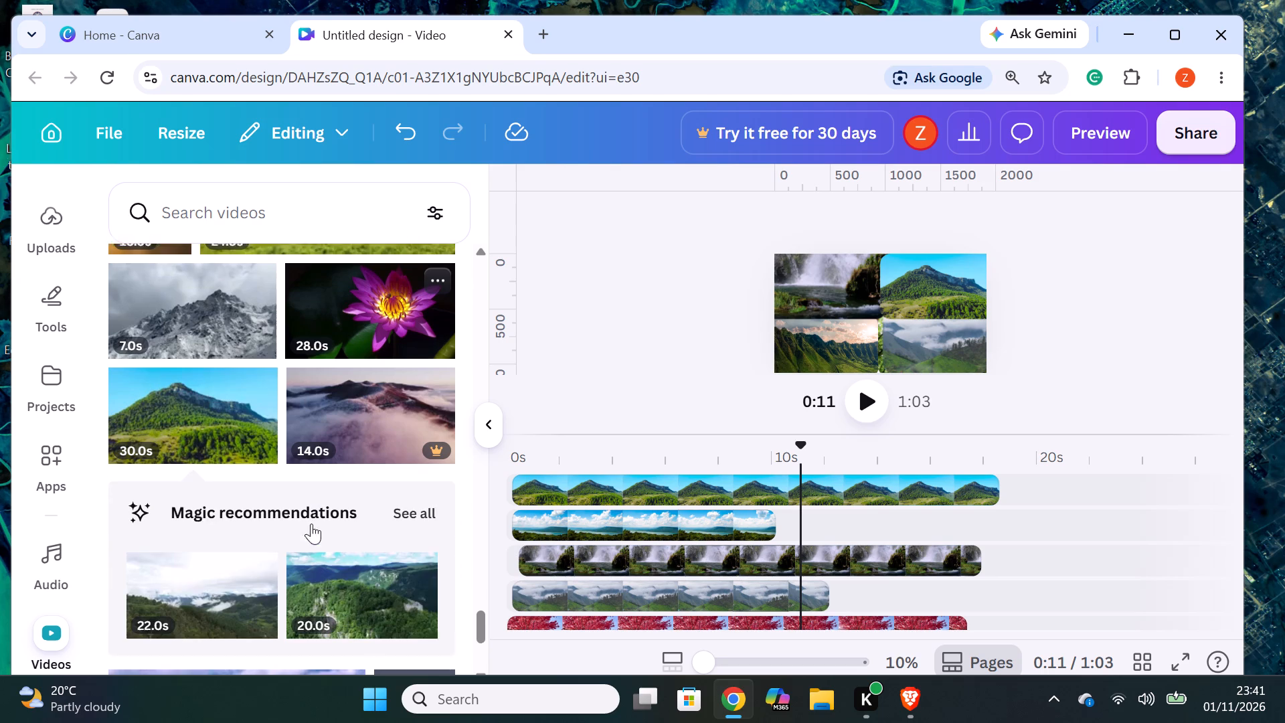
scroll(299, 519, "down", 7)
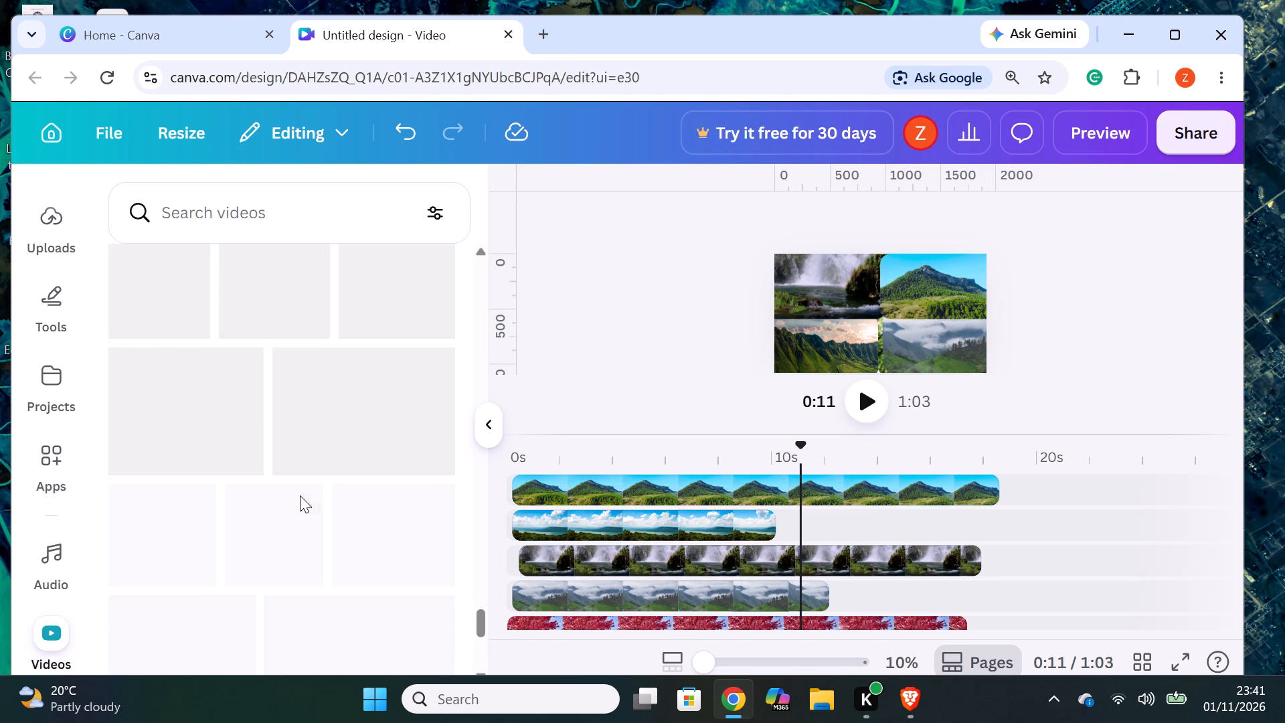
left_click_drag(313, 588, 703, 479)
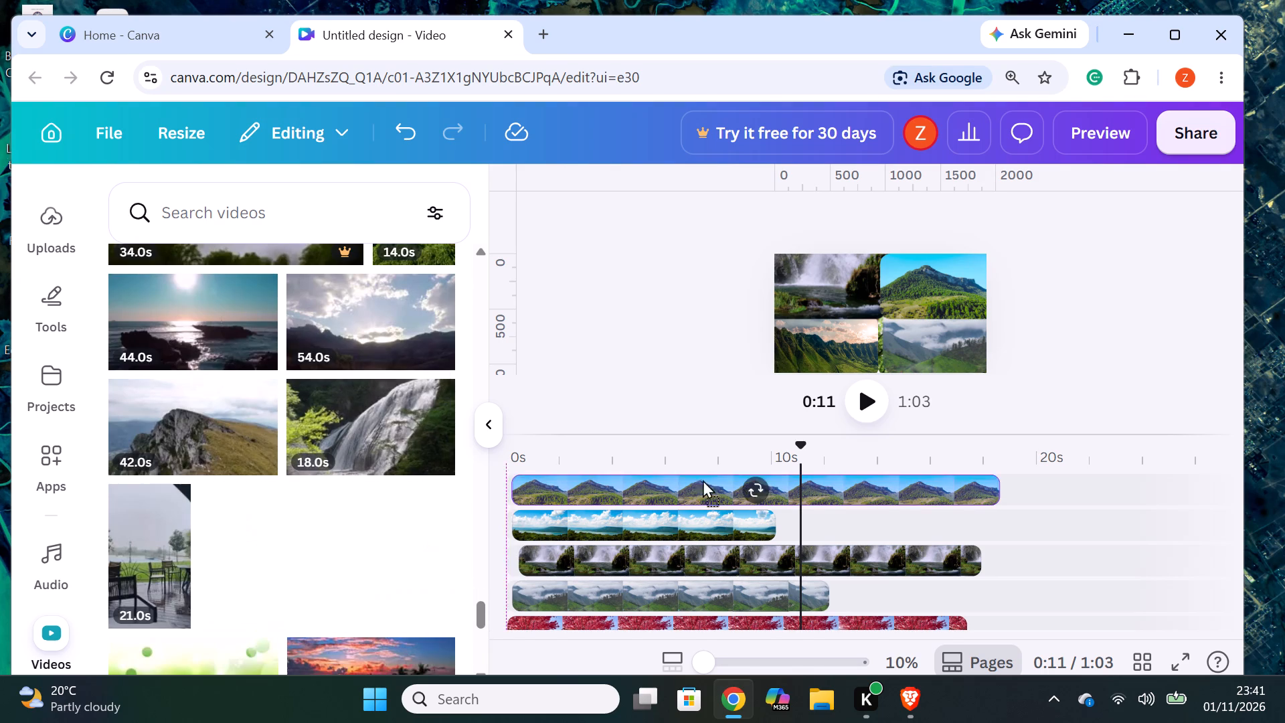
left_click_drag(703, 479, 709, 475)
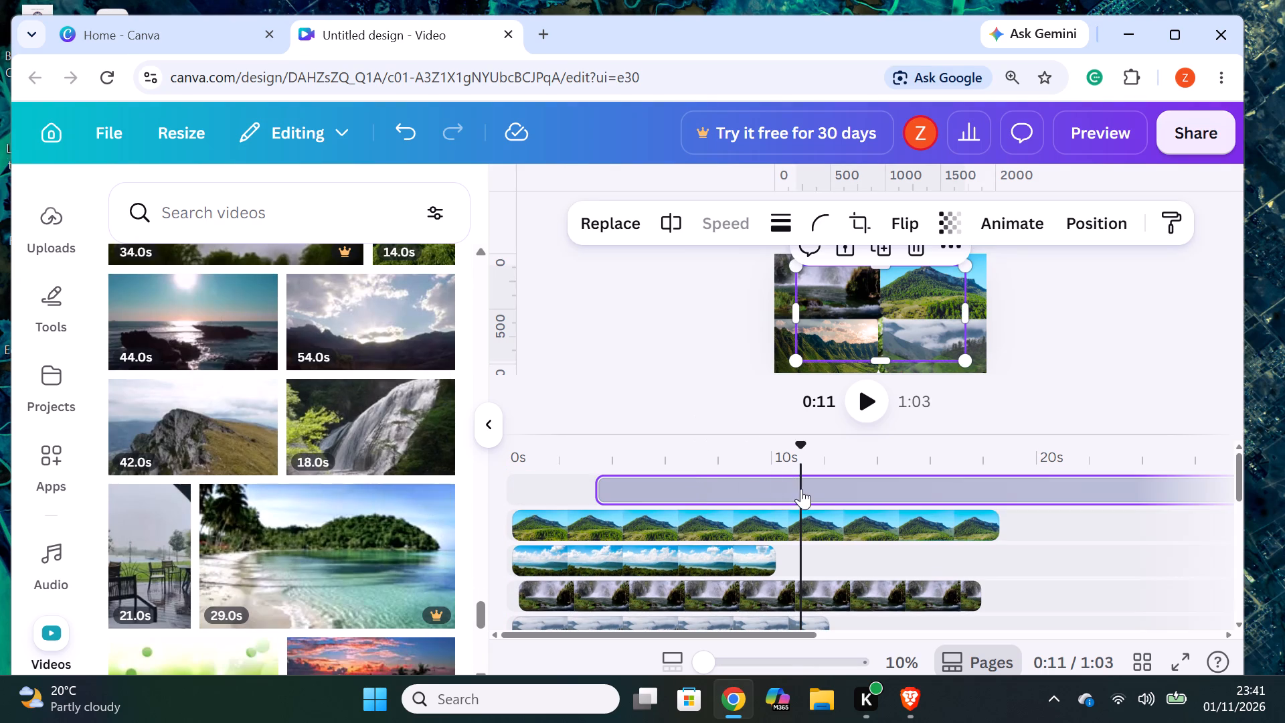
left_click_drag(802, 489, 714, 489)
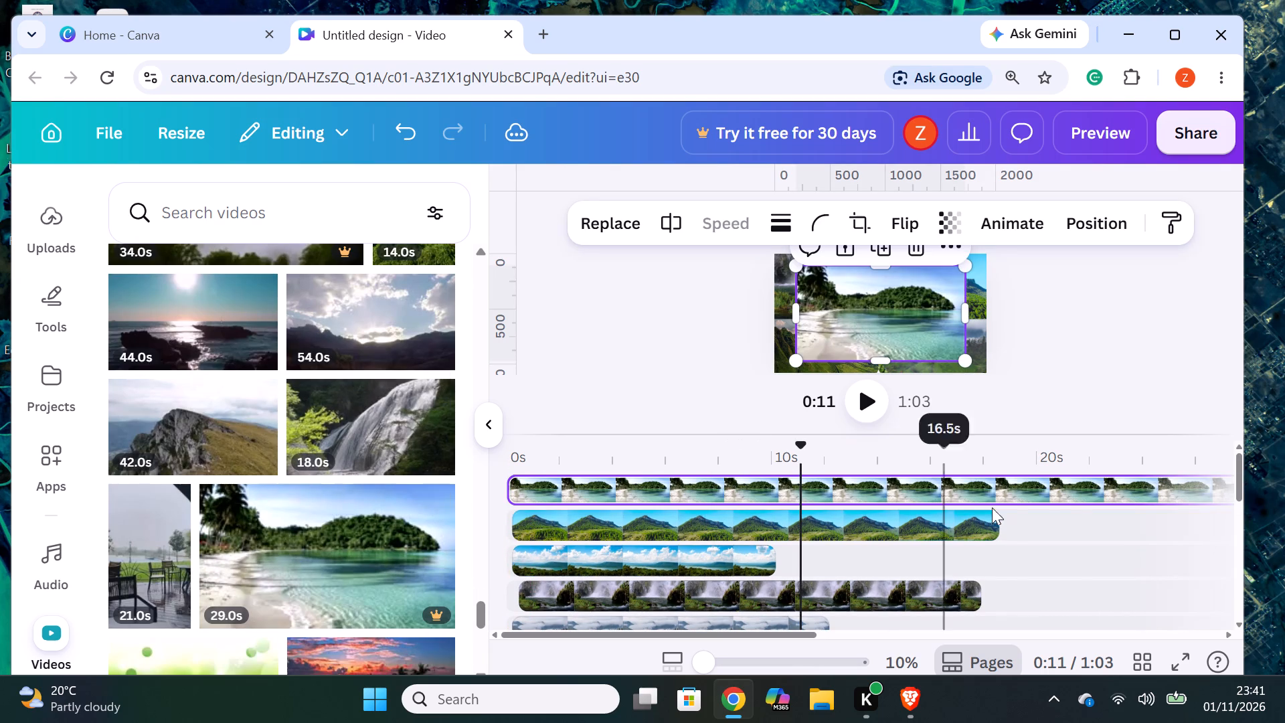
Split the tropical beach video at about 18 seconds, level with the mountain clip's end, and delete its remaining part.
left_click(1002, 487)
right_click(1001, 487)
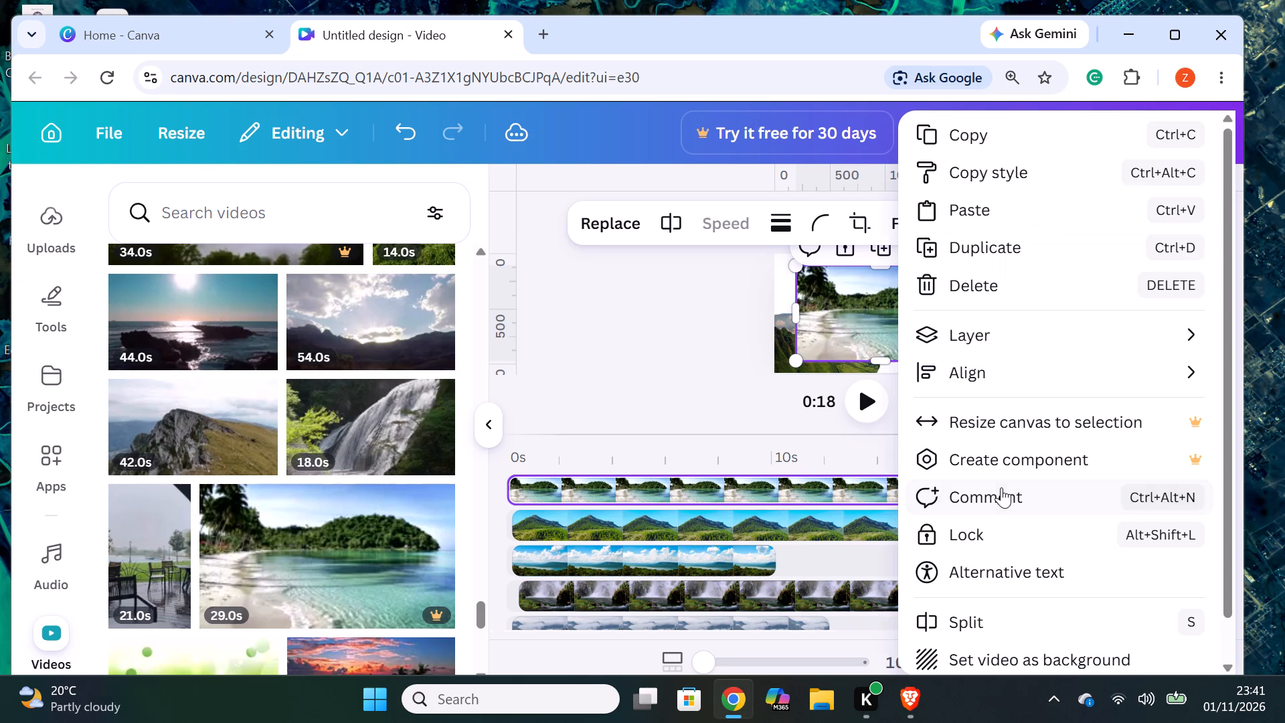
left_click(995, 617)
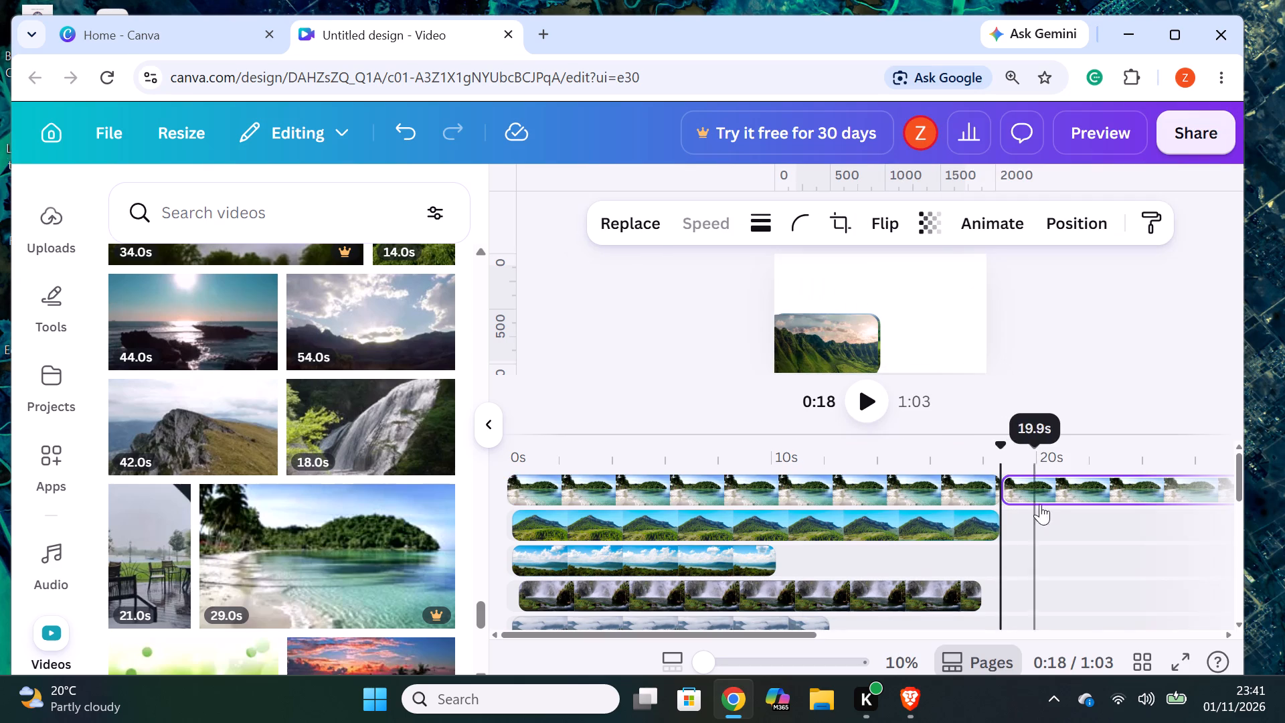
right_click(1059, 492)
left_click(982, 273)
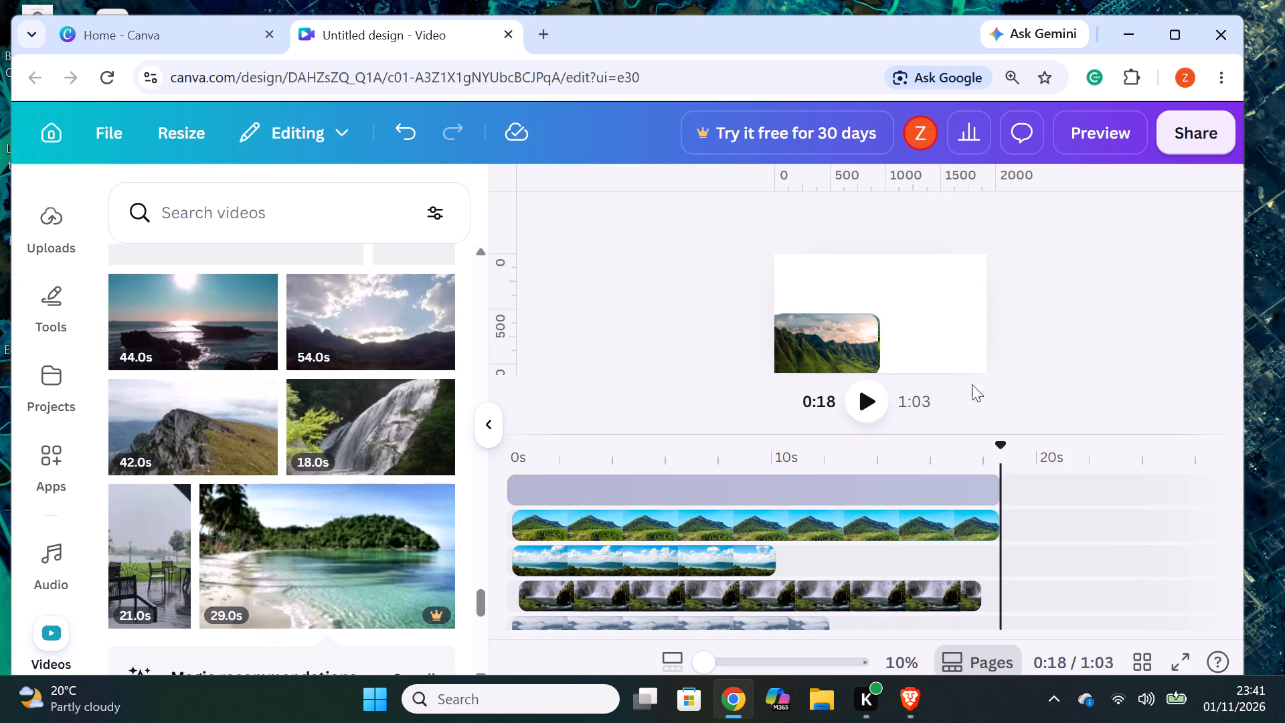
Go through the lower timeline layers and check which part of the page each clip fills.
left_click(792, 530)
left_click(681, 562)
left_click(754, 598)
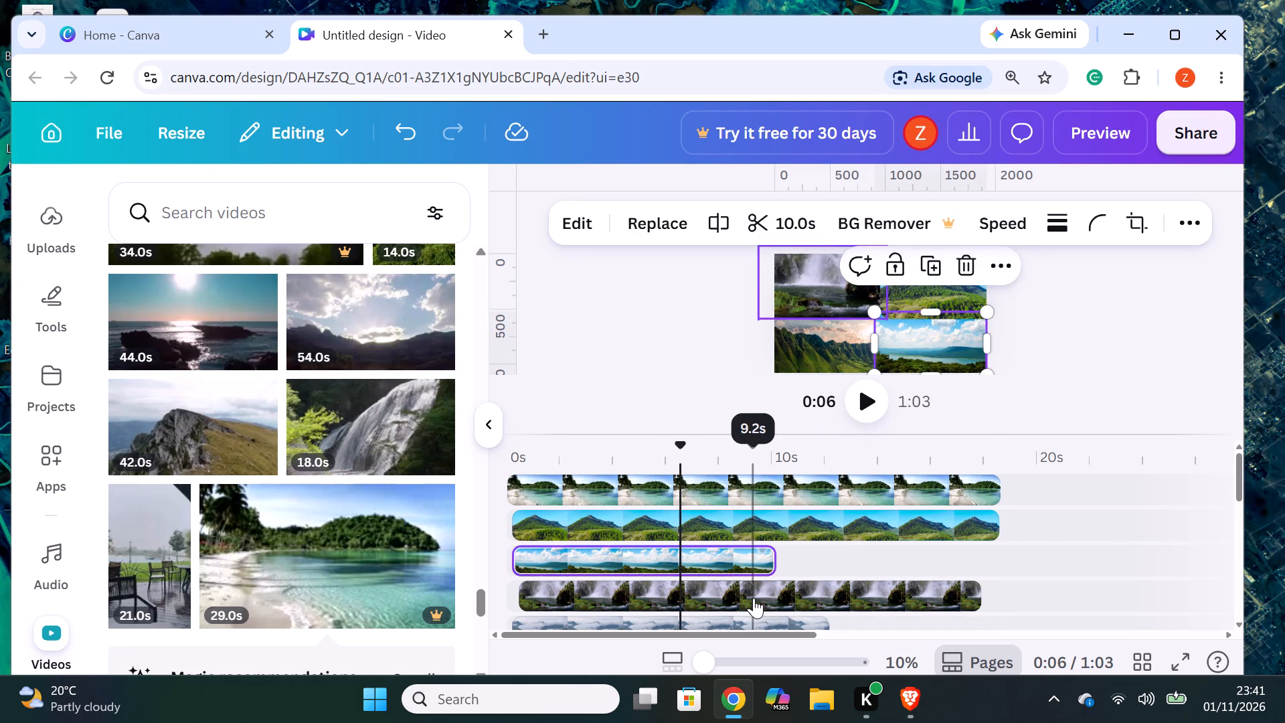
scroll(754, 599, "down", 2)
left_click(727, 538)
left_click(746, 582)
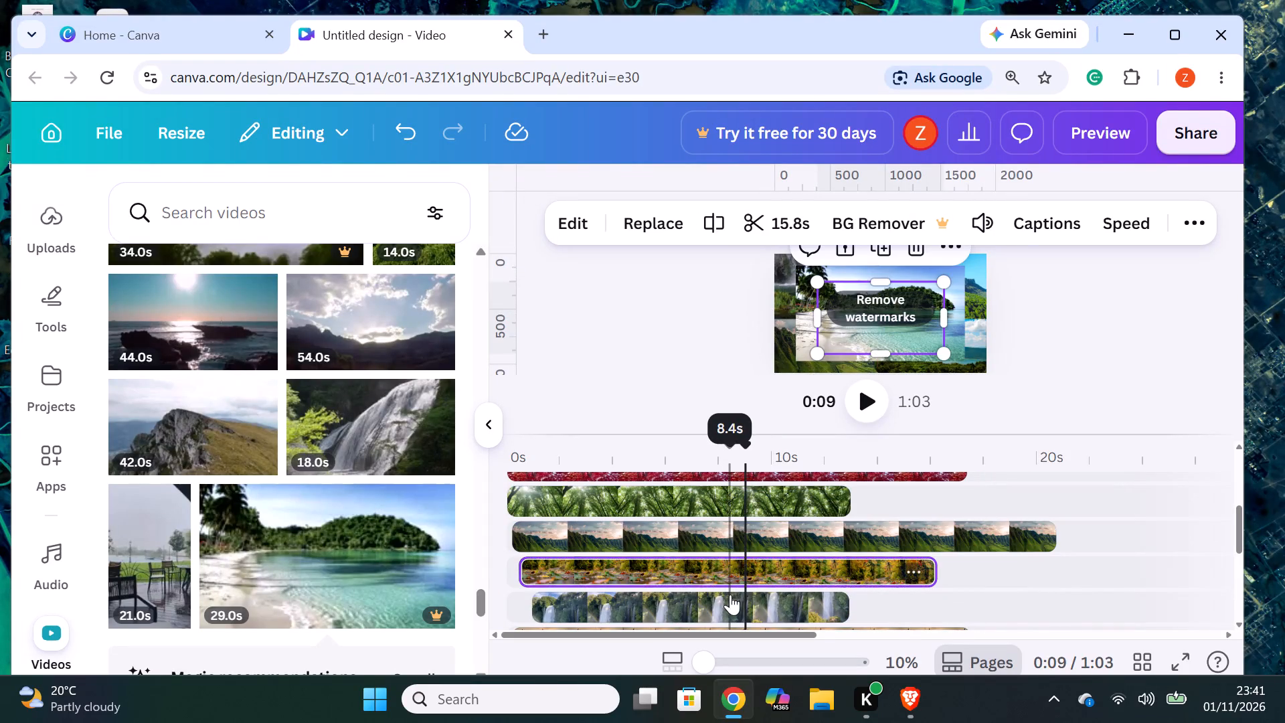
left_click(730, 594)
left_click(721, 496)
scroll(815, 535, "up", 7)
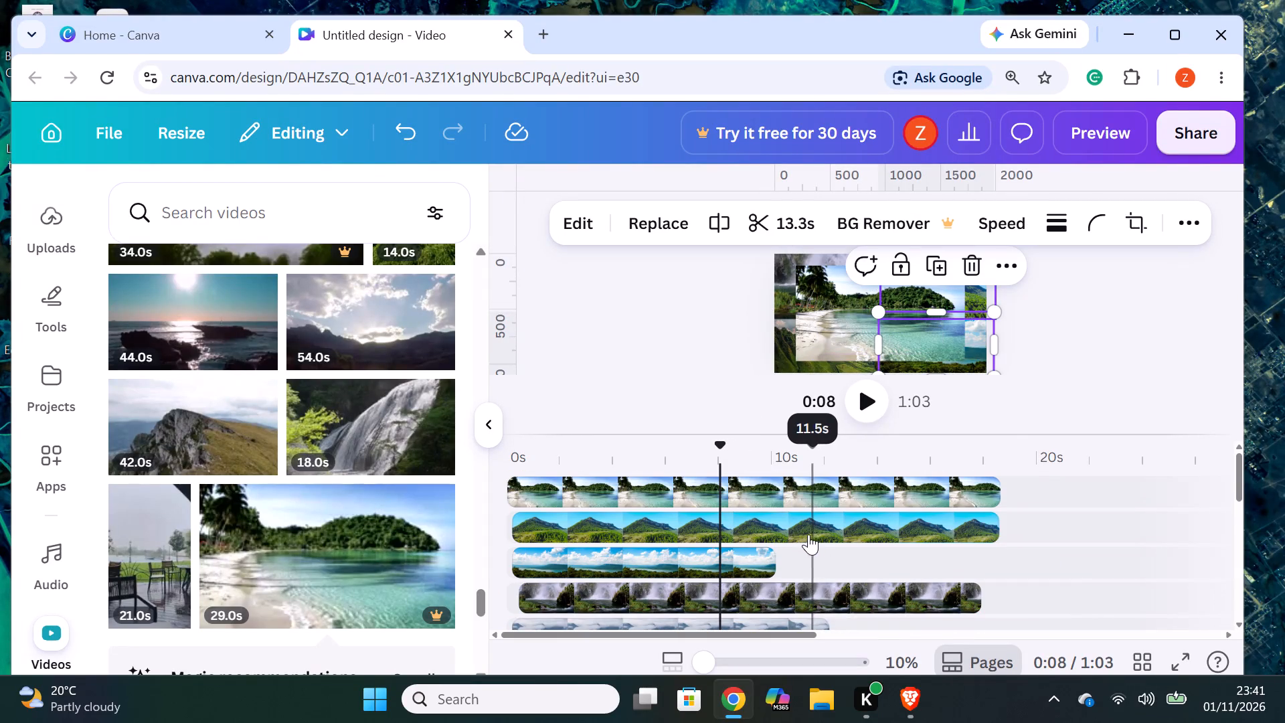
Shrink the tropical beach video to about three-fifths of the page width.
left_click(826, 305)
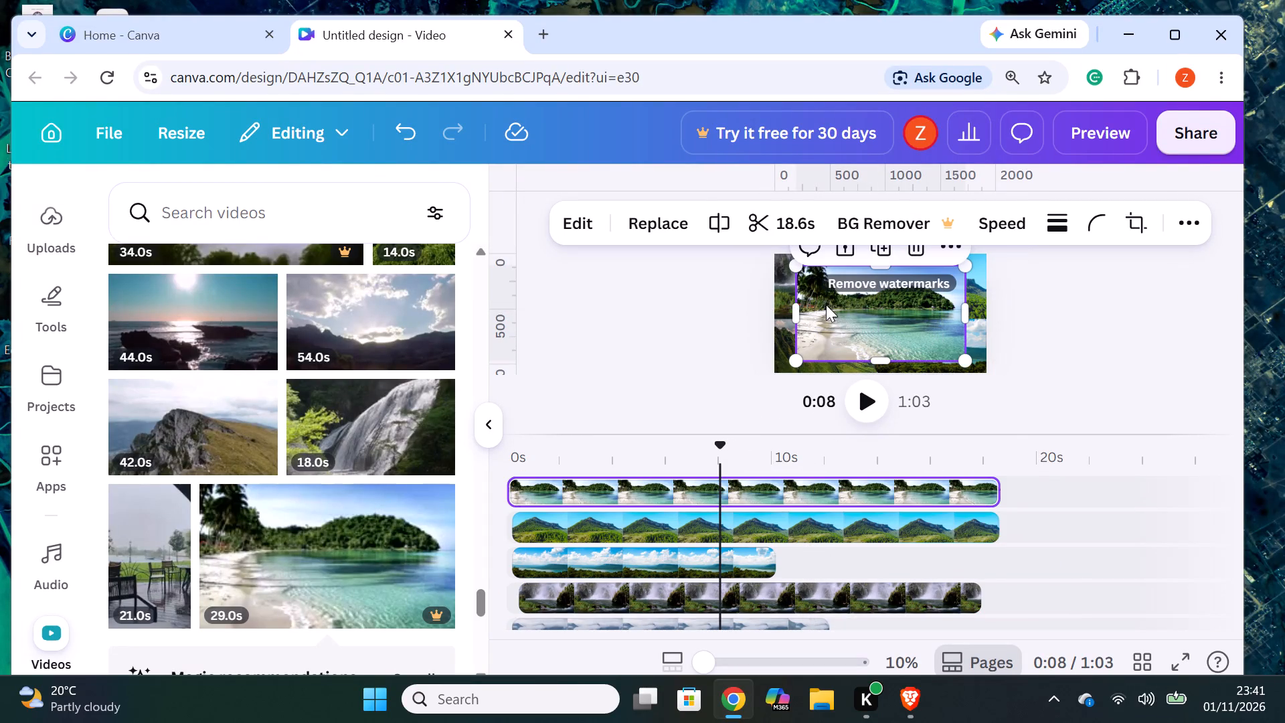
left_click_drag(968, 361, 936, 331)
Set the tropical beach video's corner rounding to 100.
double_click(1105, 217)
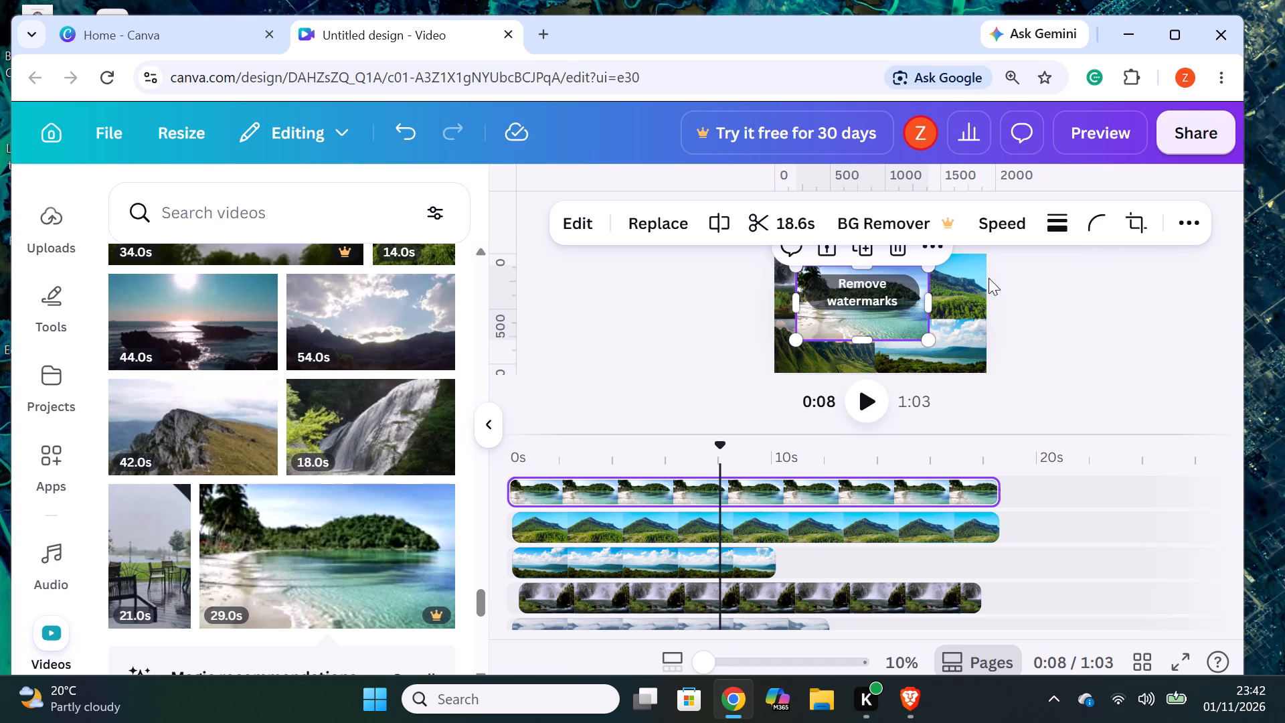
left_click(1096, 208)
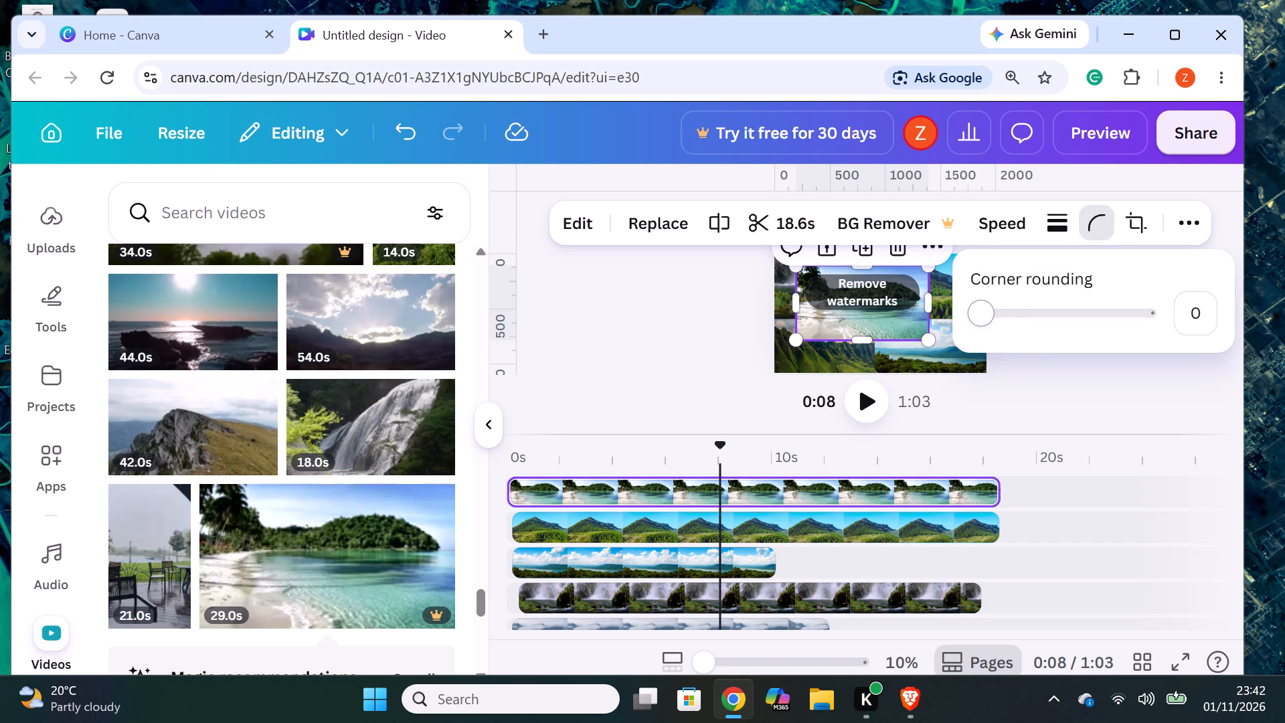
left_click_drag(968, 324, 1140, 322)
left_click_drag(979, 321, 1213, 333)
left_click(1213, 333)
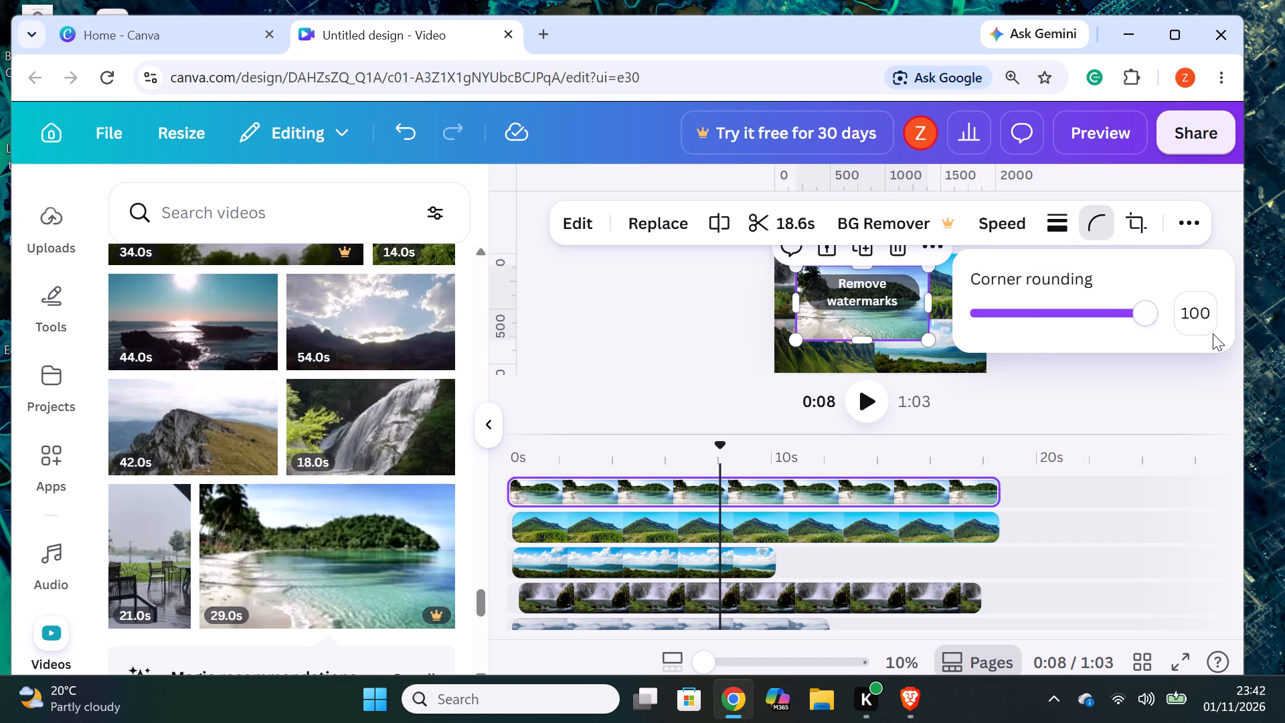
left_click(1137, 376)
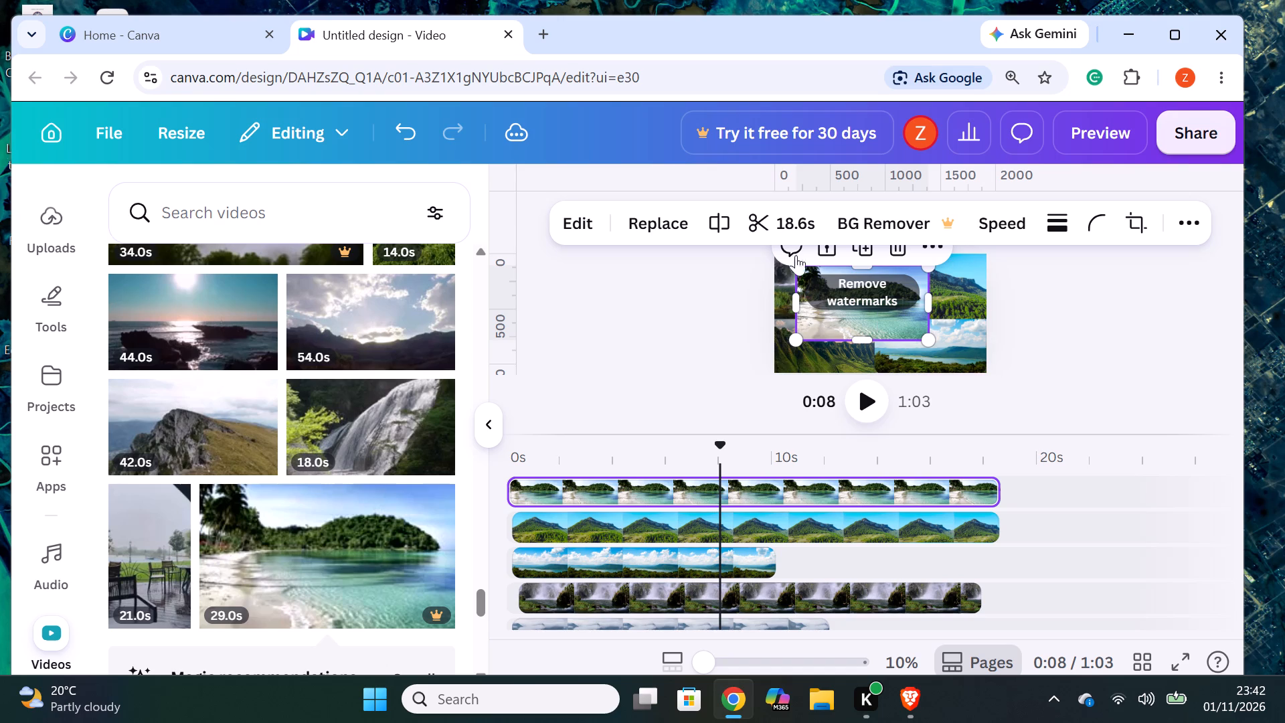
Move the tropical beach video into the page's bottom-left quarter and shrink it to just over half of the page width.
left_click_drag(877, 320, 839, 370)
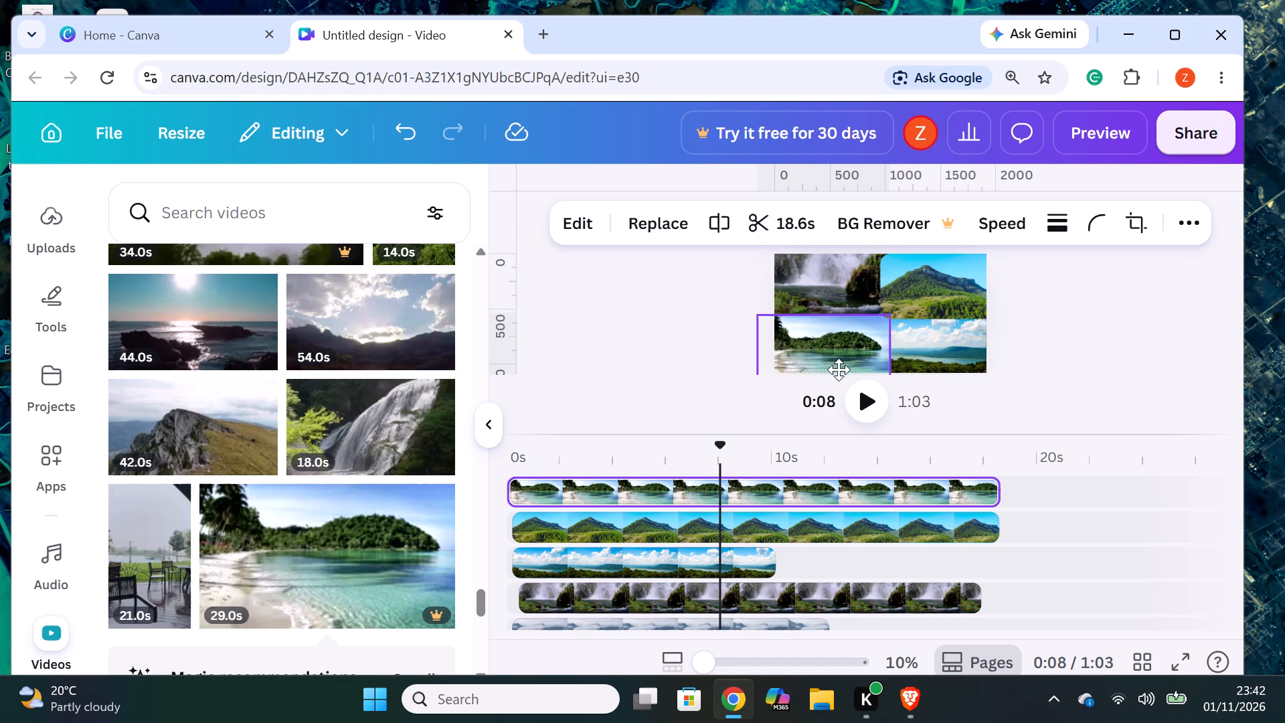
left_click_drag(839, 370, 839, 363)
left_click_drag(889, 308, 880, 323)
left_click_drag(856, 359, 869, 347)
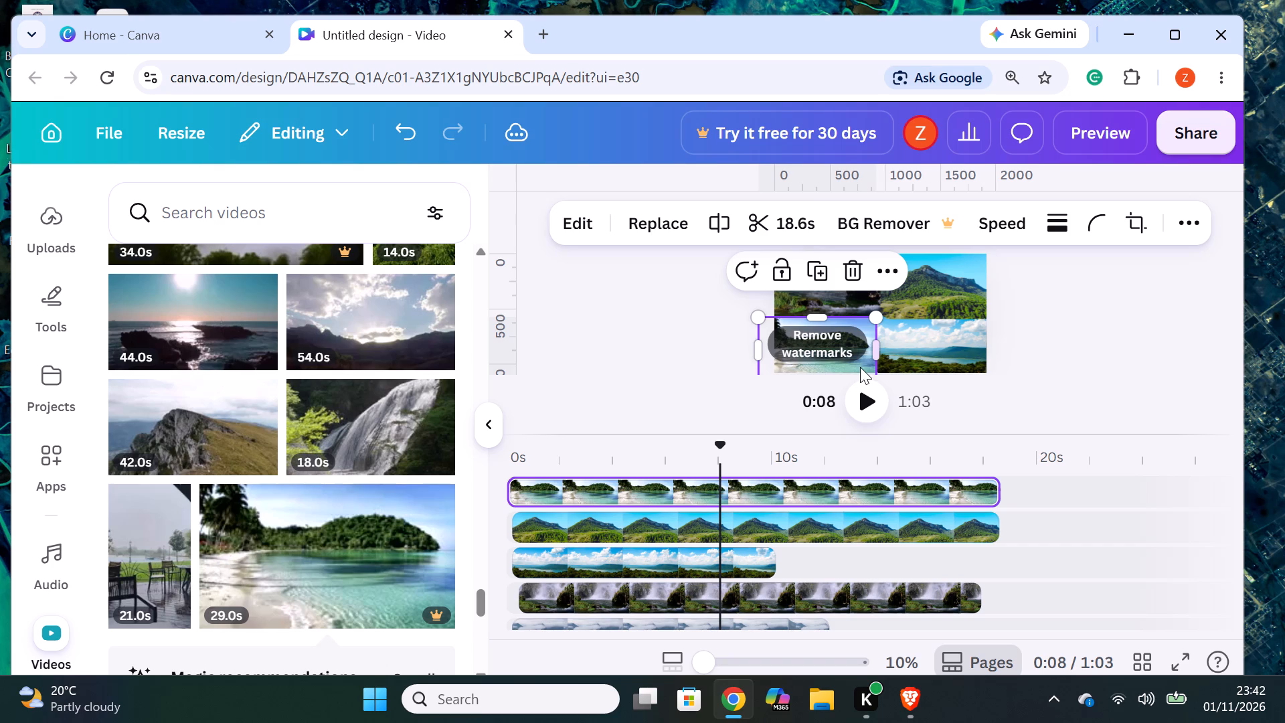
Finish nudging the tropical beach video into place over the page's bottom-left quarter and deselect it.
left_click_drag(860, 367, 869, 363)
left_click(992, 345)
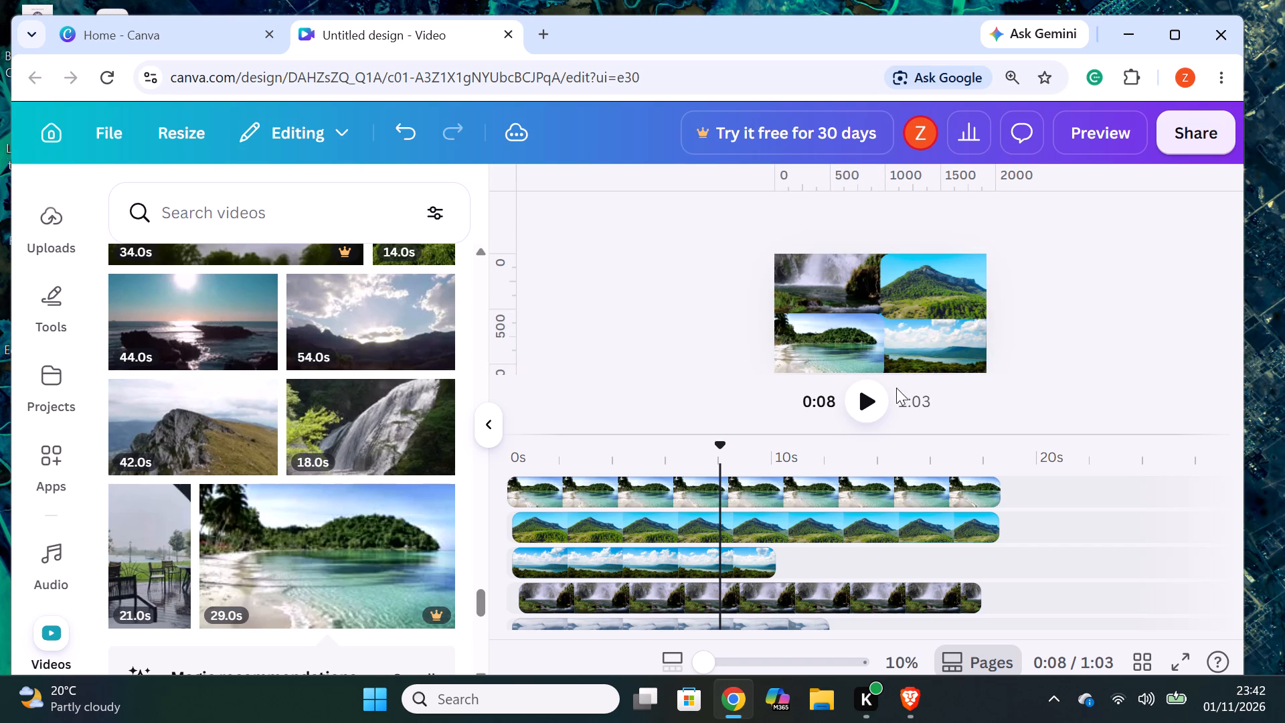
Add the 52.0s snowy mountain video from the video library as a new top timeline layer starting at 0s.
scroll(444, 465, "down", 3)
scroll(272, 560, "down", 2)
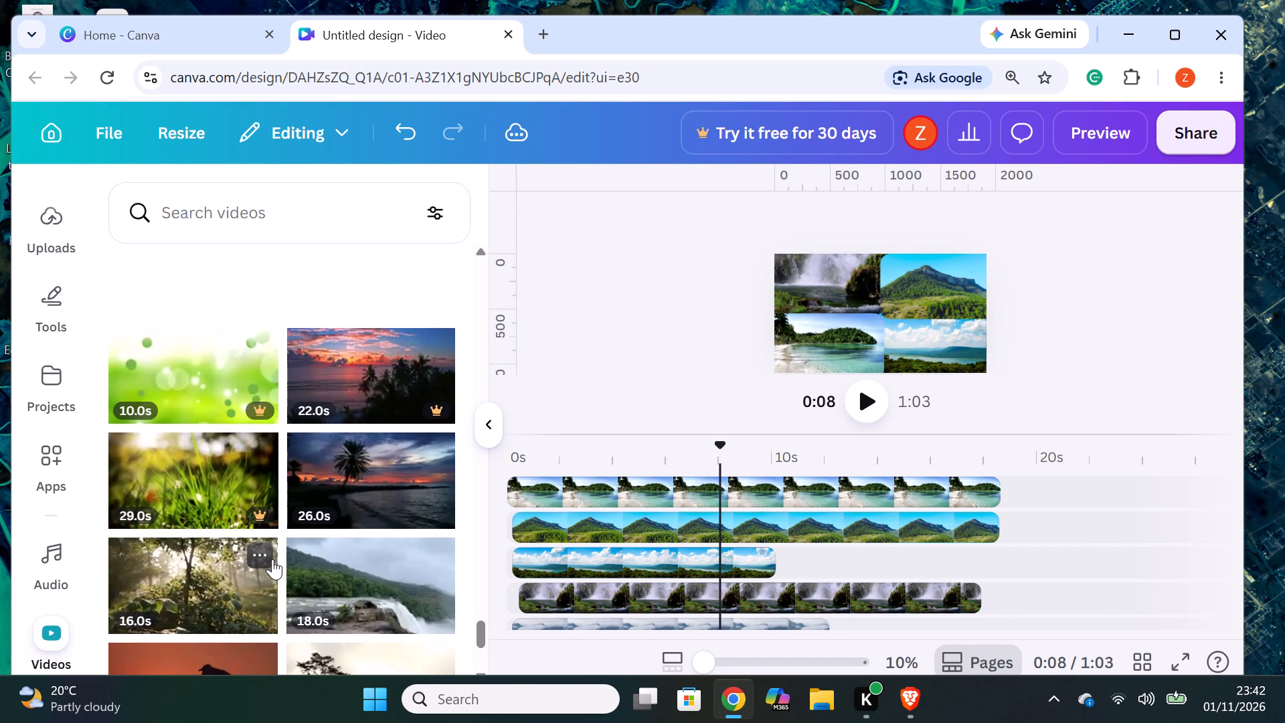
scroll(291, 542, "down", 2)
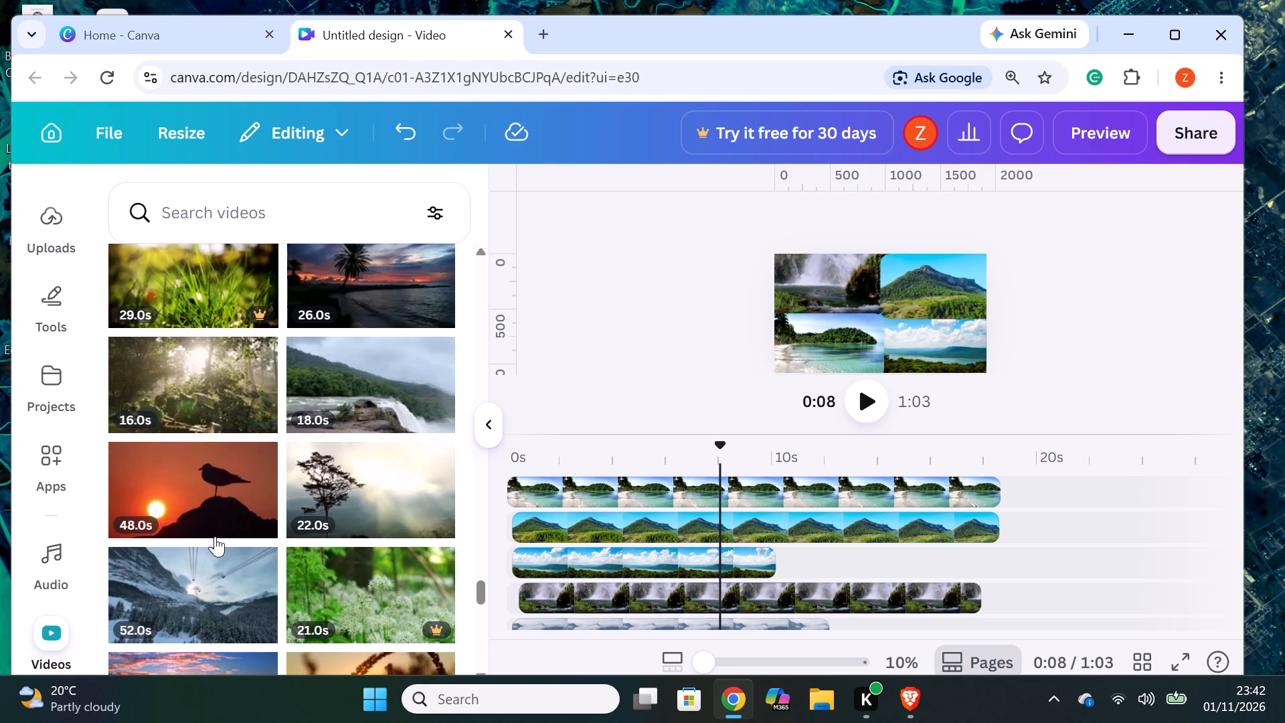
scroll(248, 500, "down", 2)
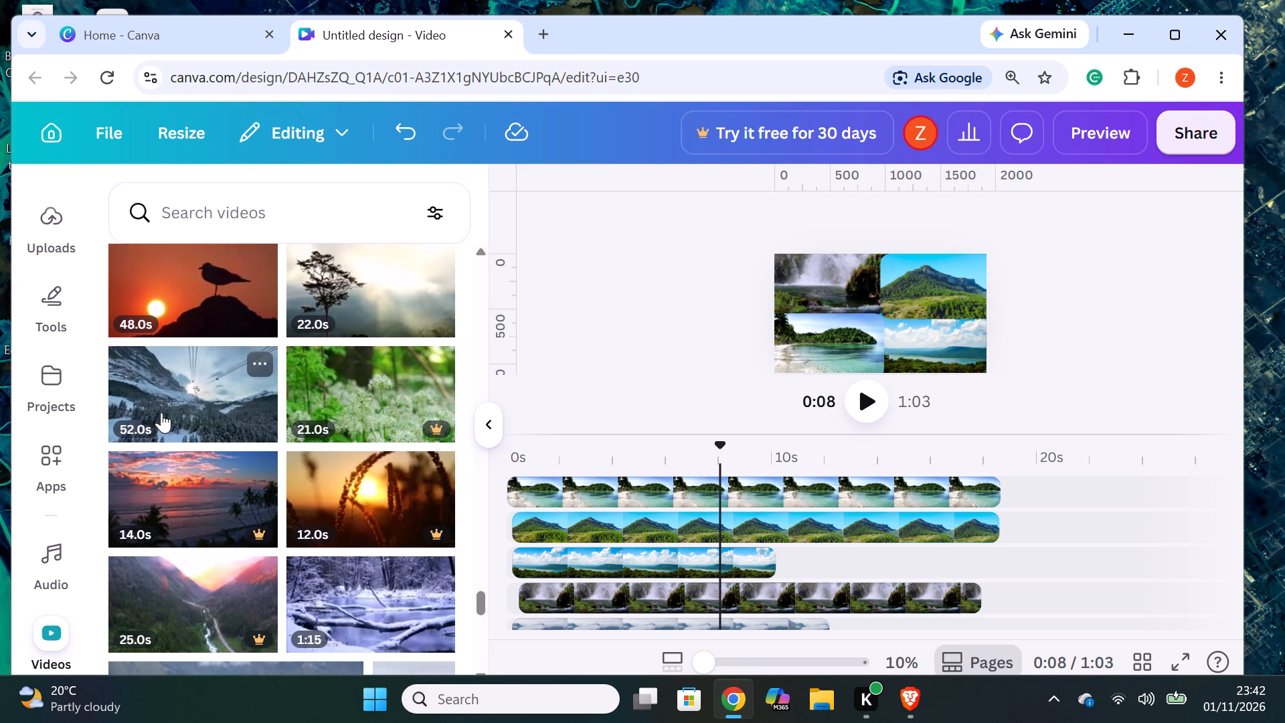
left_click_drag(162, 411, 688, 460)
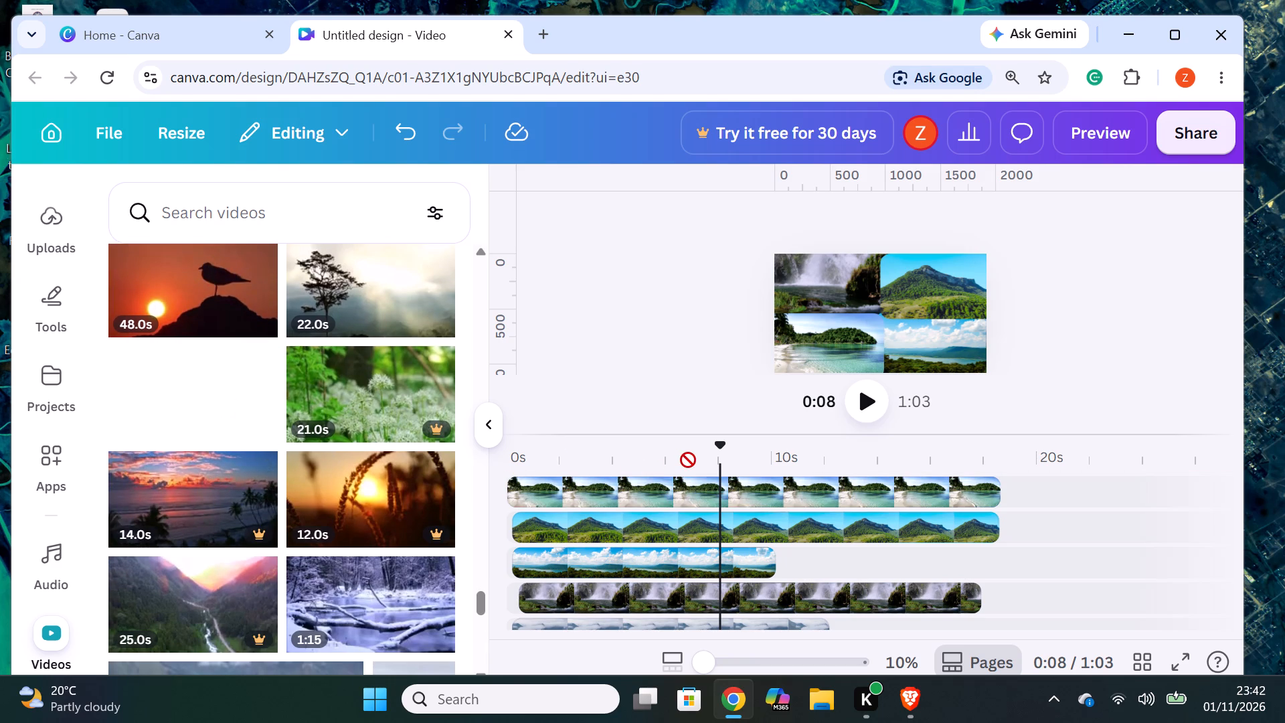
left_click_drag(688, 460, 672, 479)
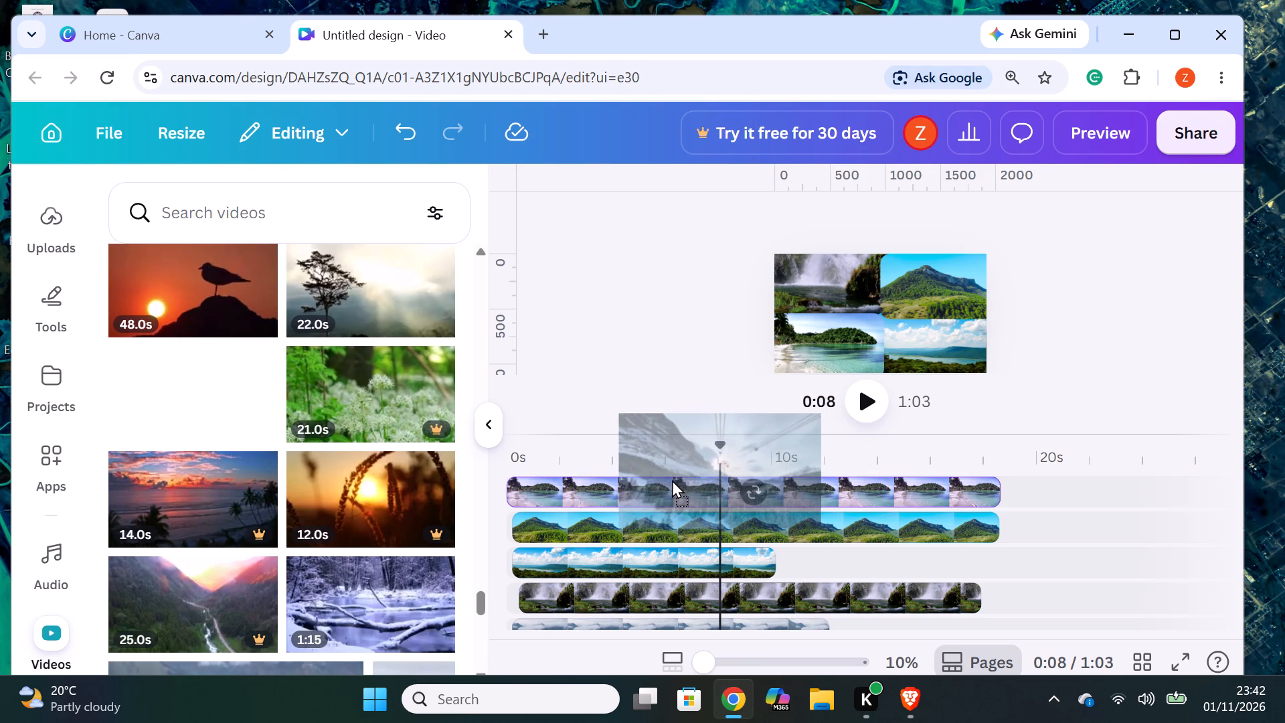
left_click_drag(672, 479, 671, 475)
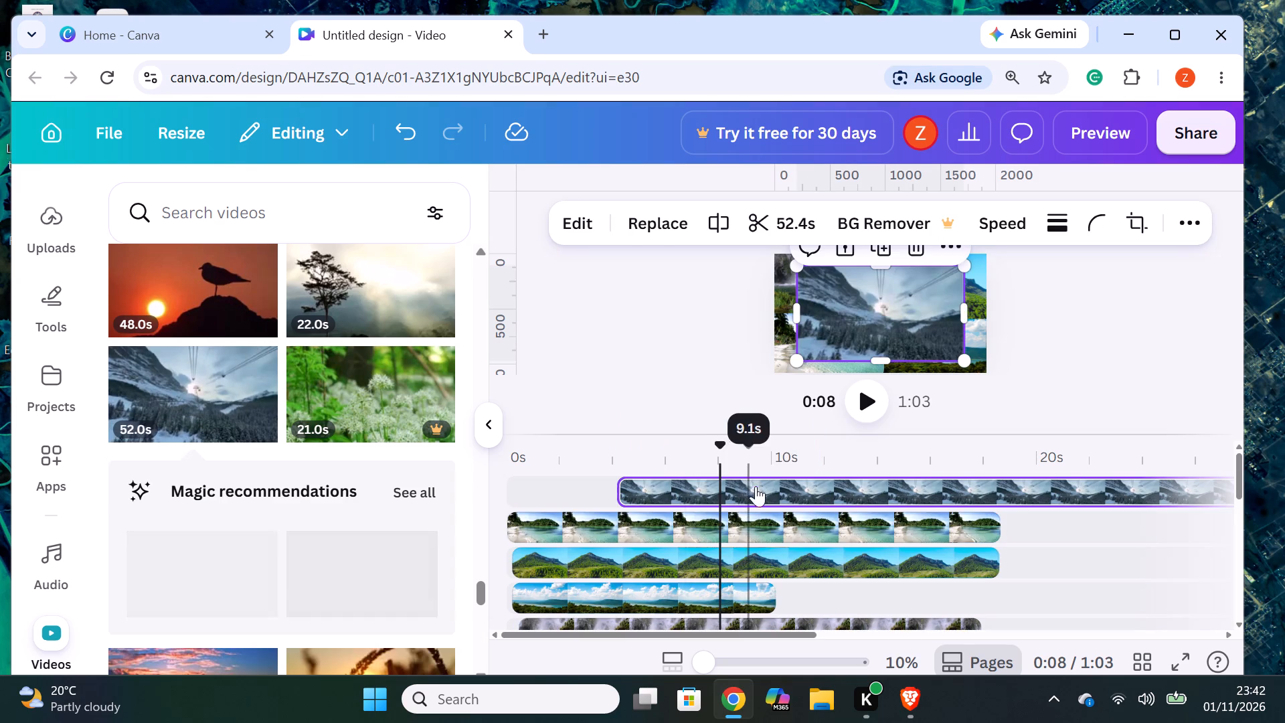
left_click_drag(762, 490, 651, 489)
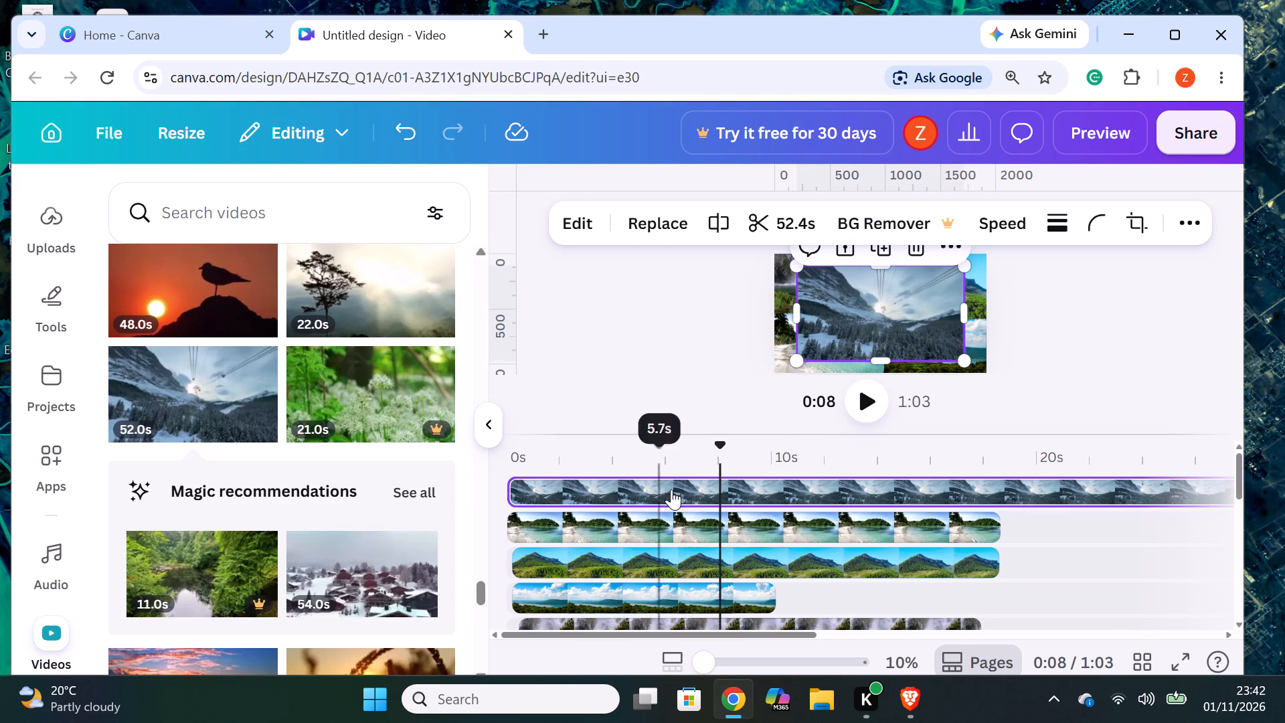
Split the snowy mountain clip at 19.1s and delete the part after the split.
left_click(1014, 489)
right_click(1014, 489)
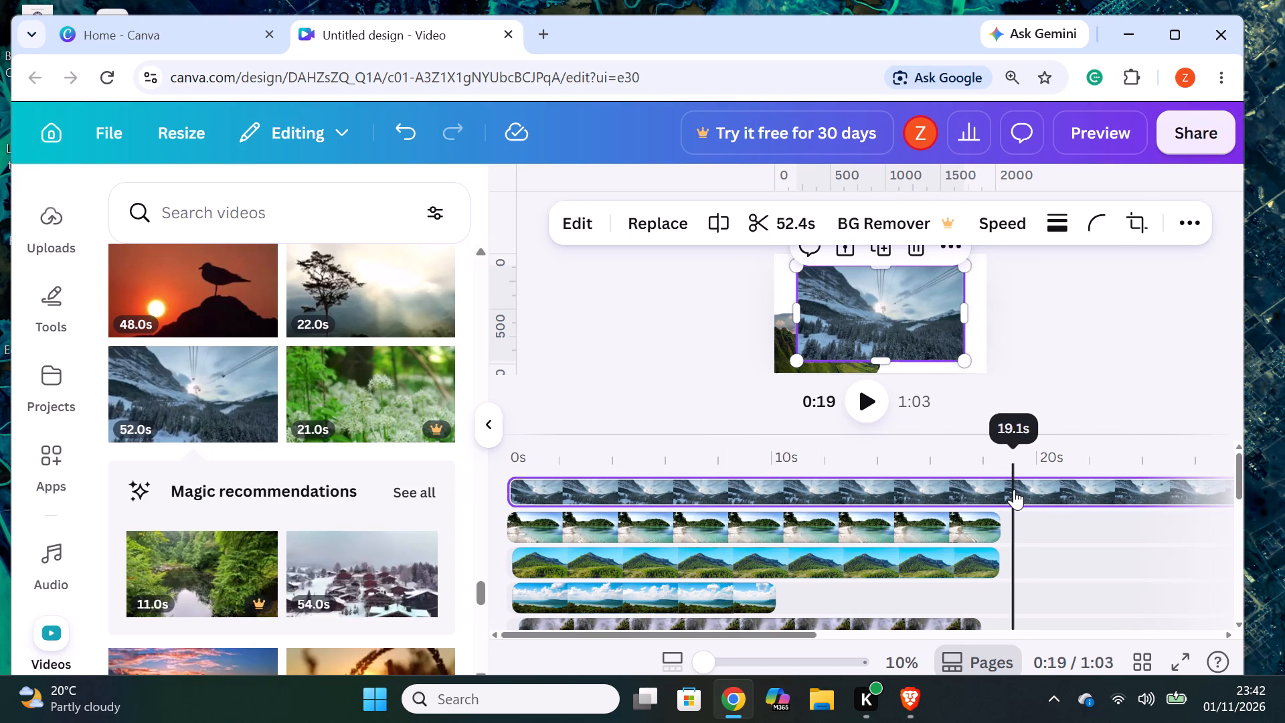
left_click(998, 630)
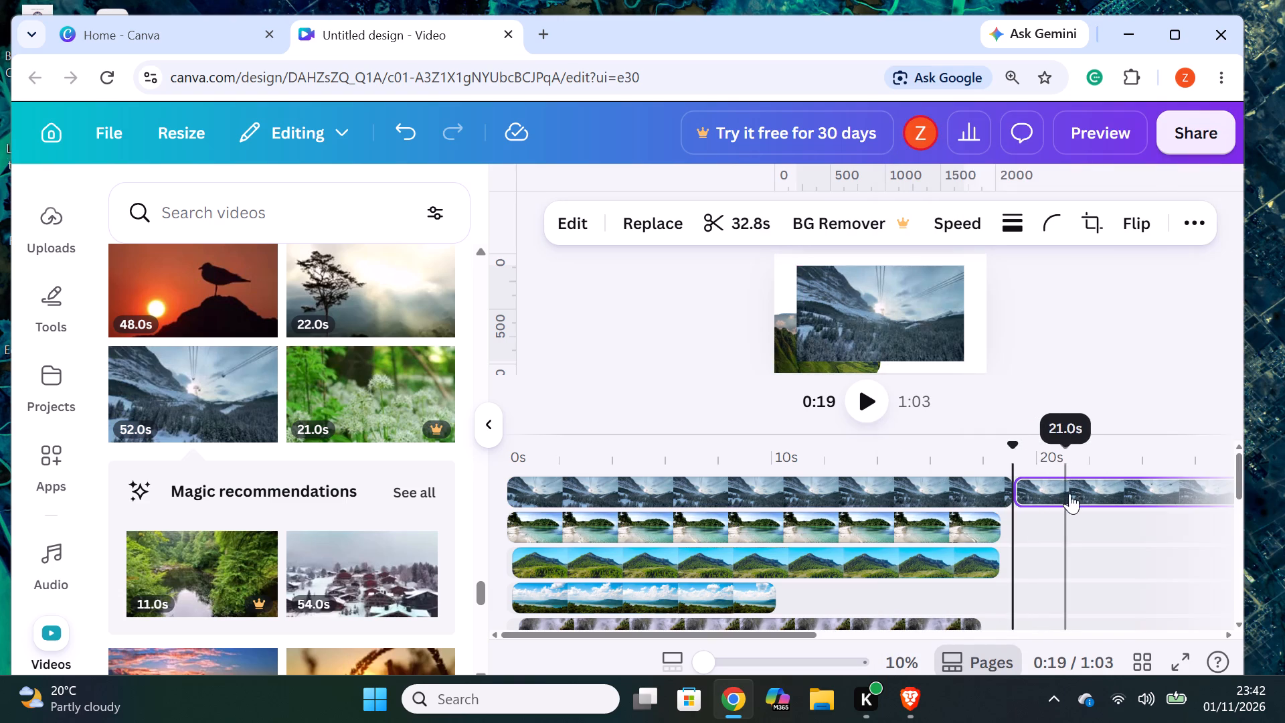
right_click(1069, 490)
left_click(971, 289)
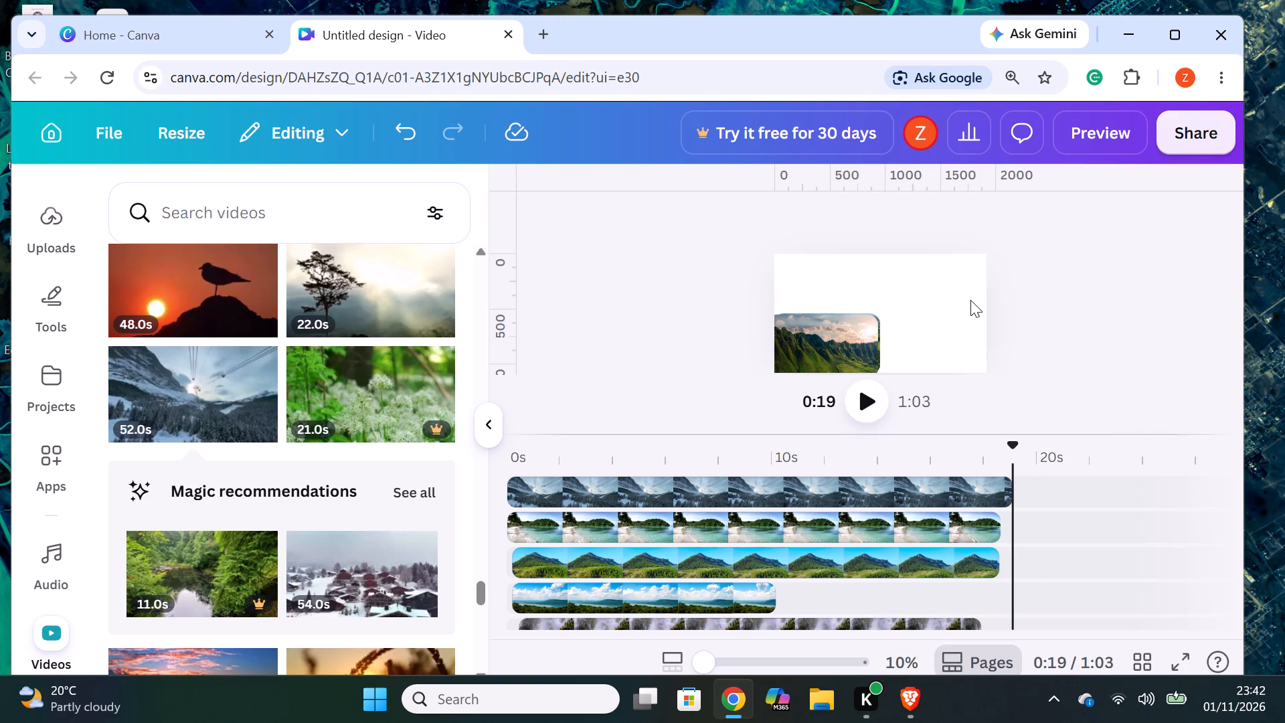
Set the snowy mountain video's corner rounding to the maximum.
left_click(835, 490)
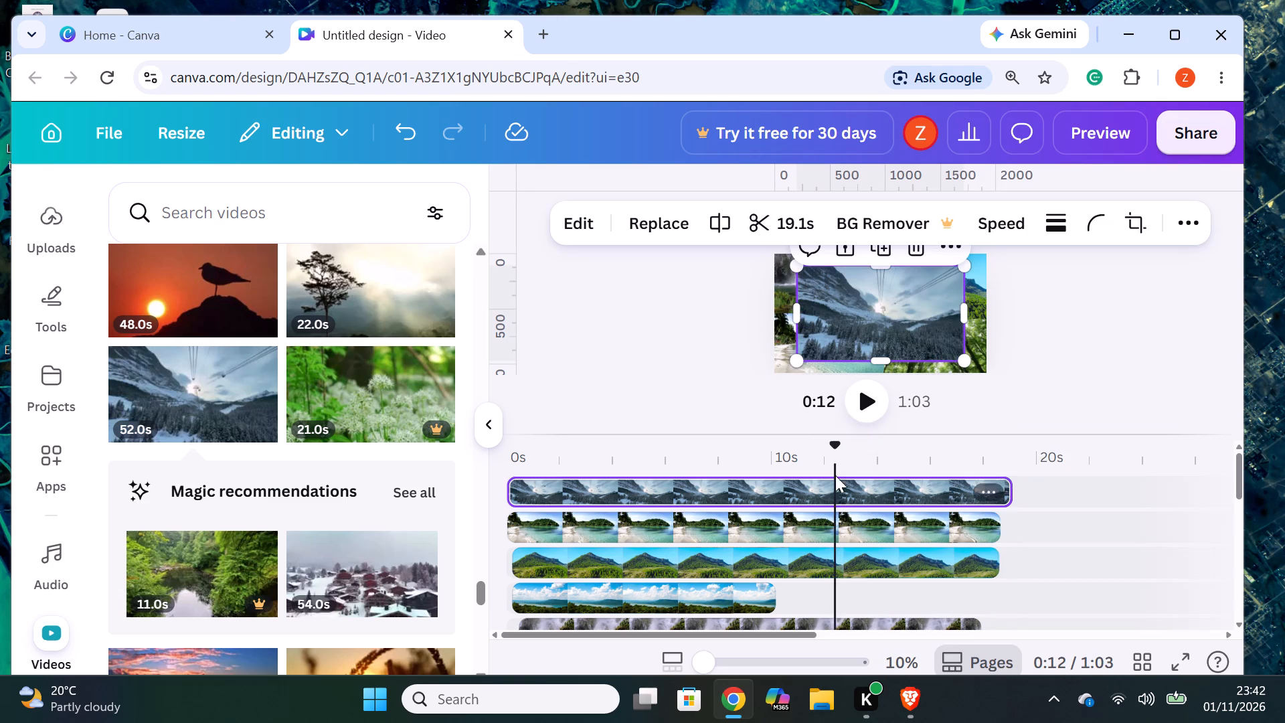
left_click(1098, 224)
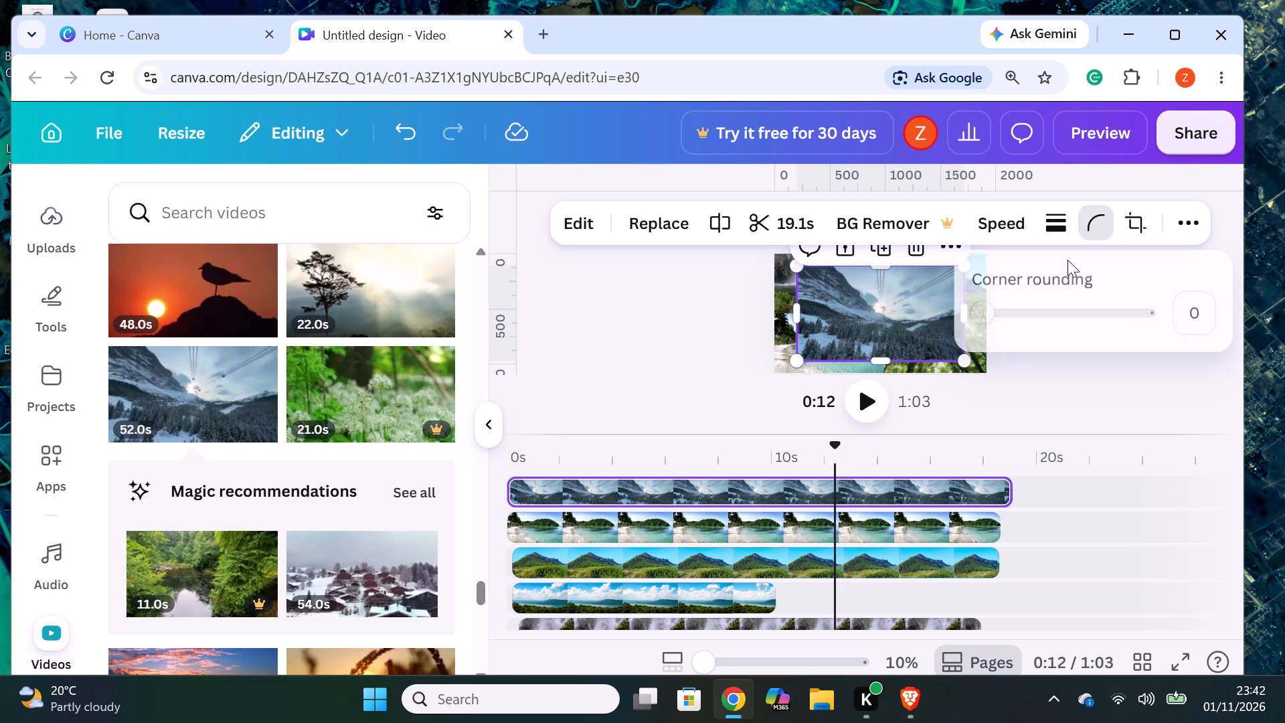
left_click_drag(999, 320, 1214, 339)
left_click(1165, 401)
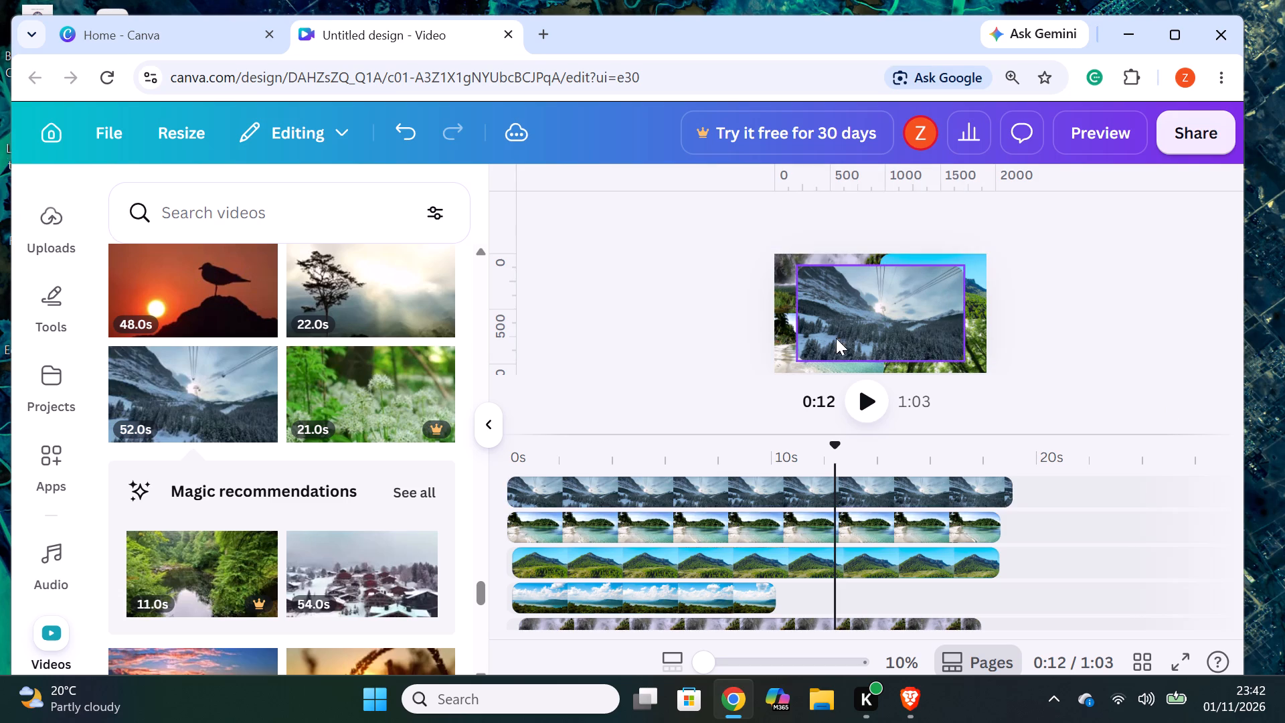
Shrink the snowy mountain video to just over half of the page width and place it in the page's top-right quarter.
left_click(848, 319)
left_click_drag(968, 362, 936, 339)
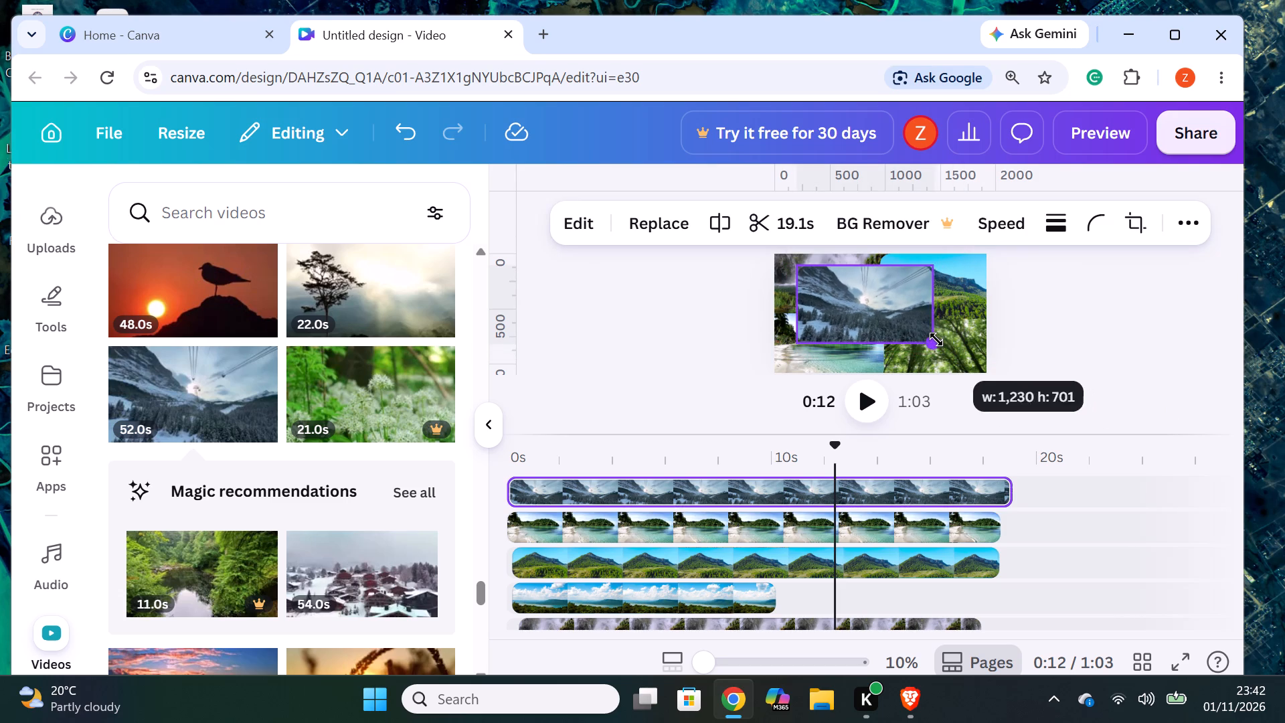
left_click_drag(936, 339, 935, 339)
left_click_drag(878, 316, 949, 317)
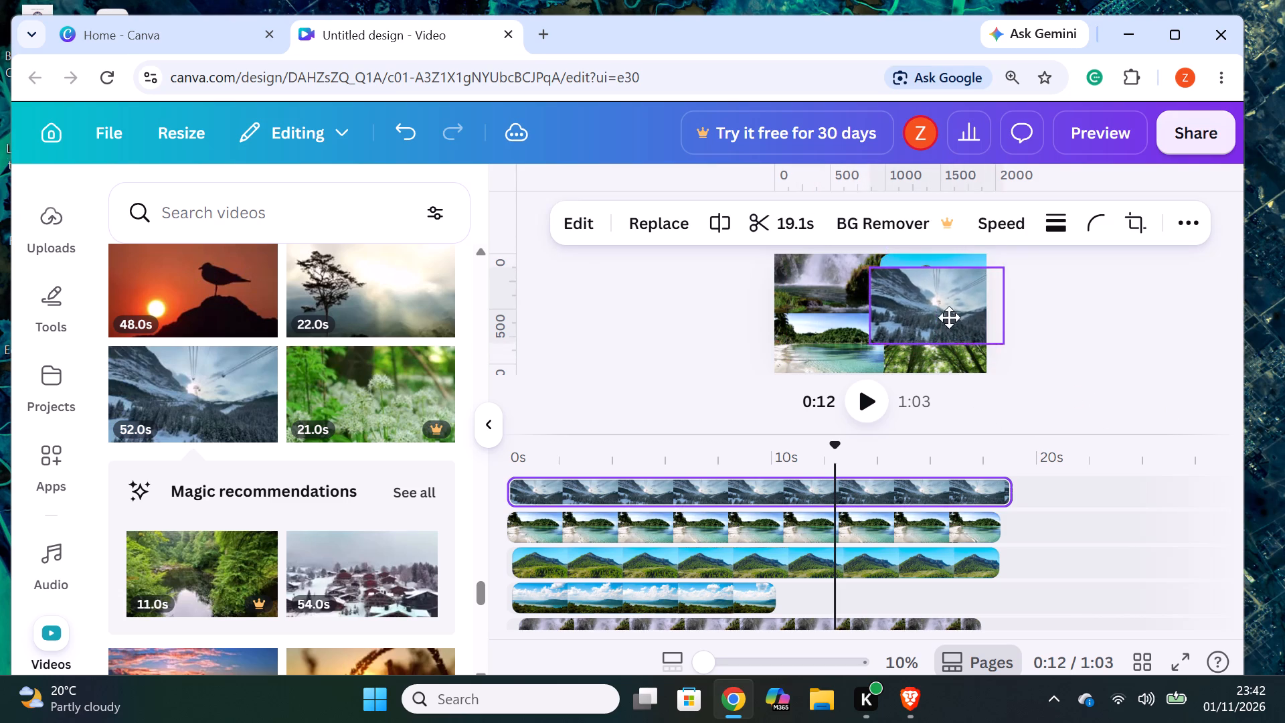
left_click_drag(949, 317, 926, 308)
left_click_drag(975, 333, 955, 312)
left_click_drag(885, 286, 920, 289)
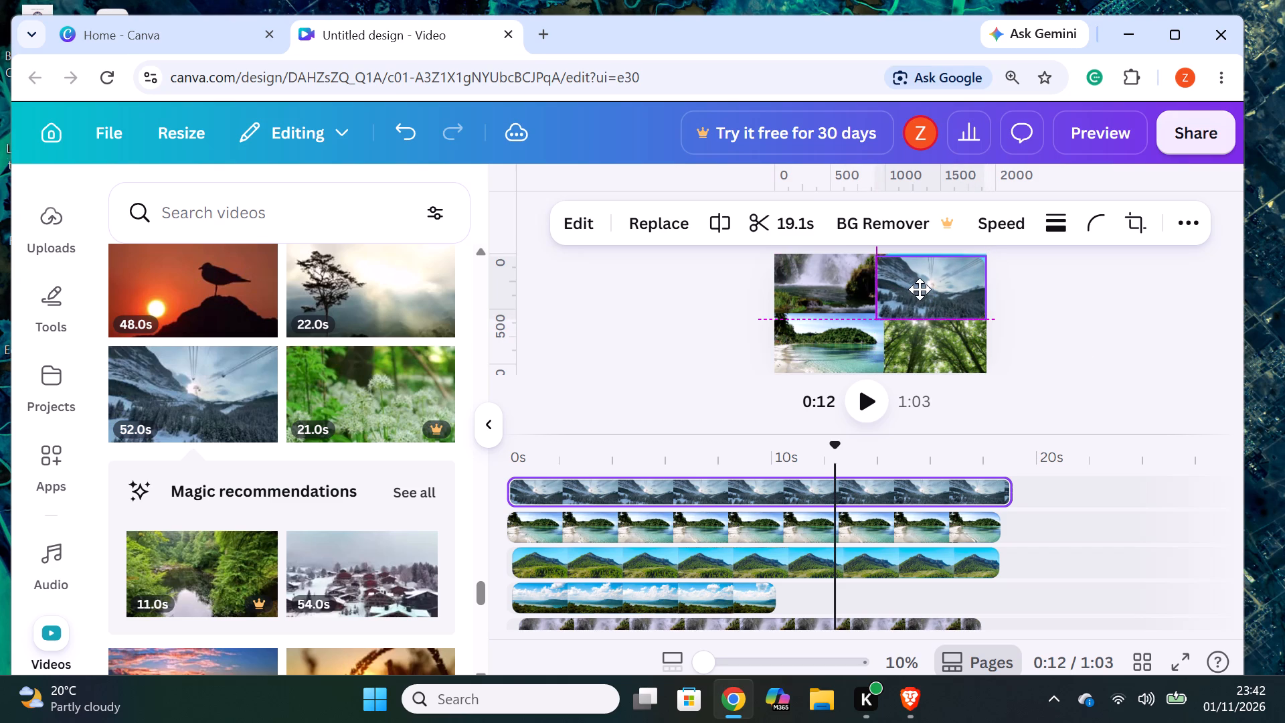
left_click_drag(920, 289, 922, 287)
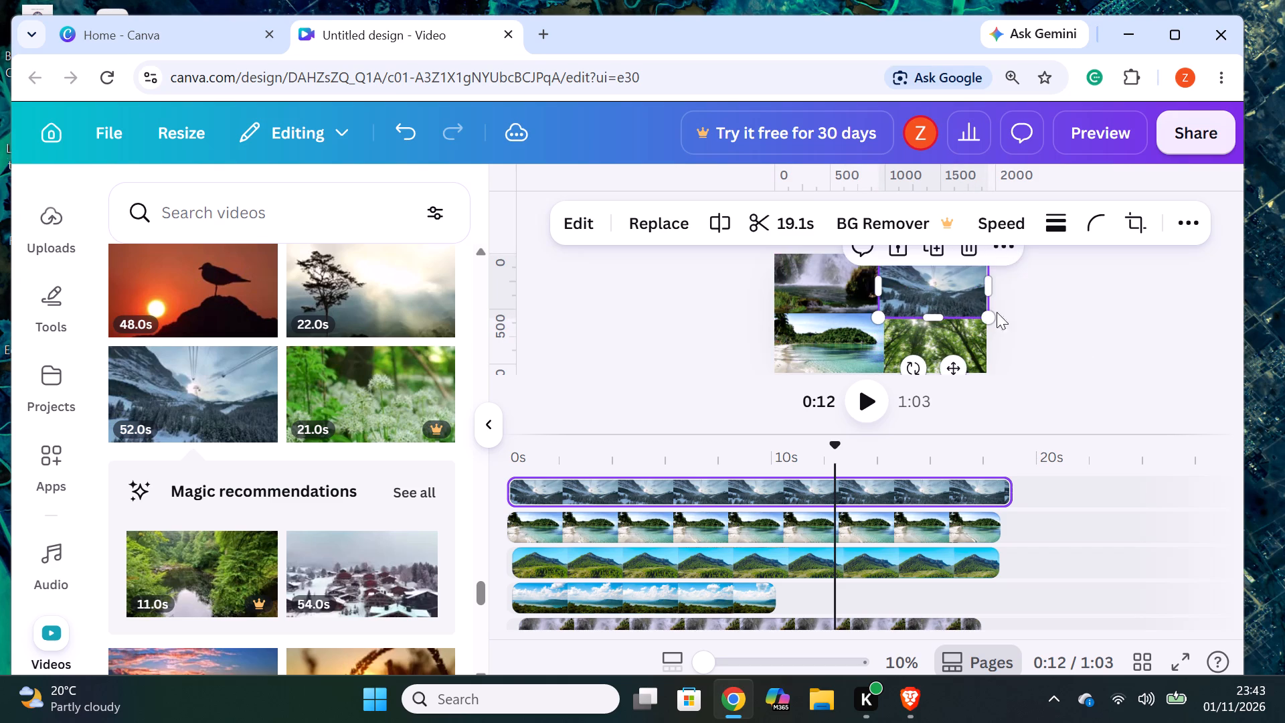
left_click(1107, 316)
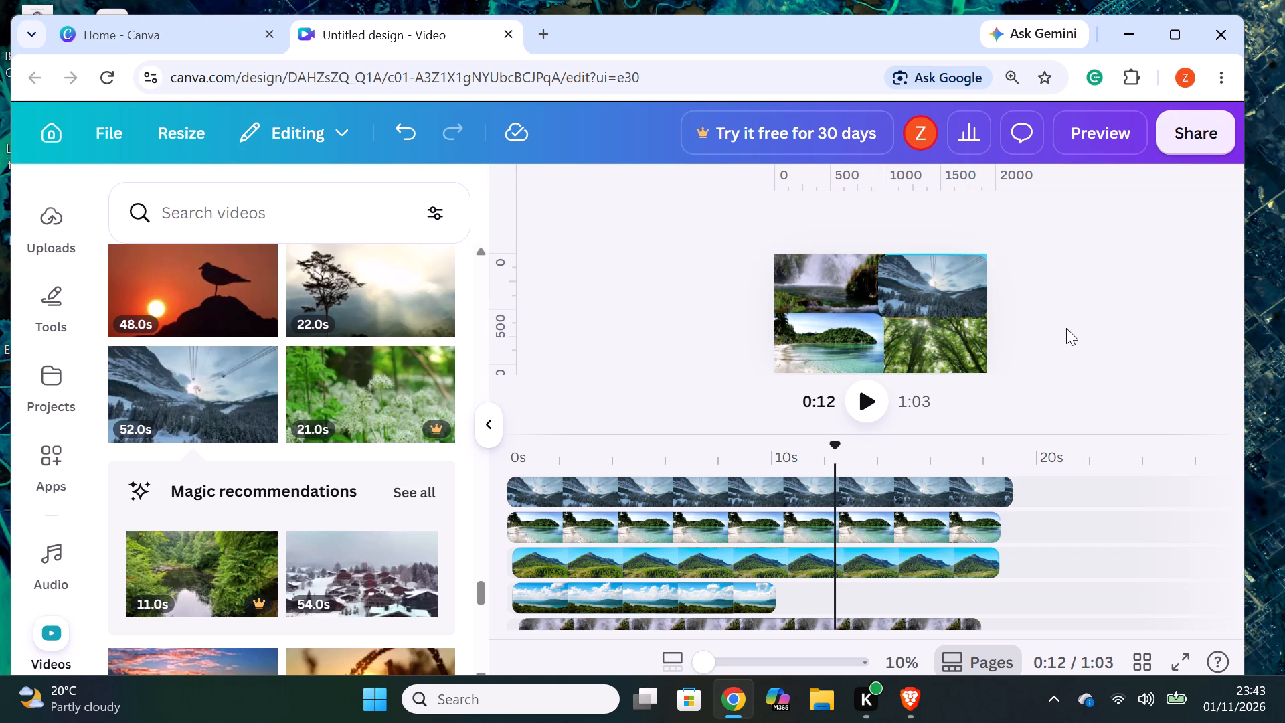
Add the 19.0s green hills video with the purple sky from the library as a new top timeline layer starting near 0s.
scroll(384, 404, "down", 2)
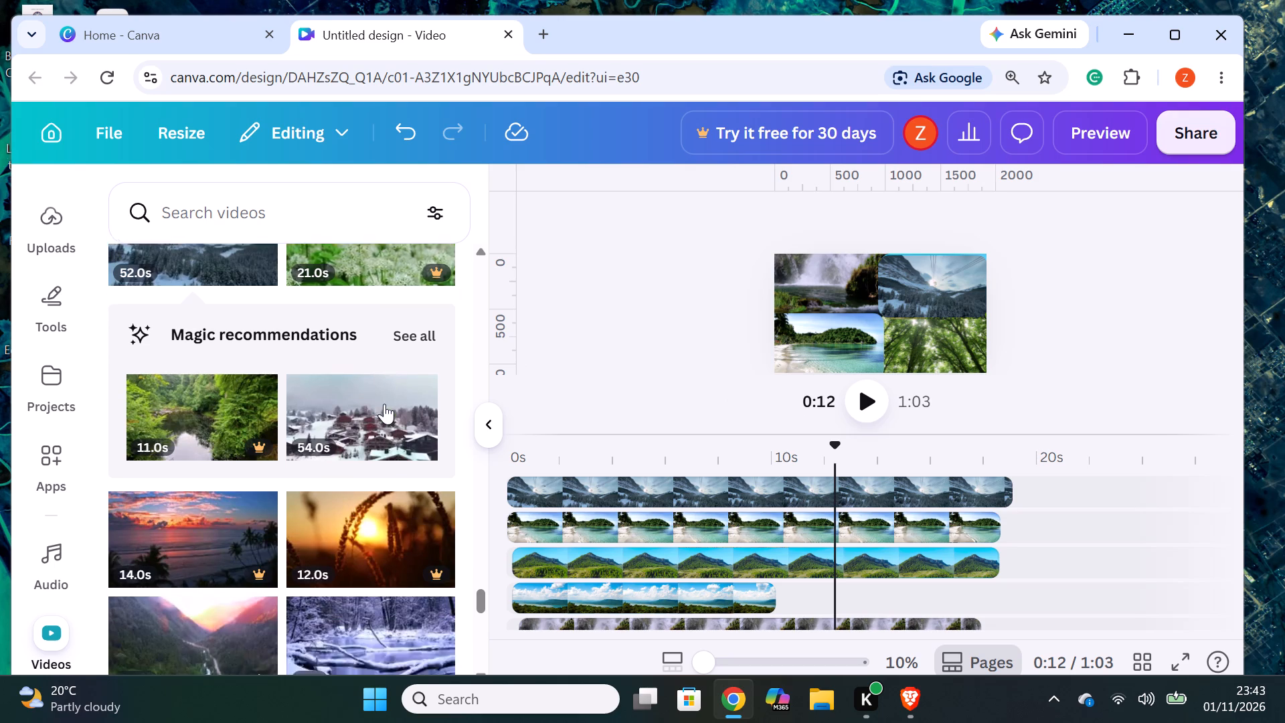
scroll(383, 404, "up", 2)
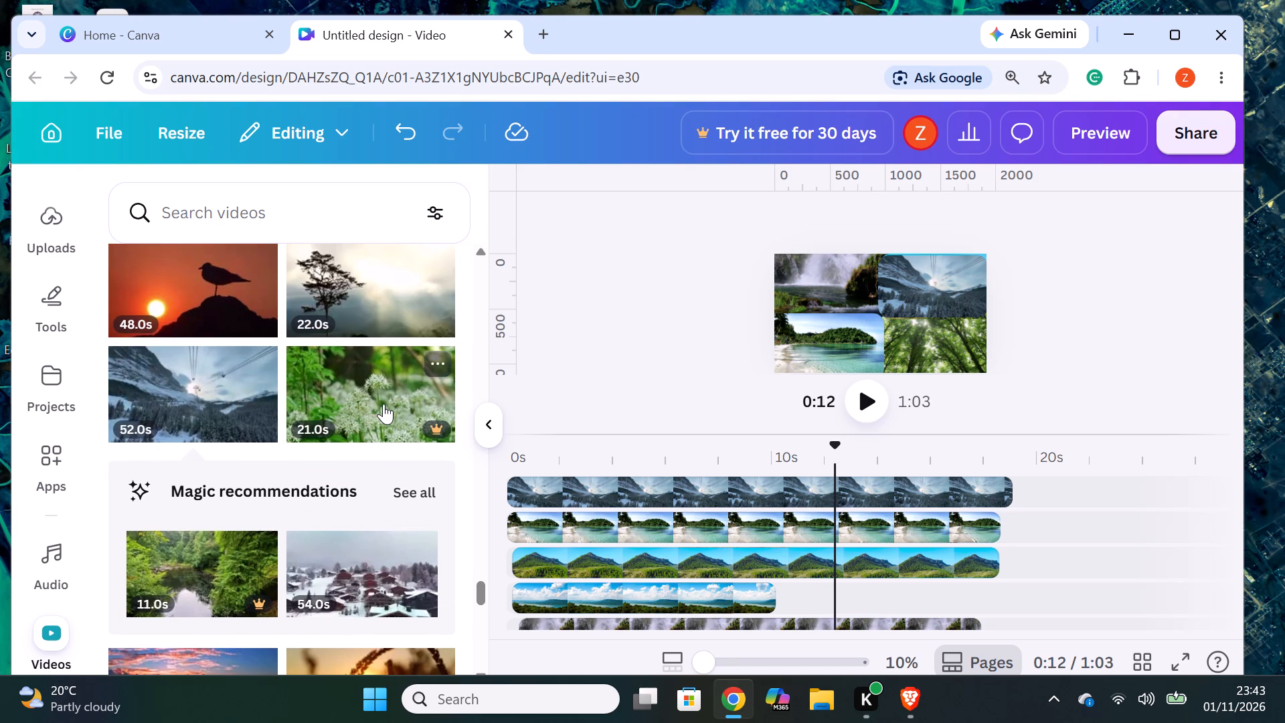
scroll(297, 457, "down", 6)
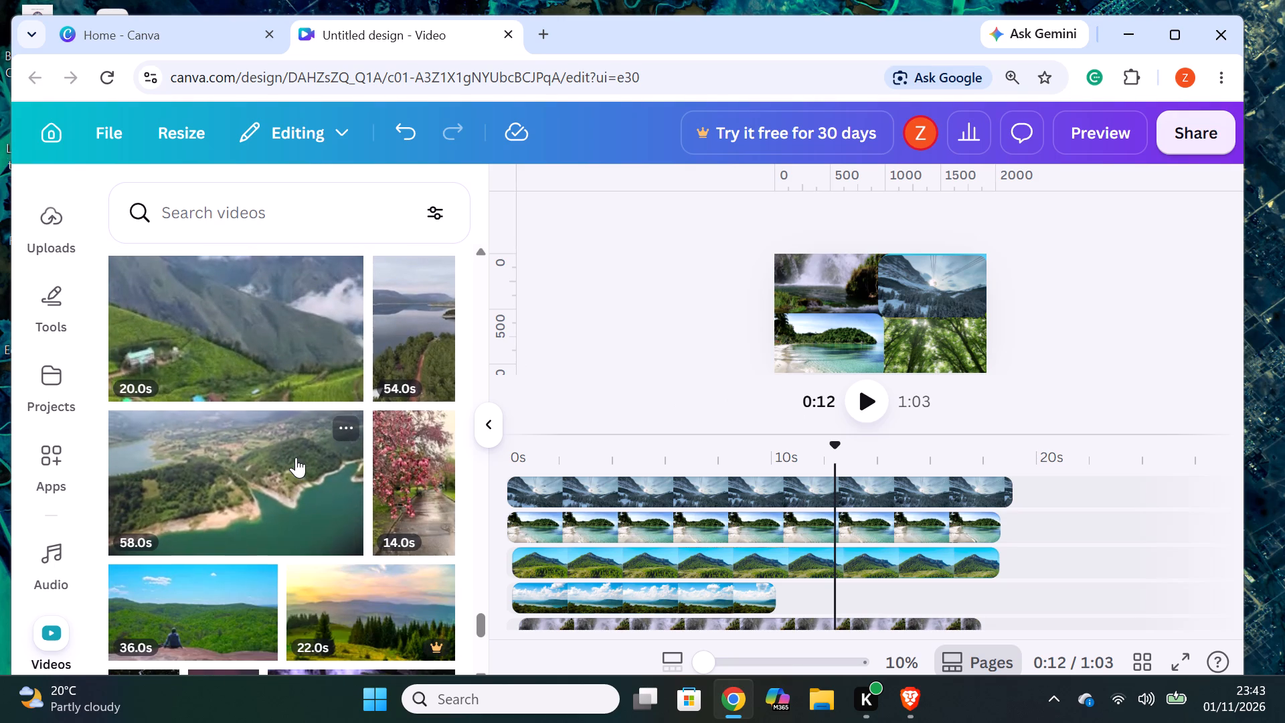
scroll(296, 457, "down", 3)
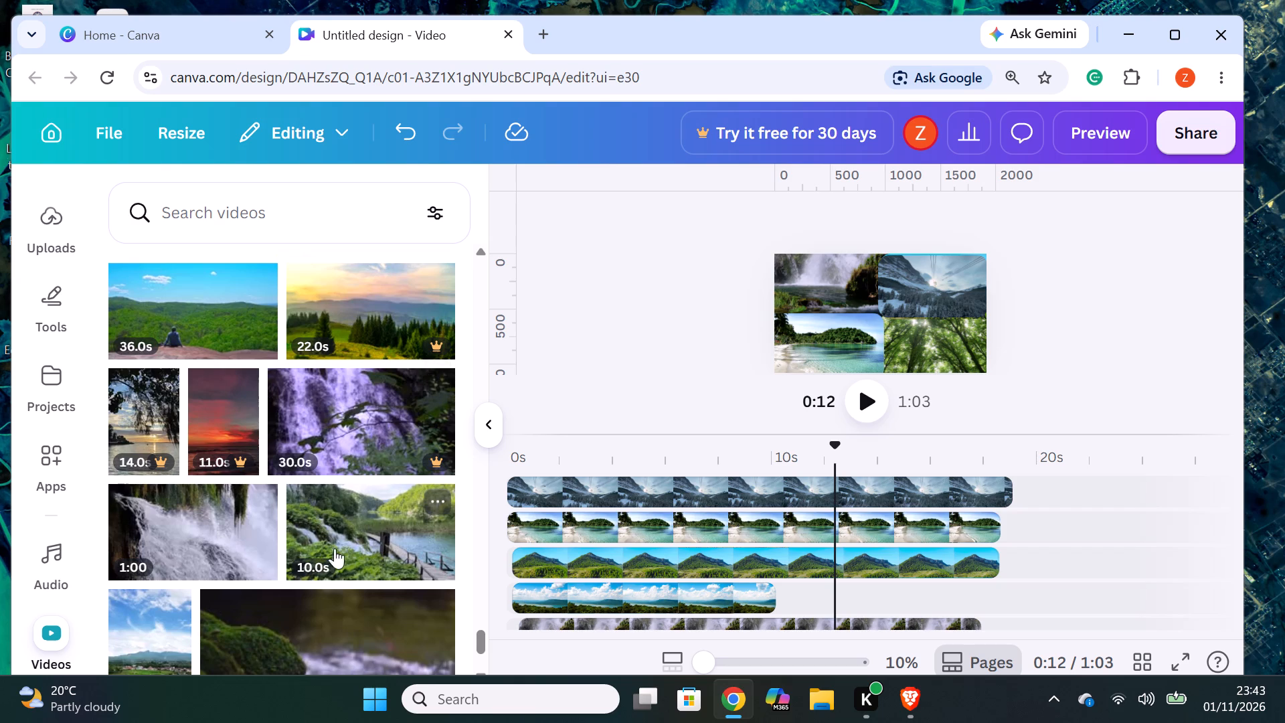
scroll(198, 473, "down", 2)
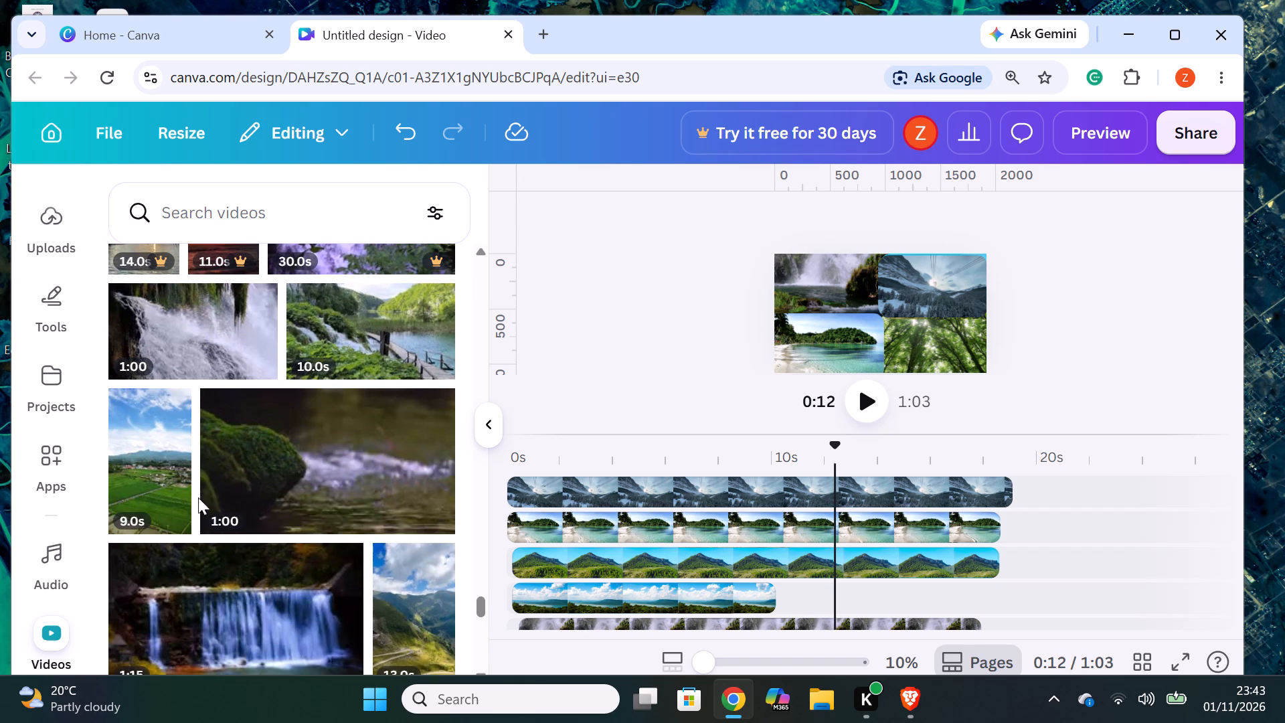
scroll(143, 518, "down", 3)
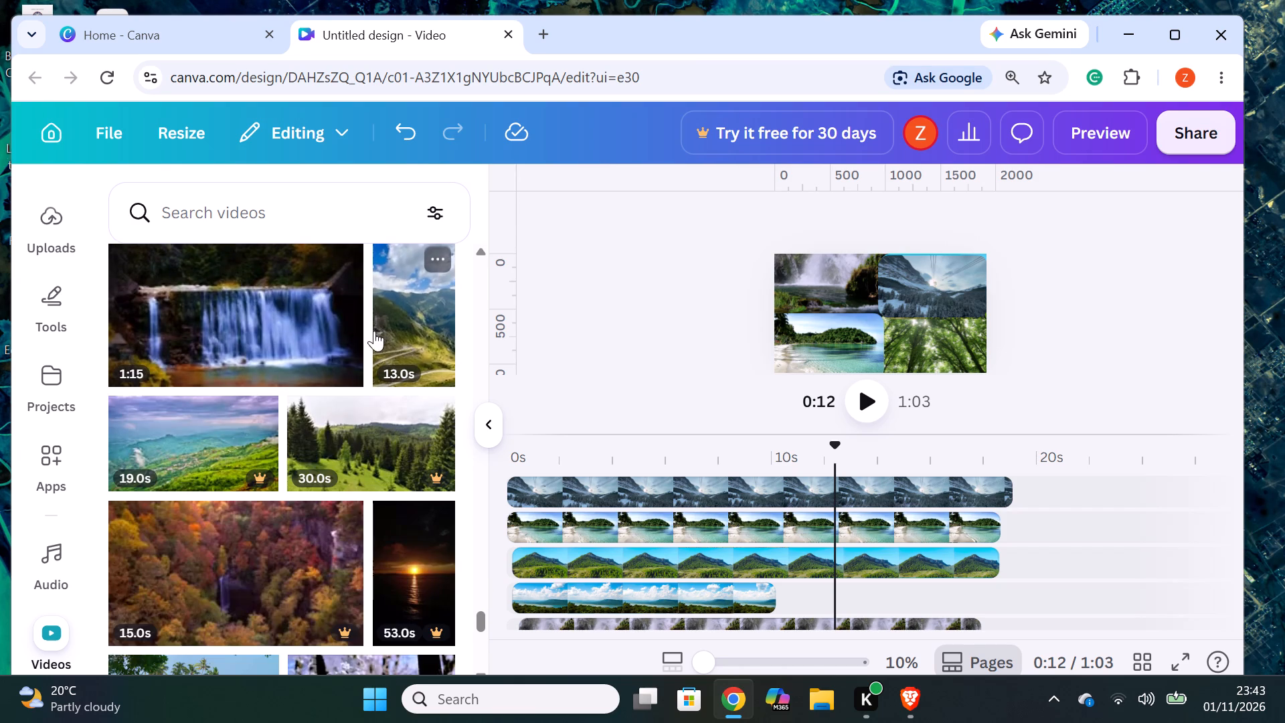
left_click_drag(215, 467, 596, 463)
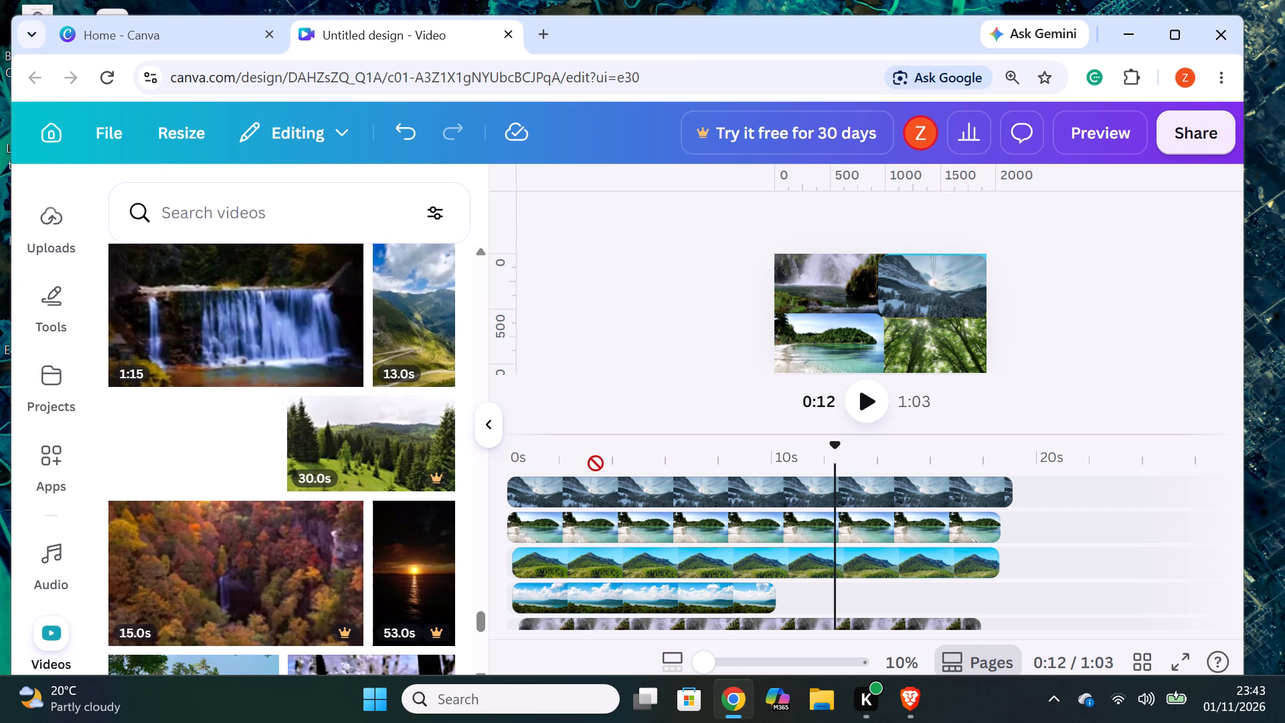
left_click_drag(596, 463, 637, 475)
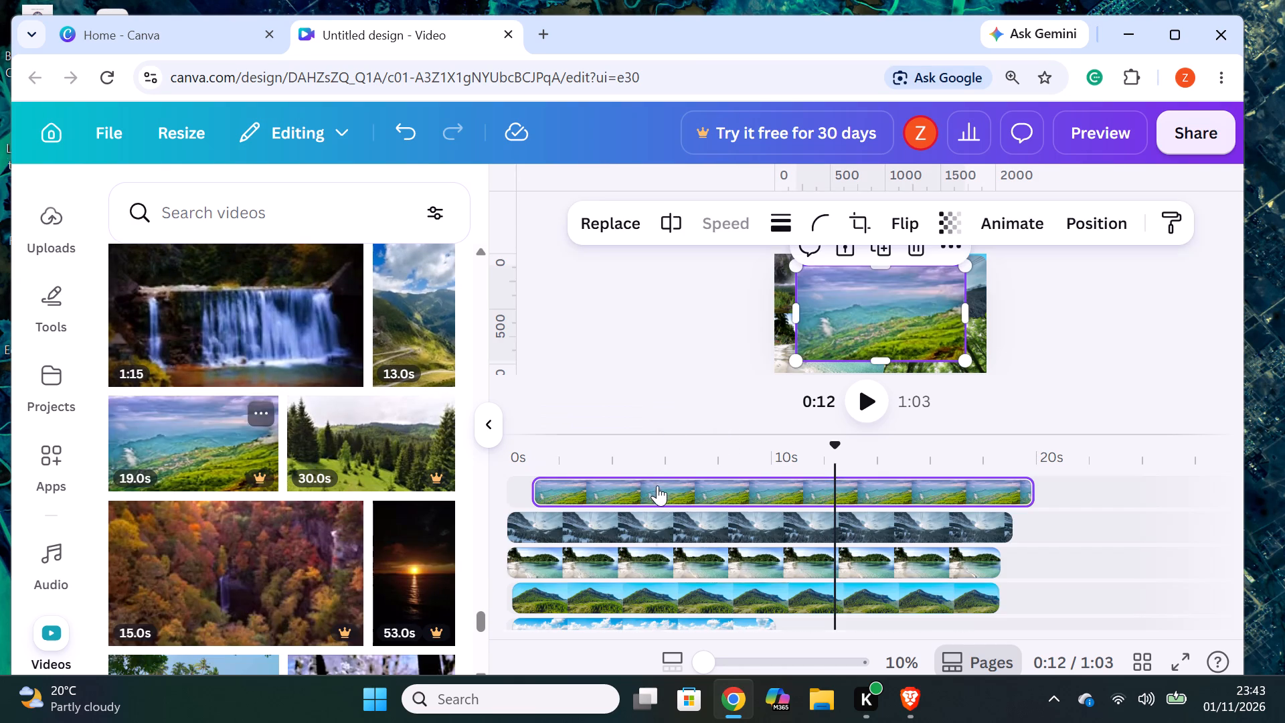
left_click_drag(669, 483, 648, 481)
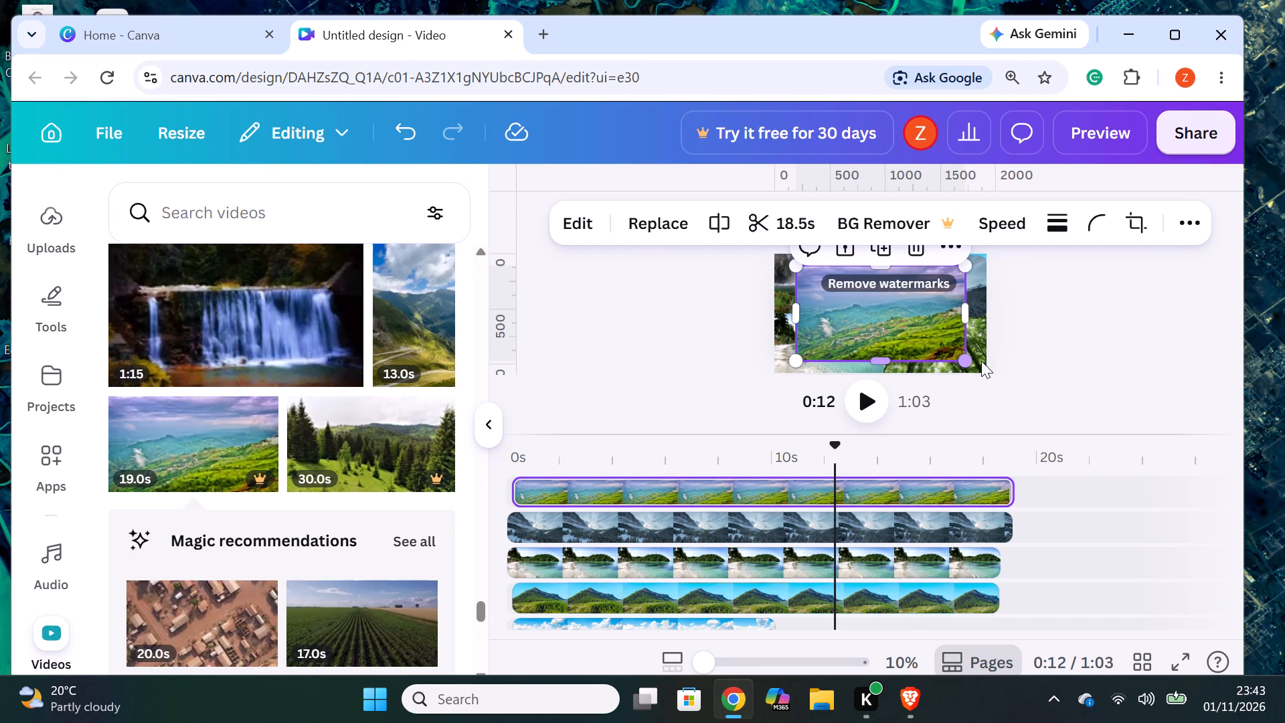
Shrink the green hills video to just over half of the page width.
left_click_drag(966, 357, 918, 325)
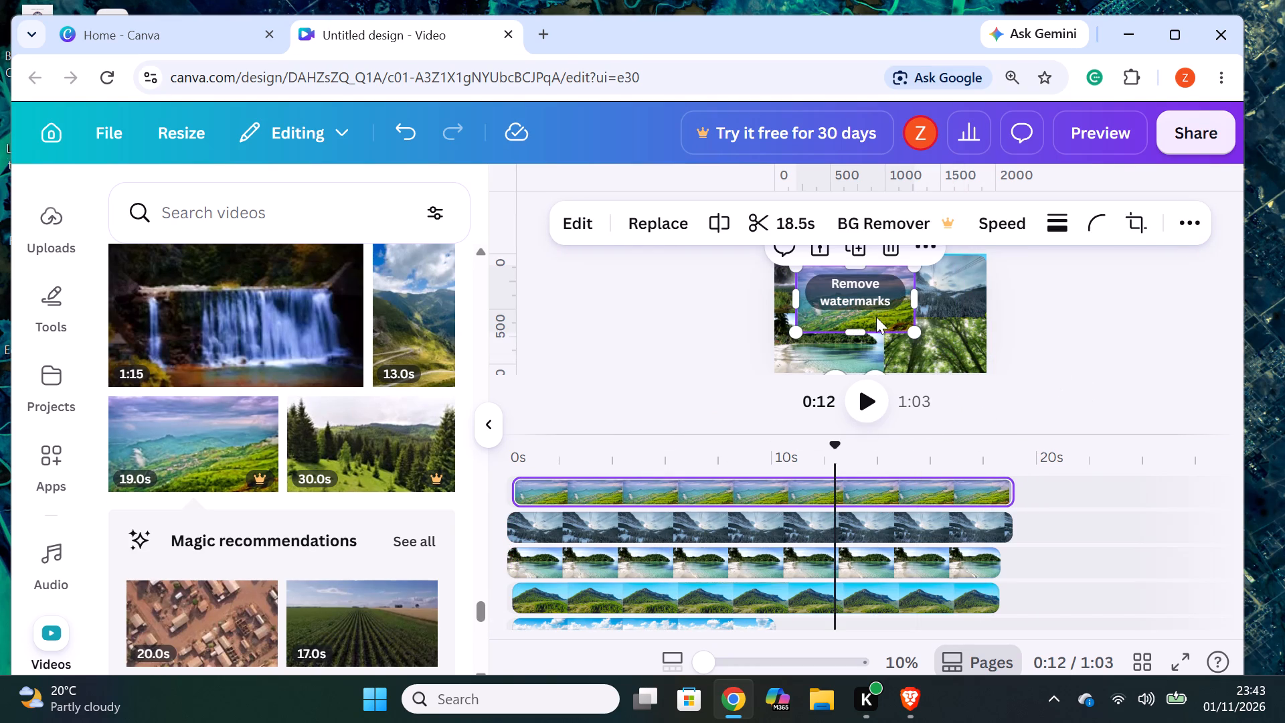
Set the green hills video's corner rounding to 99.
left_click(1080, 227)
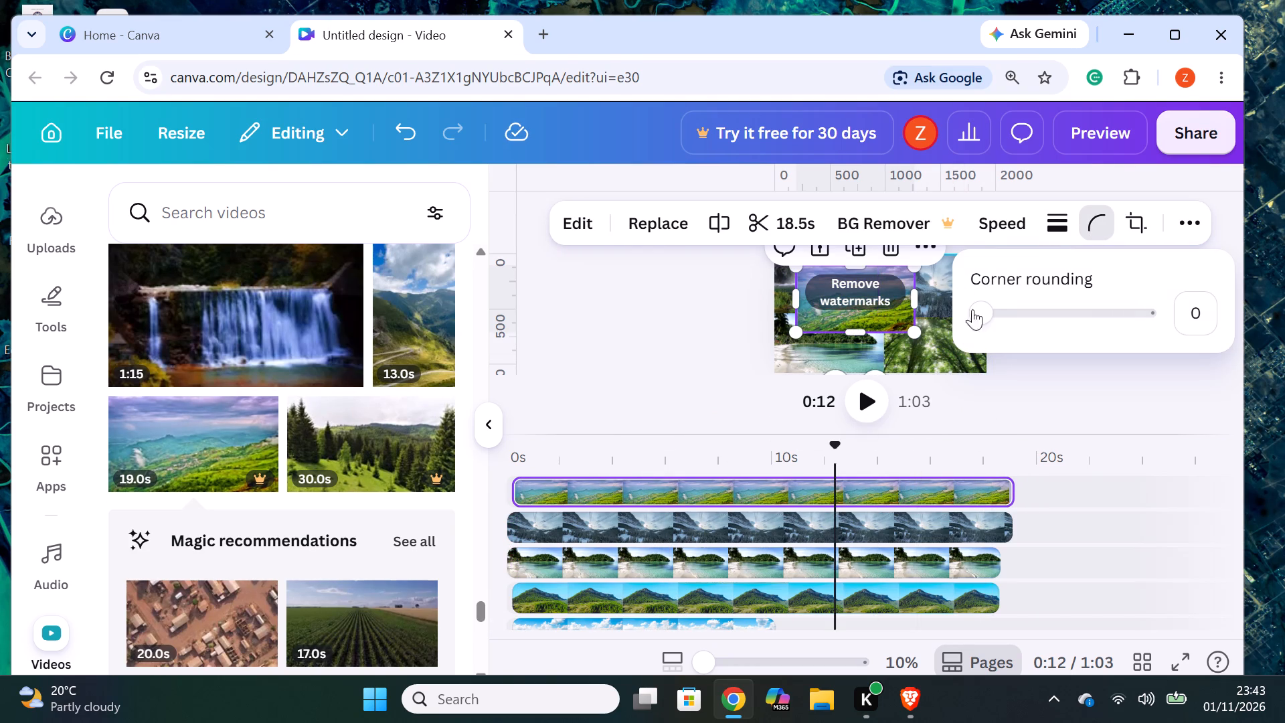
left_click_drag(988, 311, 1146, 317)
left_click_drag(1247, 333, 1253, 333)
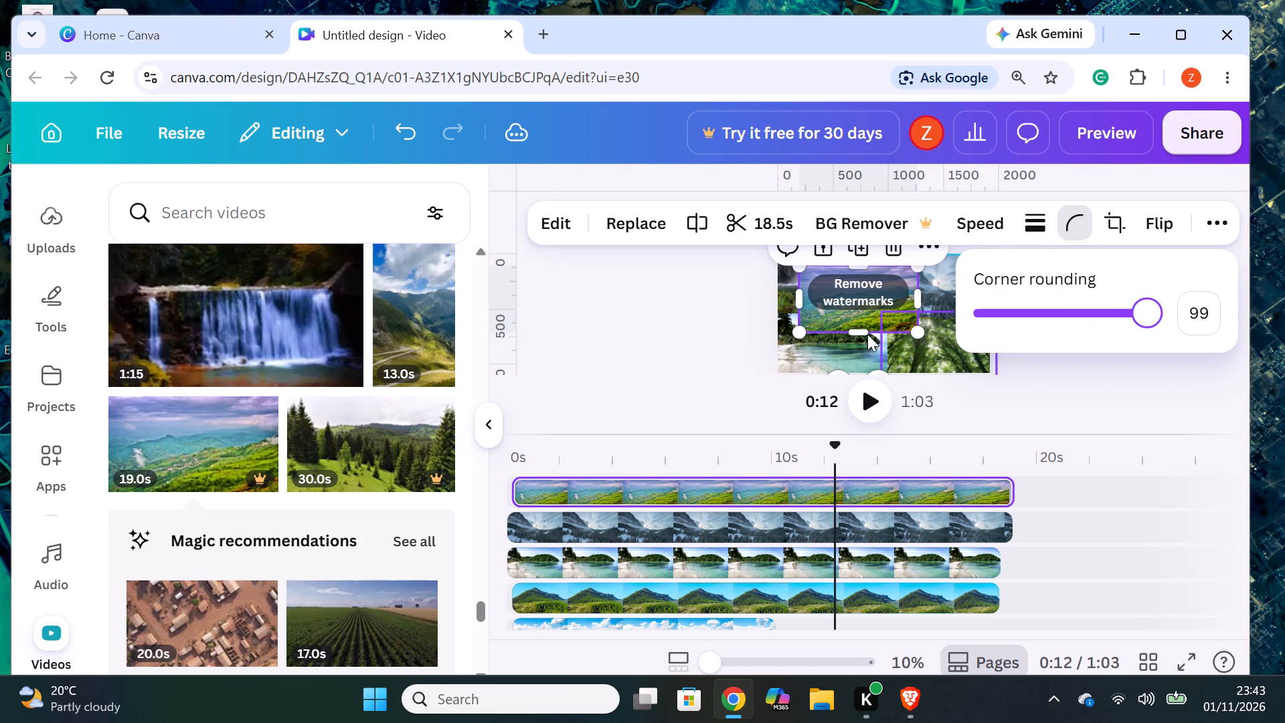
left_click_drag(916, 437, 920, 440)
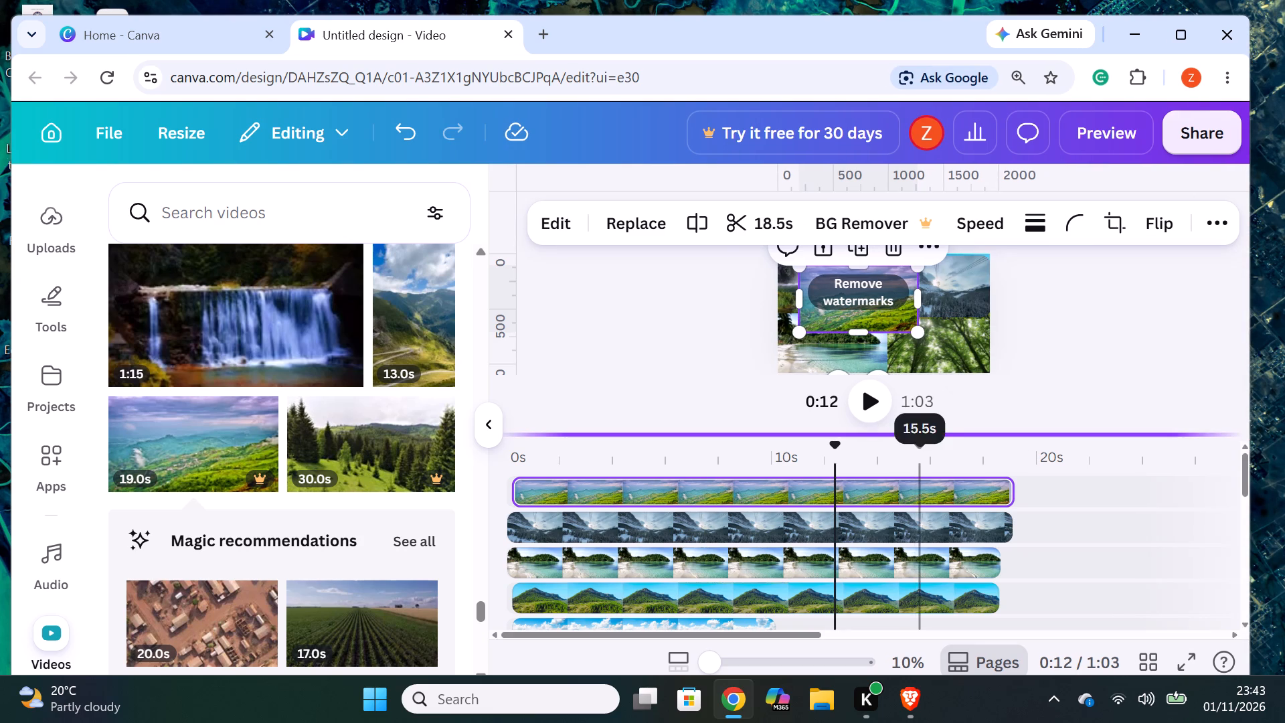
left_click_drag(920, 440, 924, 444)
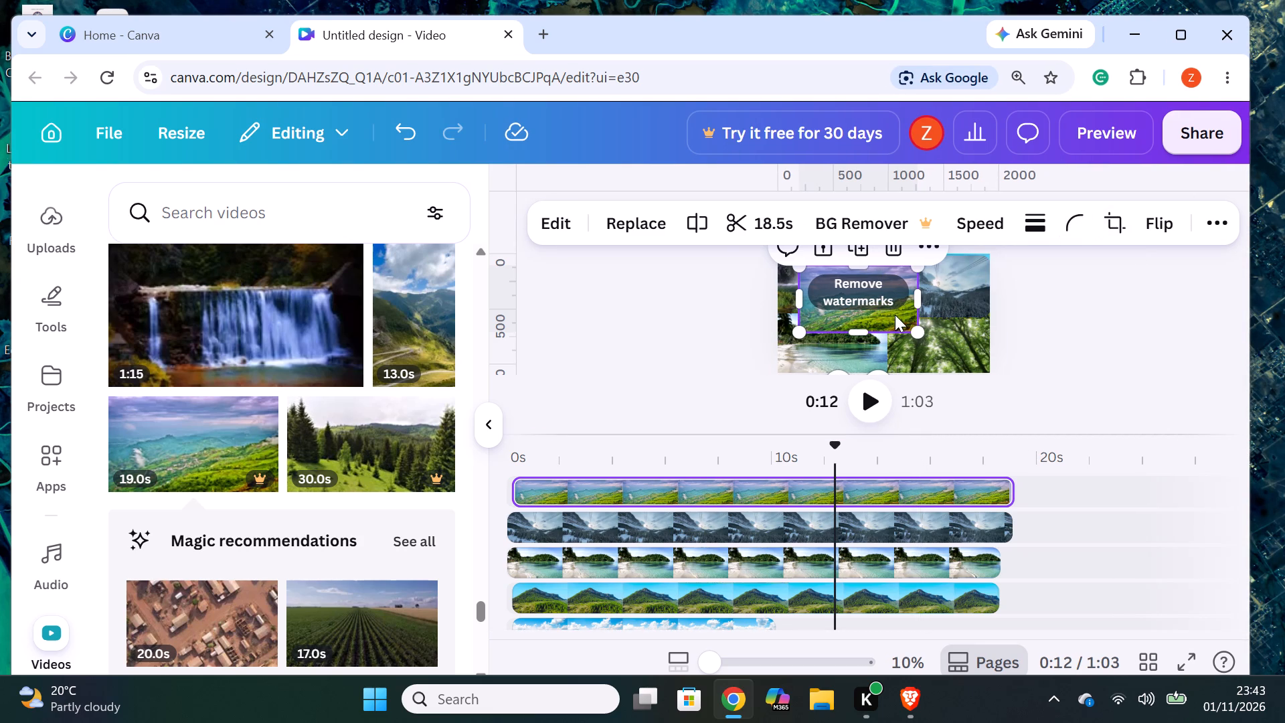
Move the green hills video into the page's bottom-right quarter.
left_click_drag(895, 315, 975, 359)
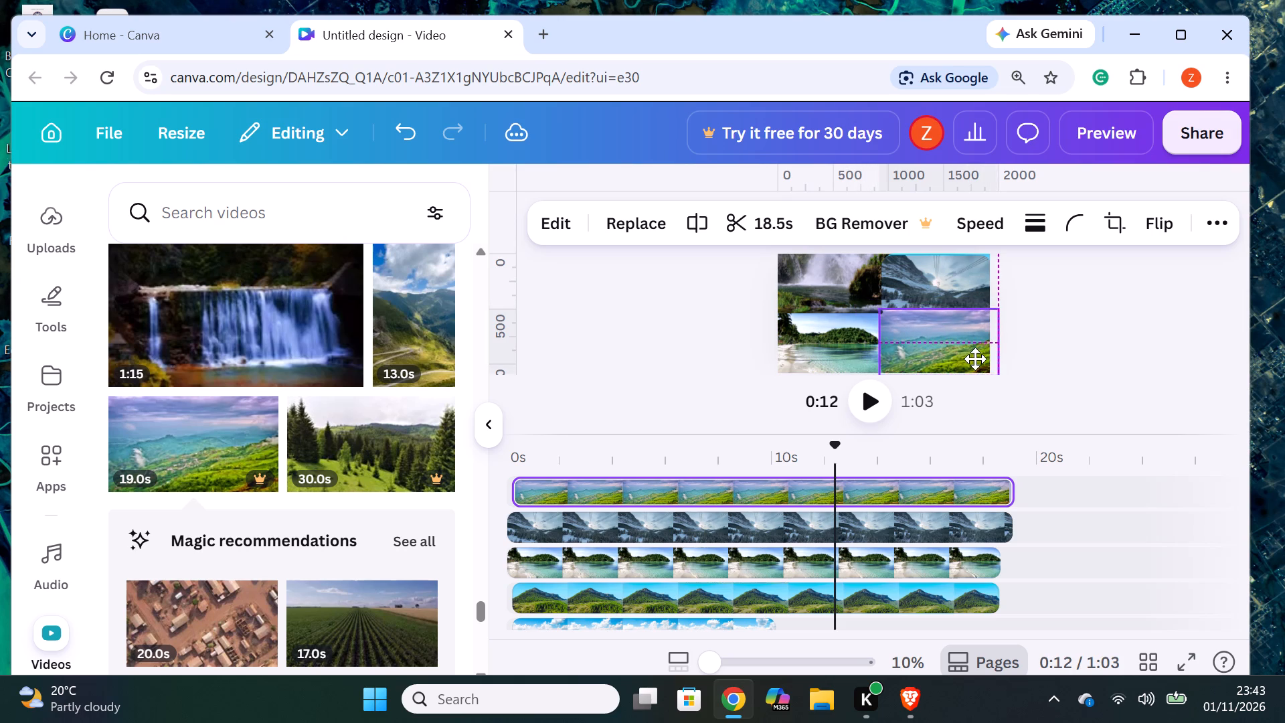
left_click_drag(975, 359, 973, 359)
left_click(1110, 349)
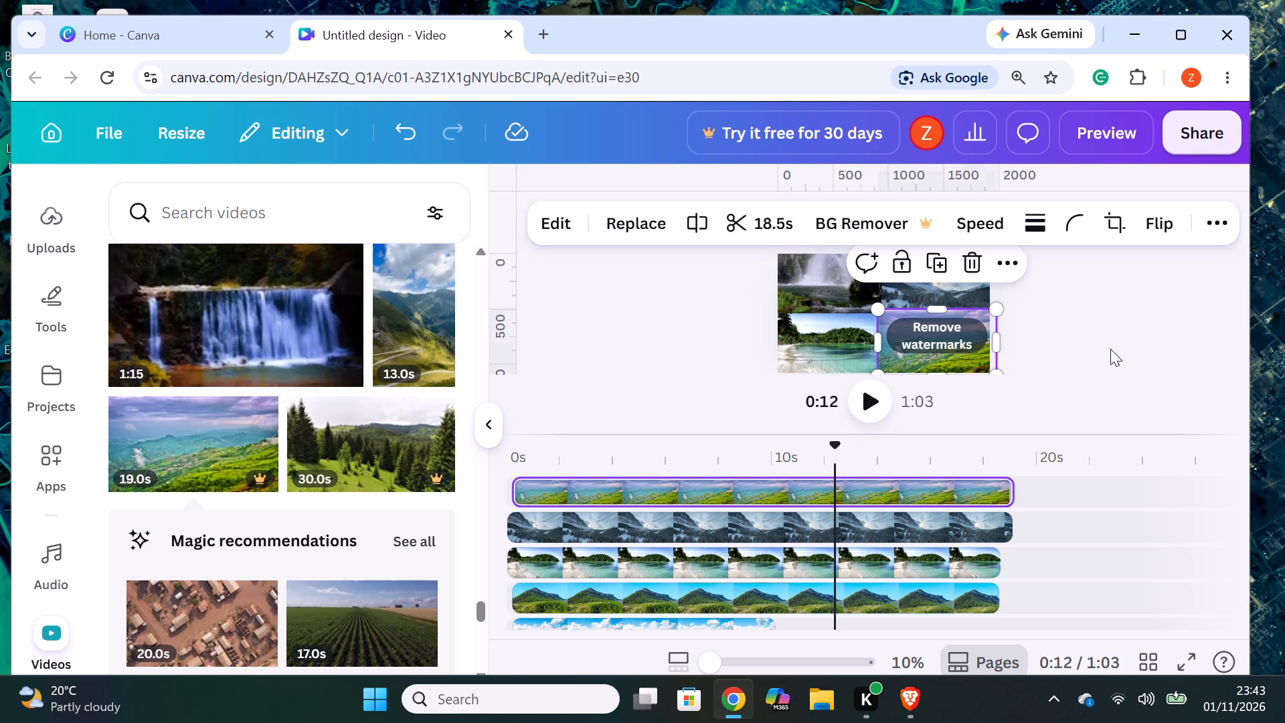
Shift the green hills video slightly right so it lines up with the page's bottom-right quarter.
left_click_drag(936, 348, 942, 348)
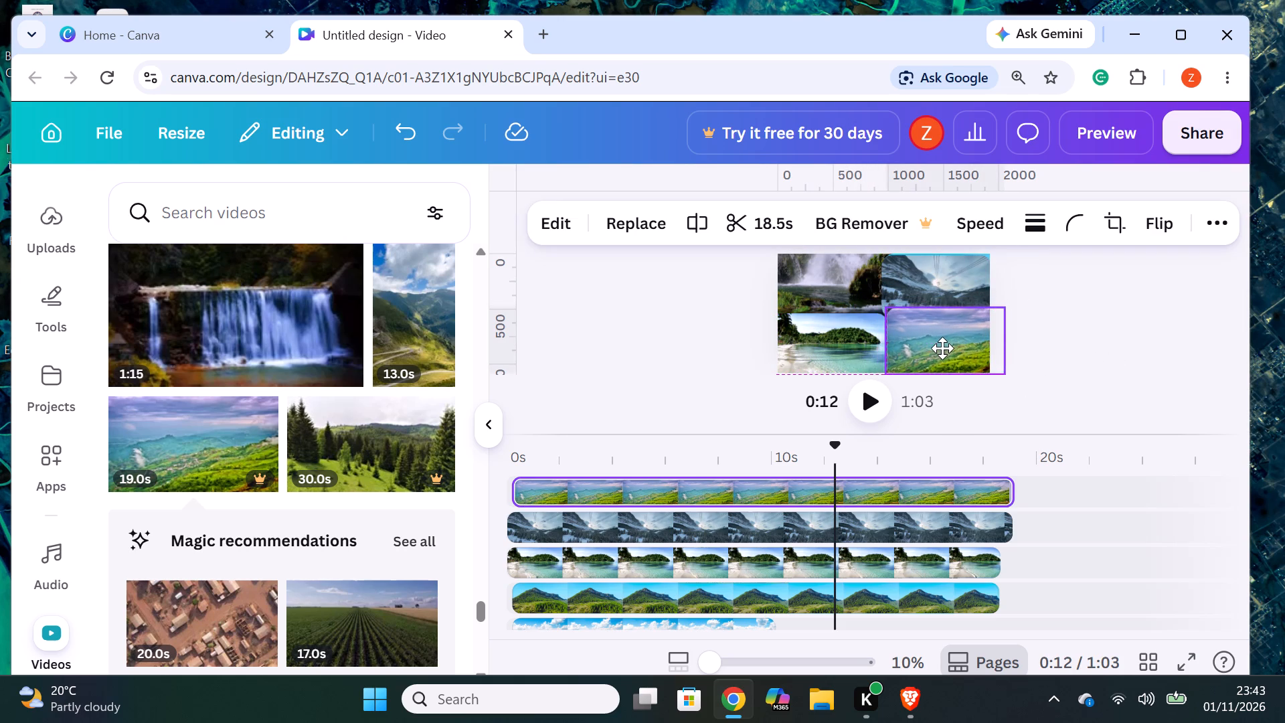
left_click_drag(942, 348, 942, 349)
left_click(1126, 346)
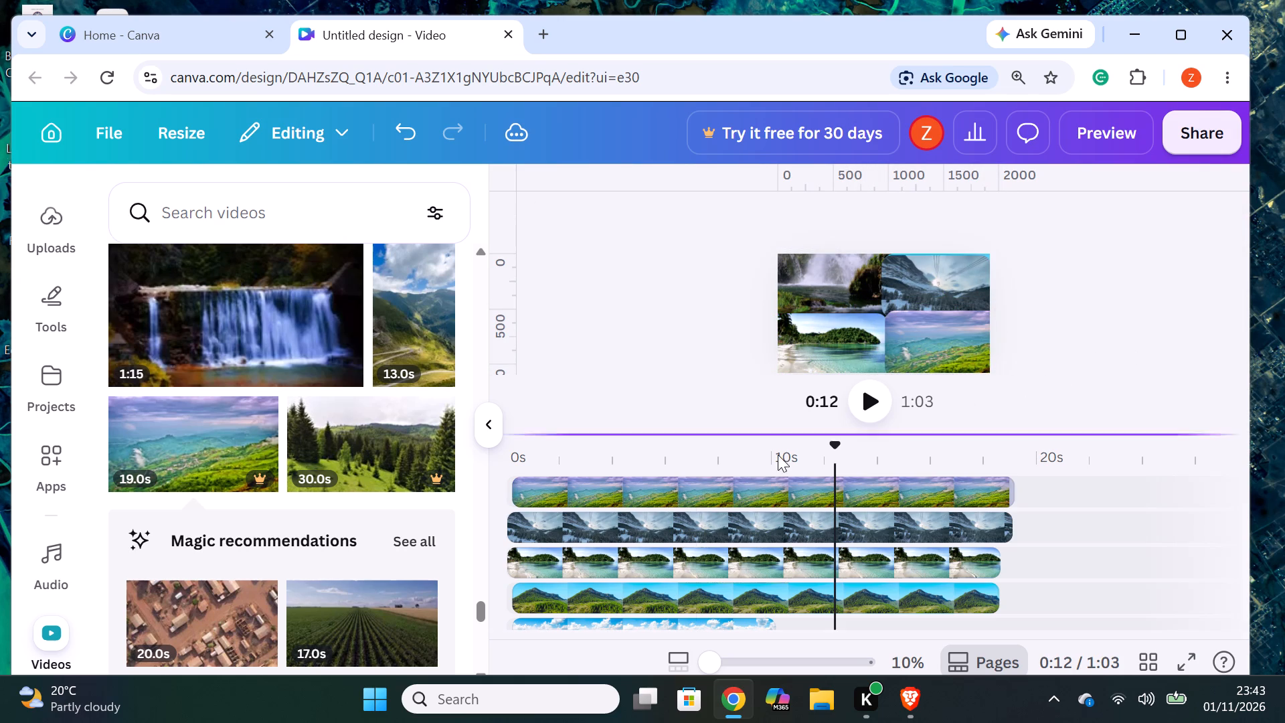
Replace the green hills video in the top timeline layer with the 28.0s forested hills video from the library.
scroll(282, 534, "down", 6)
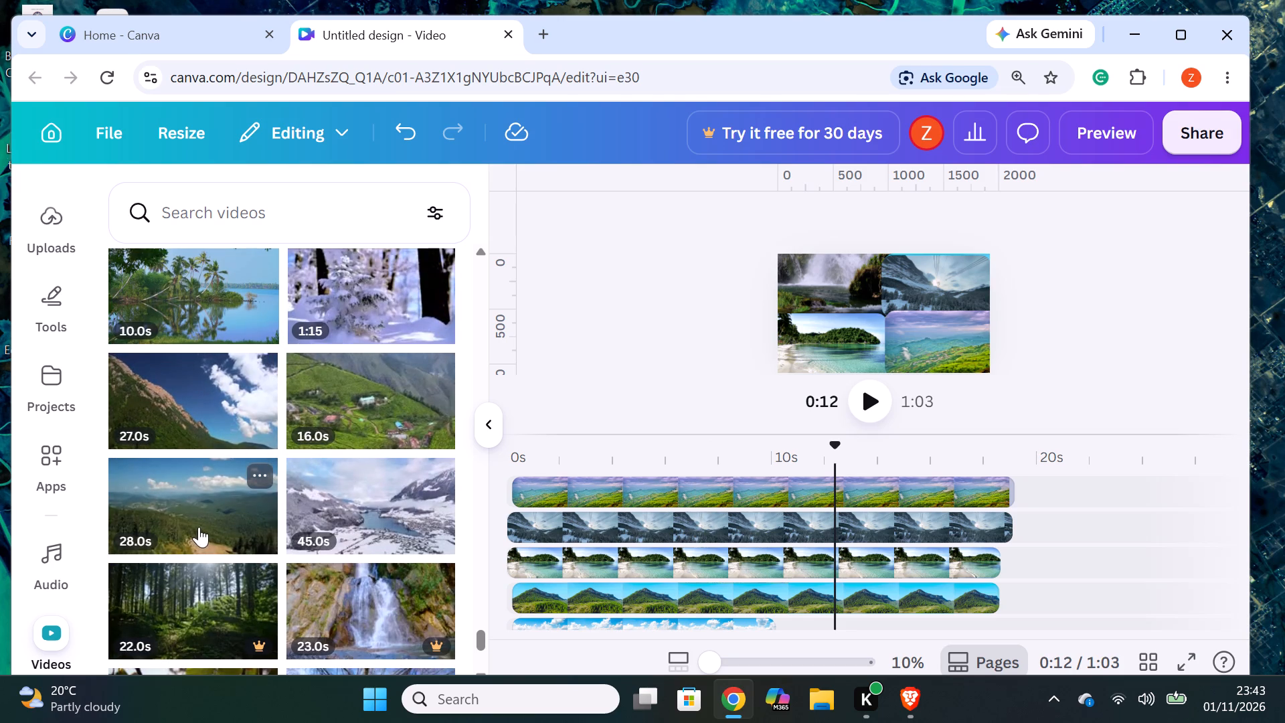
left_click_drag(199, 527, 659, 485)
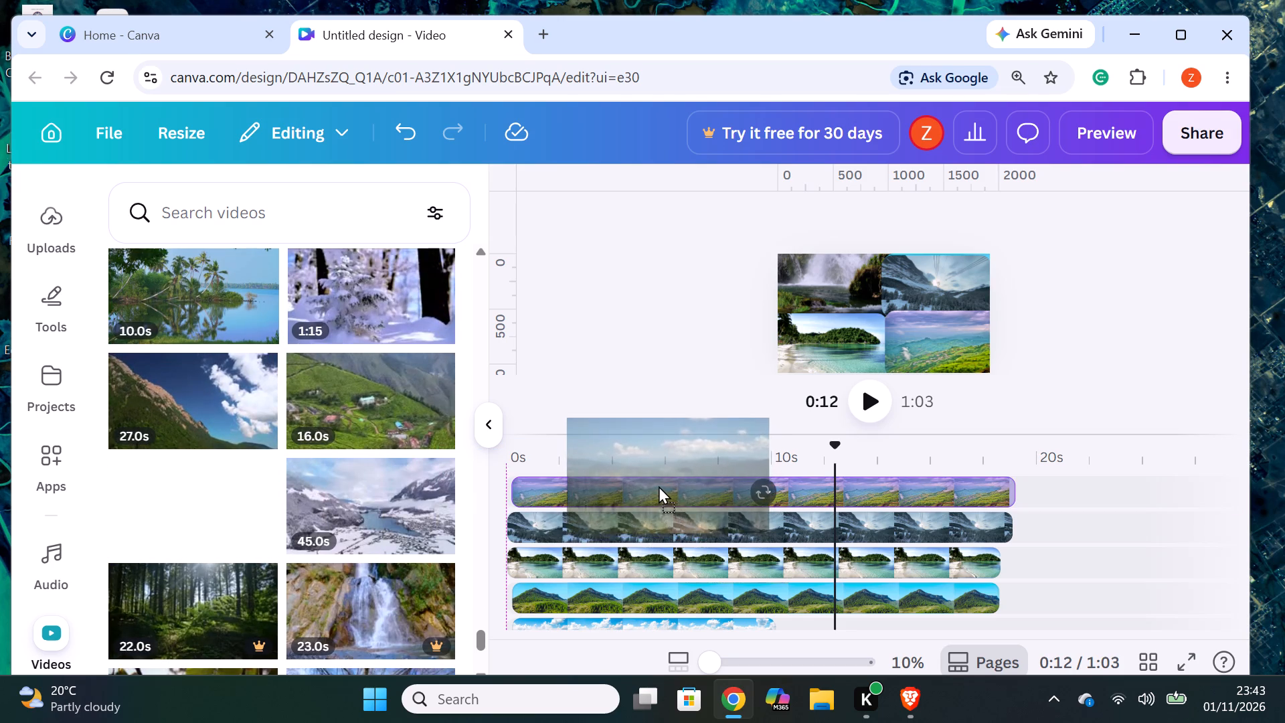
left_click_drag(659, 485, 659, 483)
left_click(663, 475)
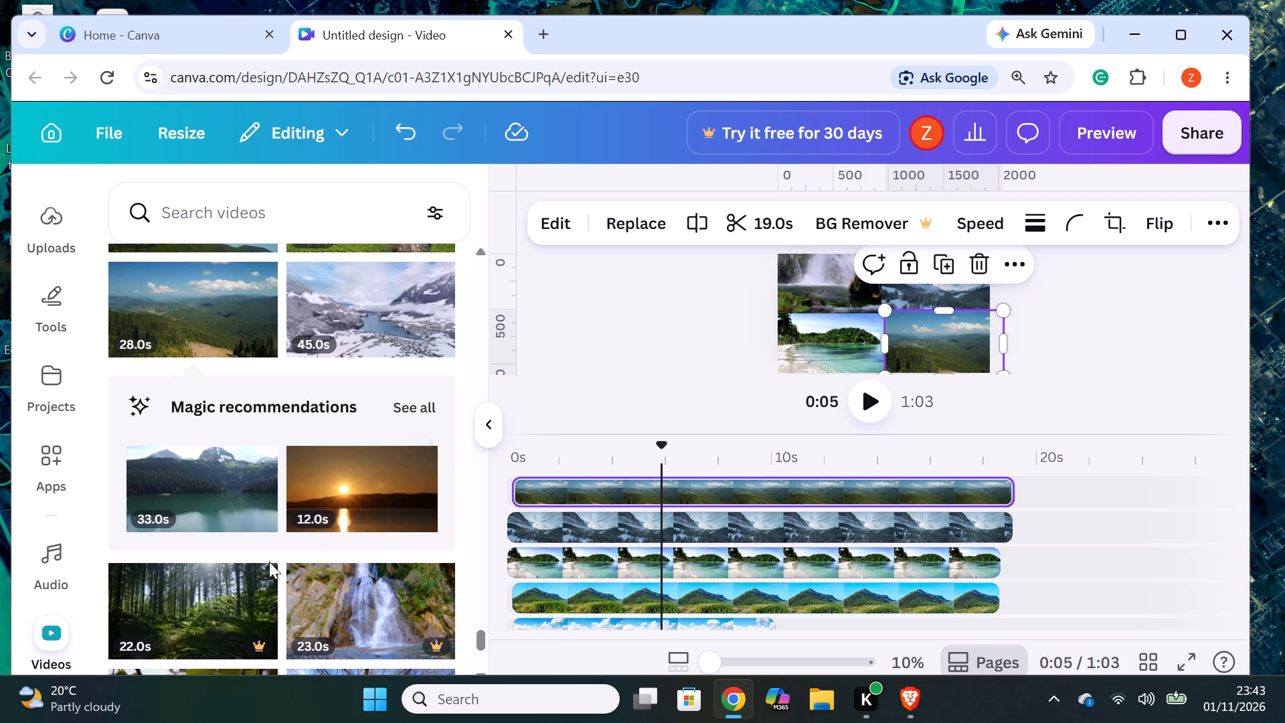
Add the 44.0s grassy mountain valley video from the library as a new top timeline layer starting near 0s.
scroll(252, 574, "down", 4)
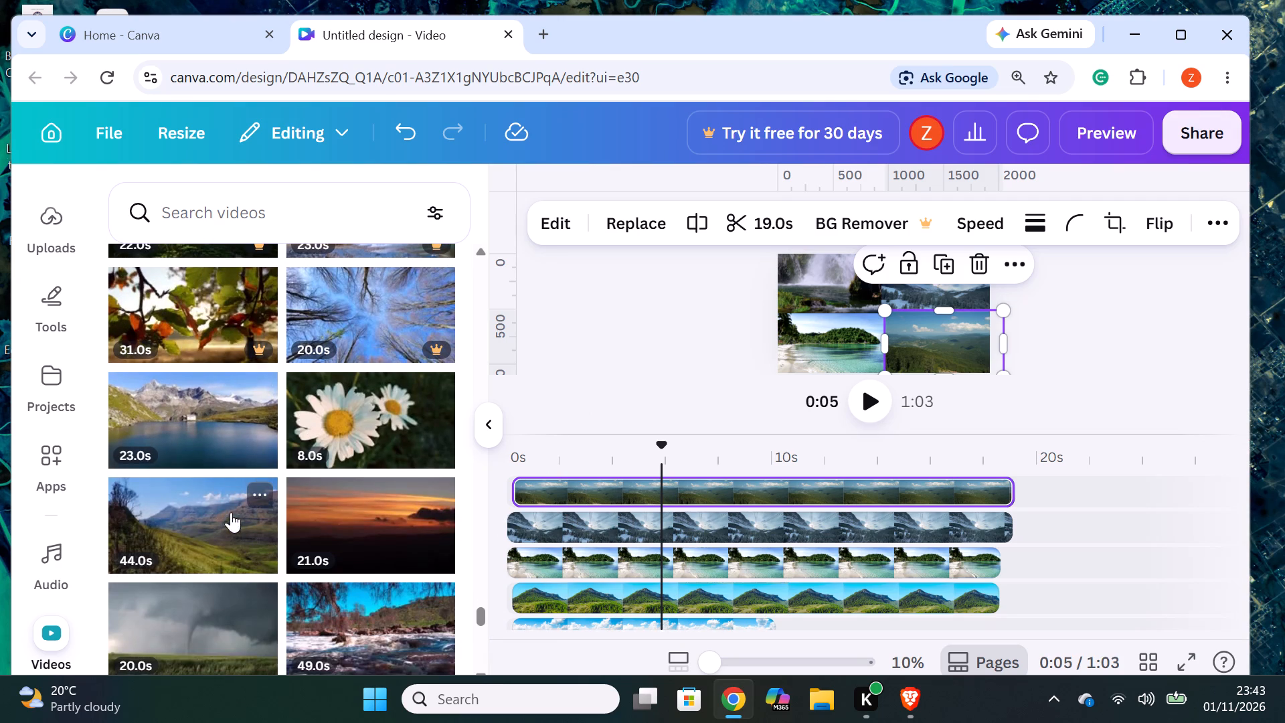
left_click_drag(149, 532, 390, 530)
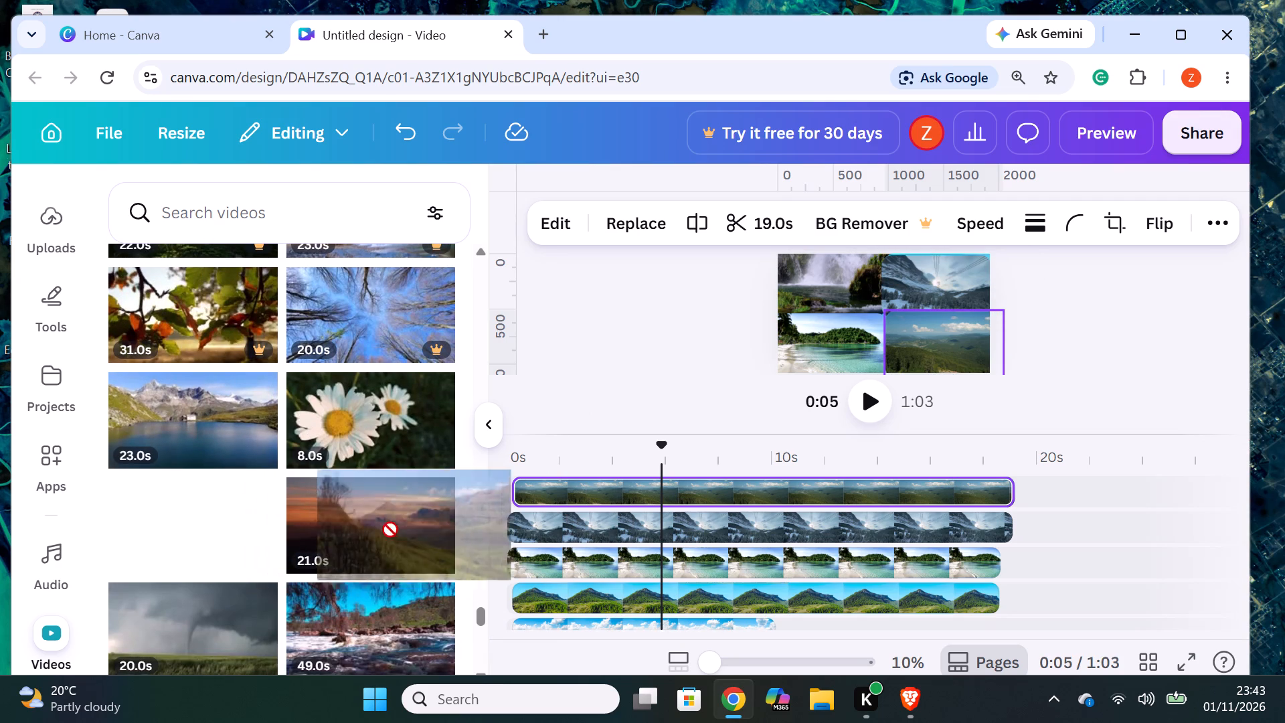
left_click_drag(390, 530, 612, 476)
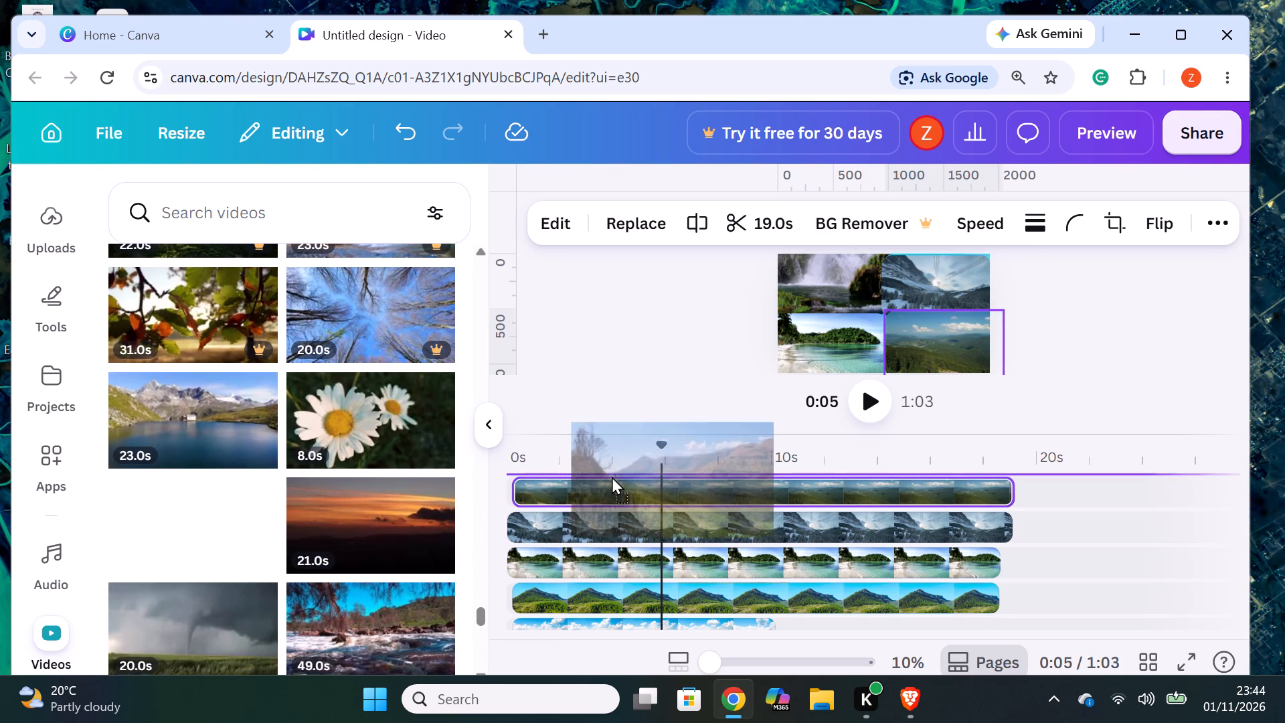
left_click_drag(612, 476, 612, 477)
left_click_drag(750, 494, 704, 493)
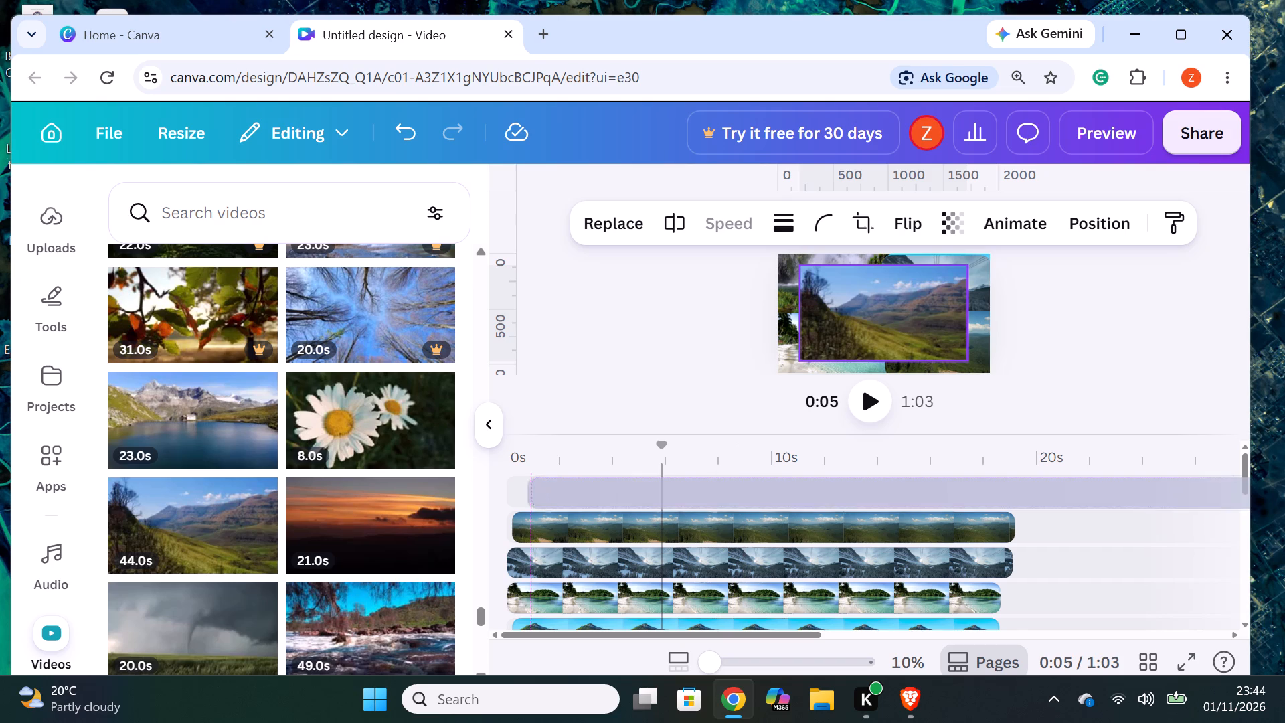
left_click_drag(704, 493, 691, 491)
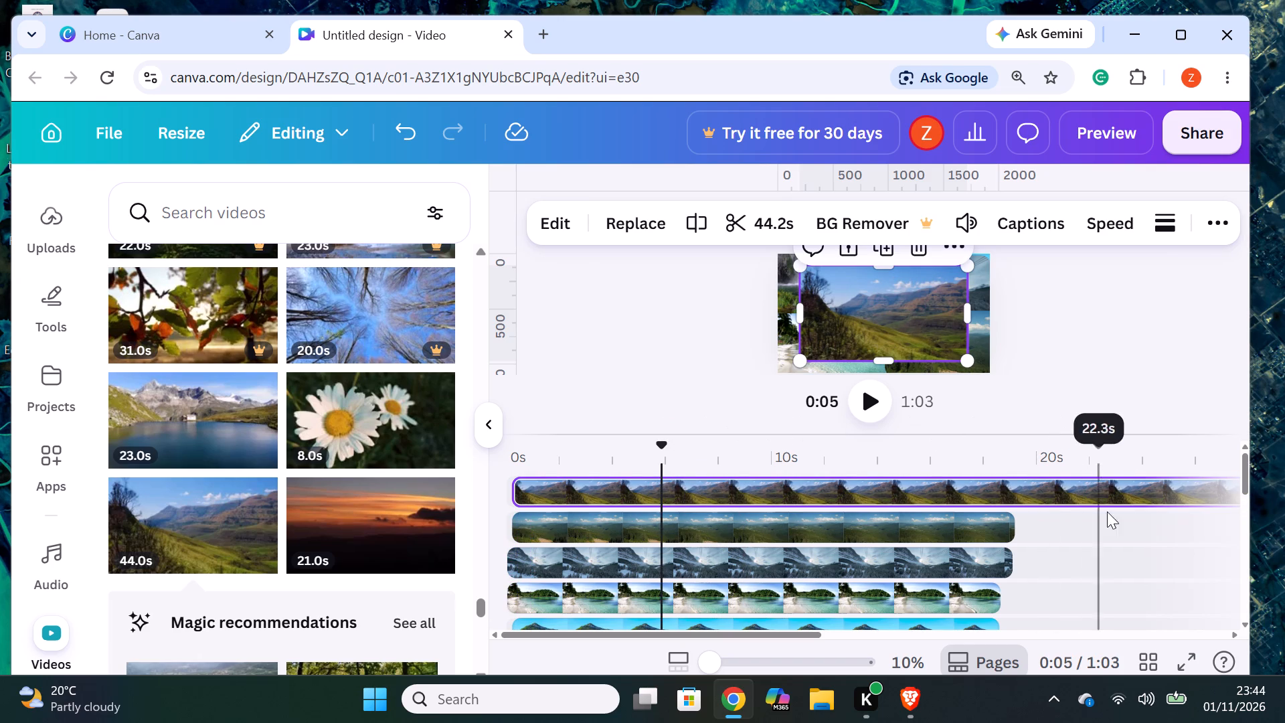
Split the mountain valley clip at about 20s and delete the part after the split.
left_click(1047, 485)
right_click(1047, 485)
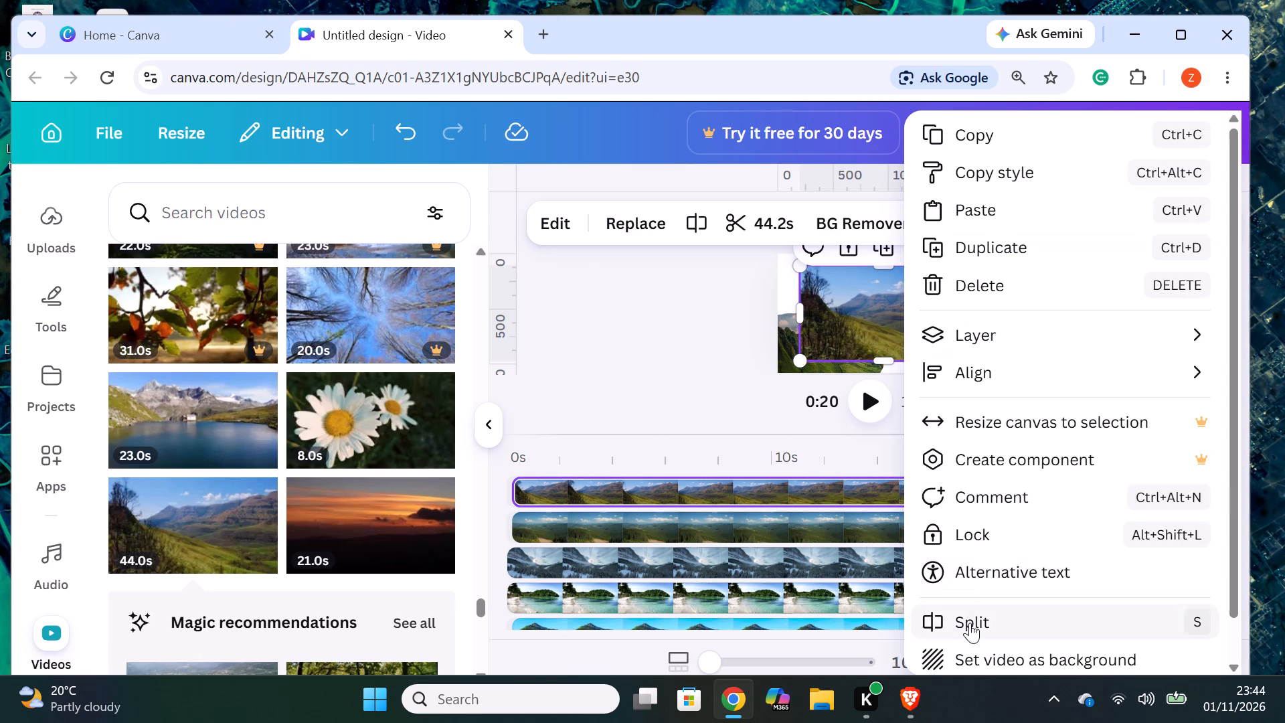
left_click(968, 623)
right_click(1102, 490)
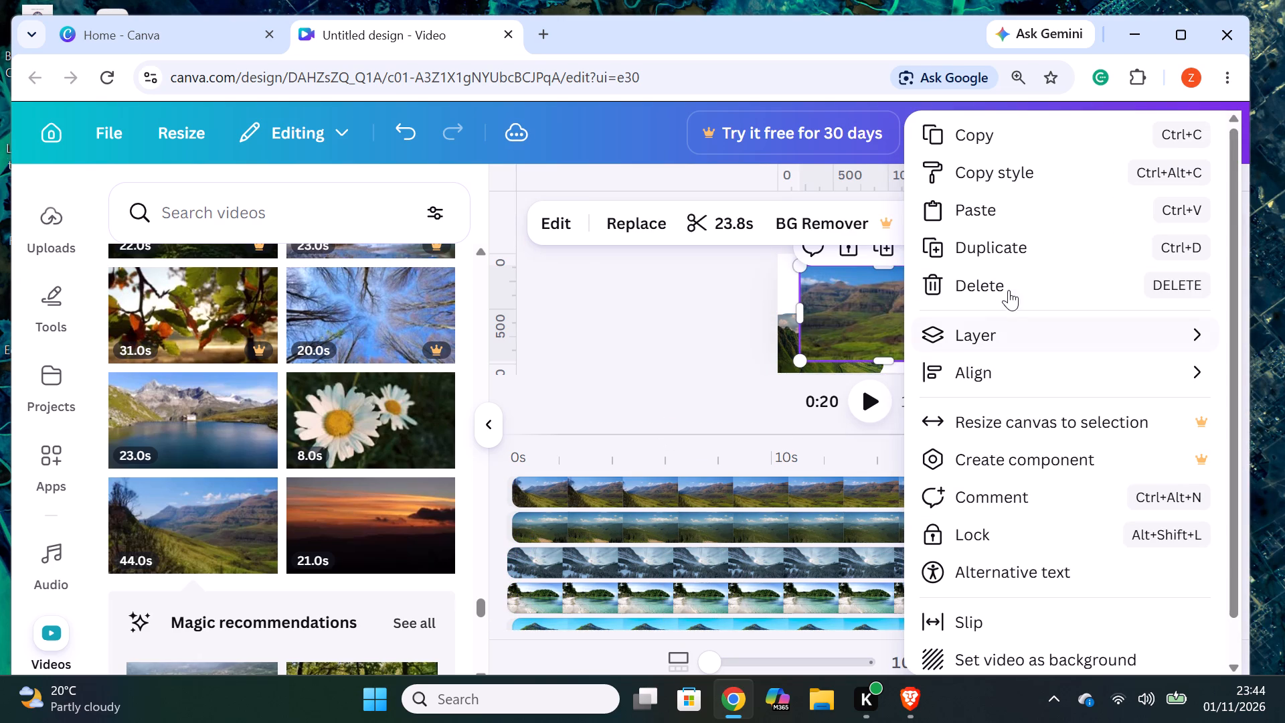
left_click(1012, 282)
Shrink the mountain valley video to just over half of the page width, with the playhead at about 11s.
left_click(798, 566)
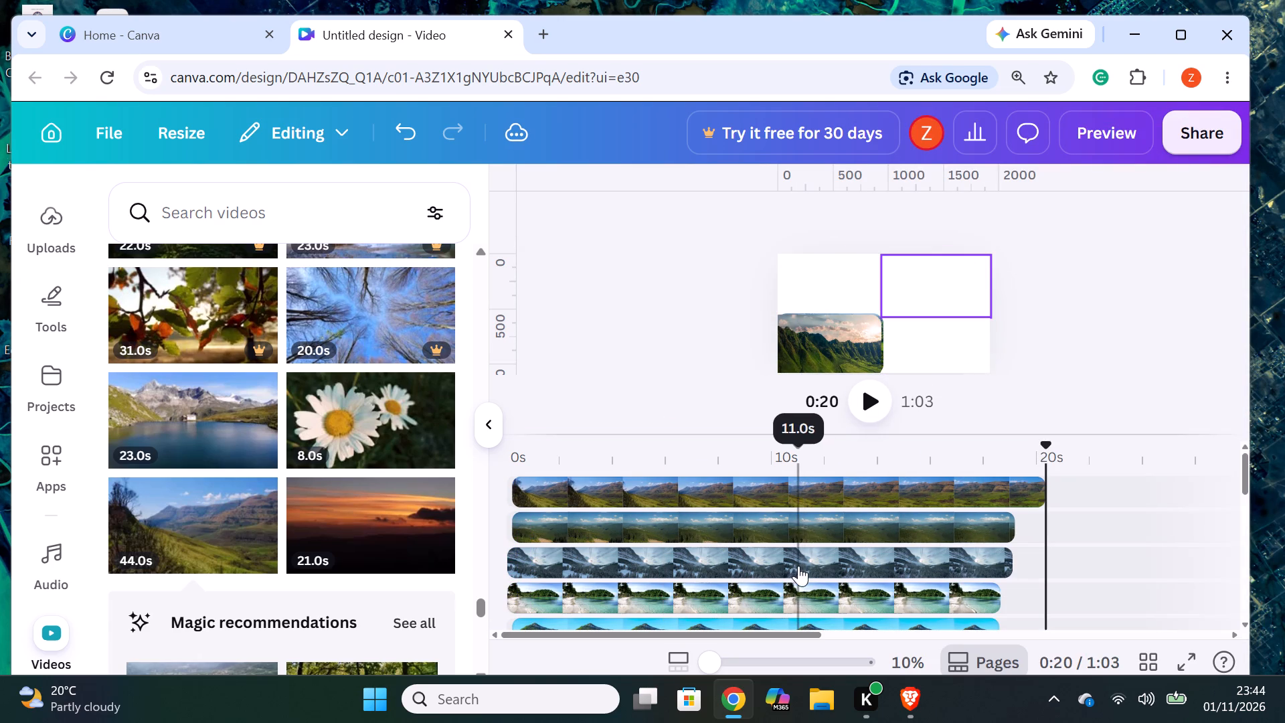
left_click(812, 525)
left_click(805, 606)
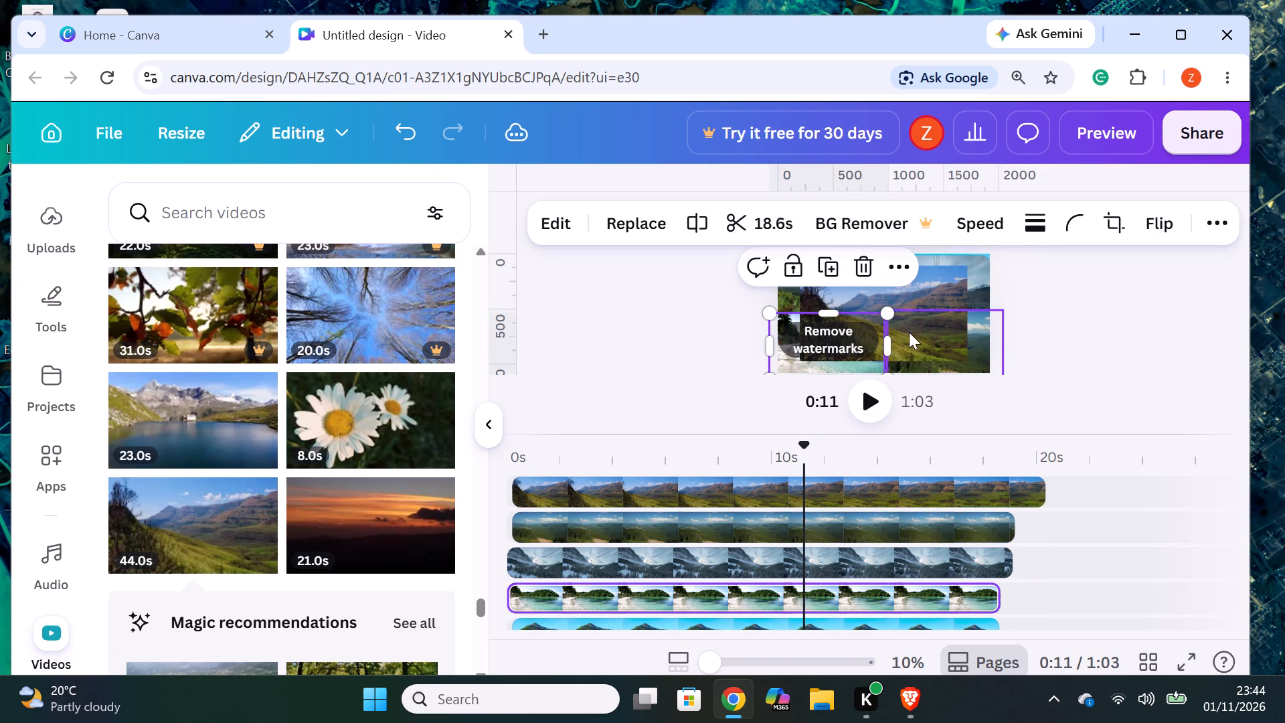
left_click(917, 312)
left_click_drag(971, 358, 932, 322)
Set the mountain valley video's corner rounding to the maximum.
left_click(1206, 229)
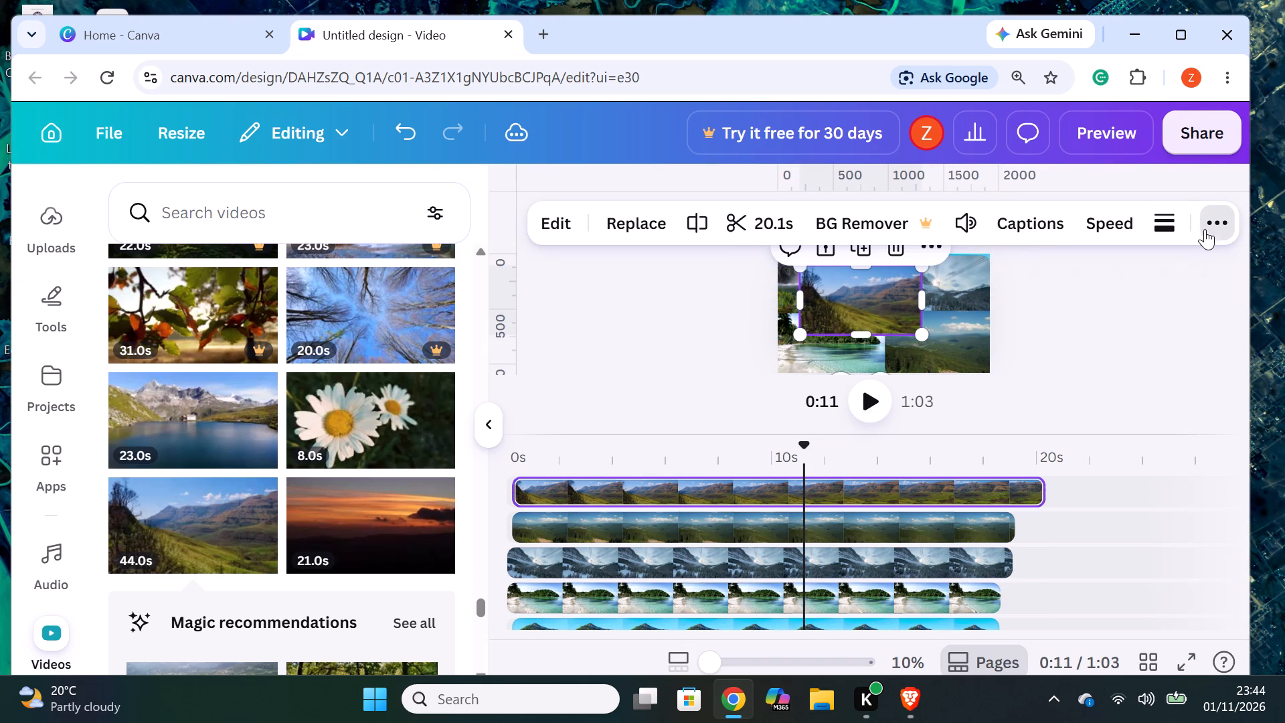
left_click(873, 276)
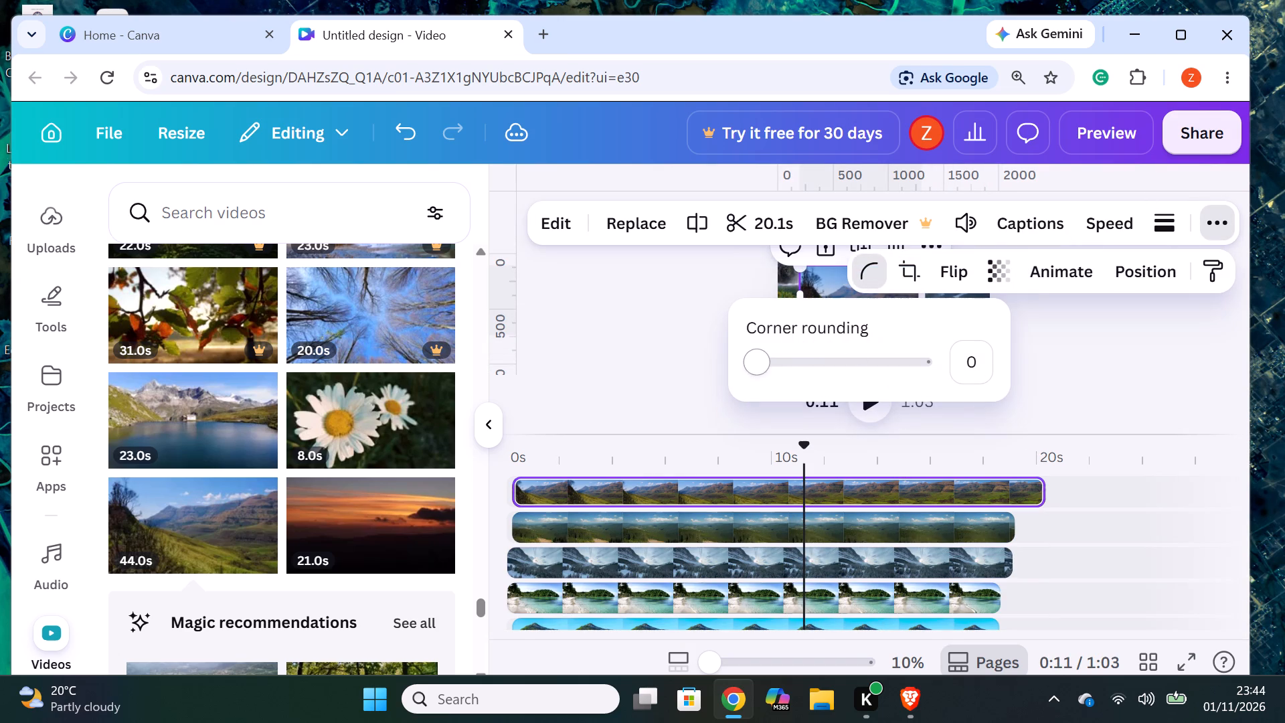
left_click_drag(756, 364, 947, 375)
left_click(1147, 380)
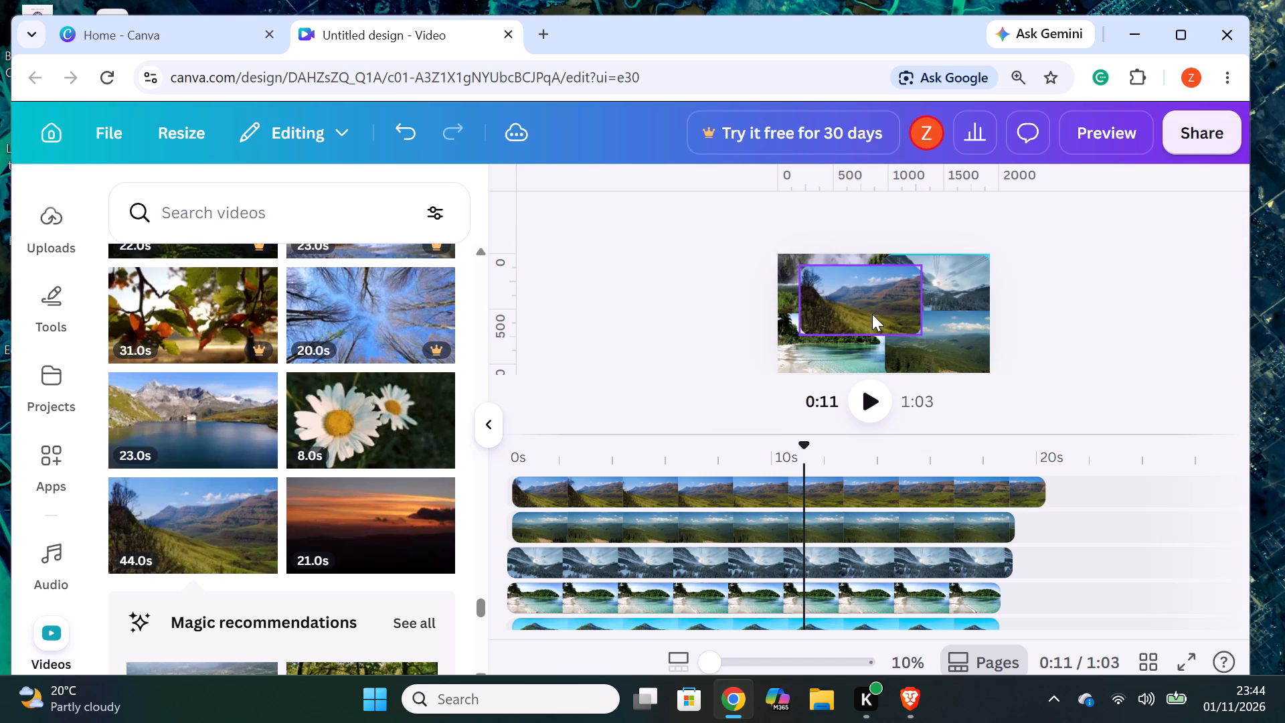
Move the mountain valley video into the page's bottom-left quarter and shrink it to fit that quarter.
left_click_drag(872, 314, 851, 355)
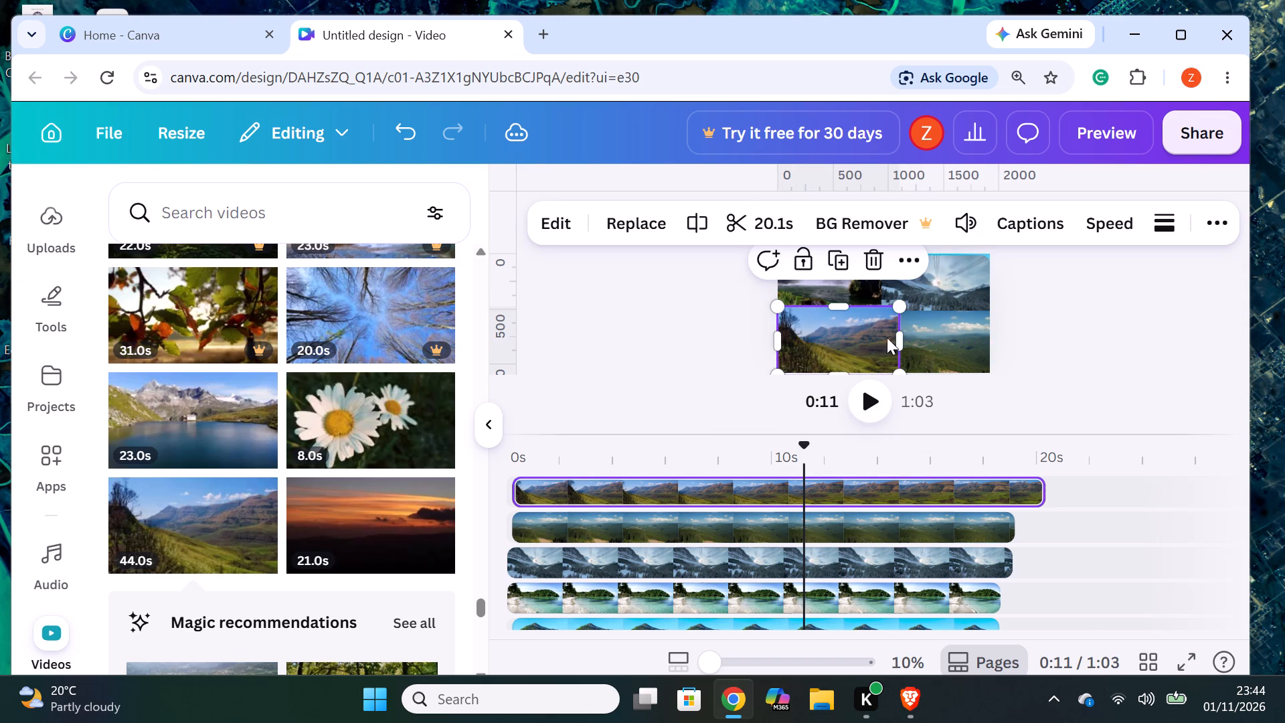
left_click_drag(902, 304, 881, 325)
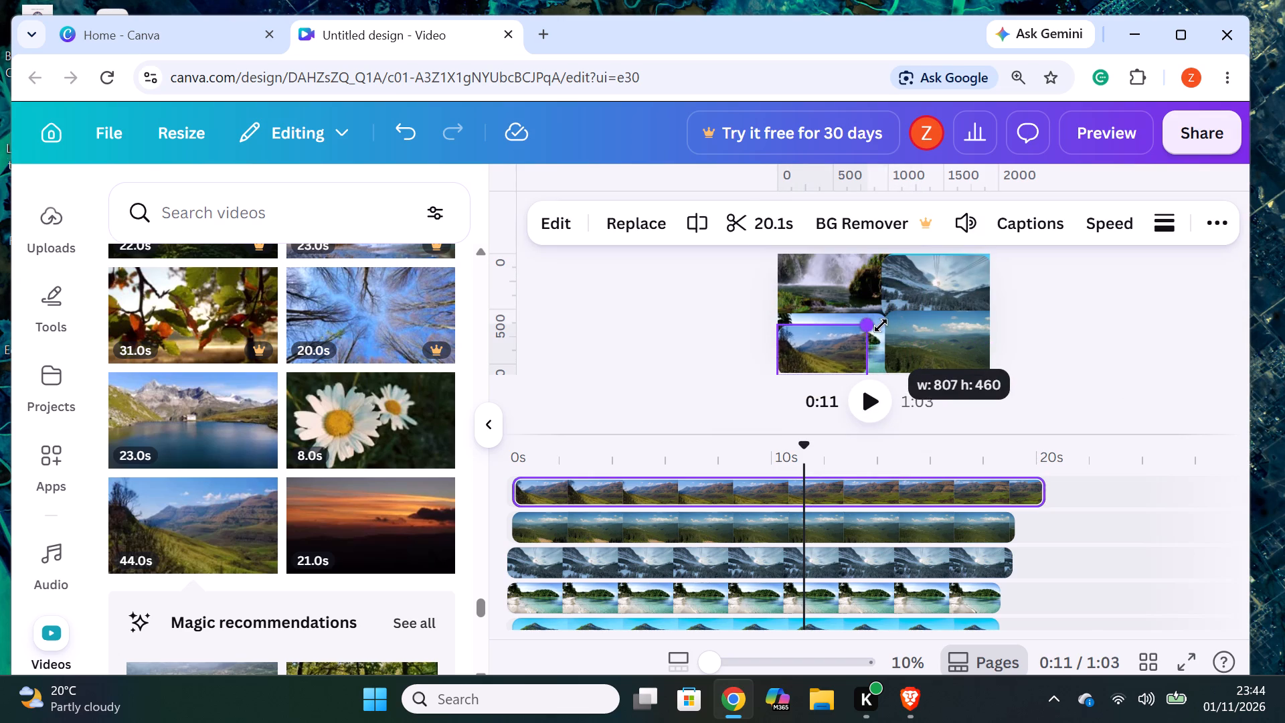
left_click_drag(881, 325, 892, 315)
left_click(1090, 309)
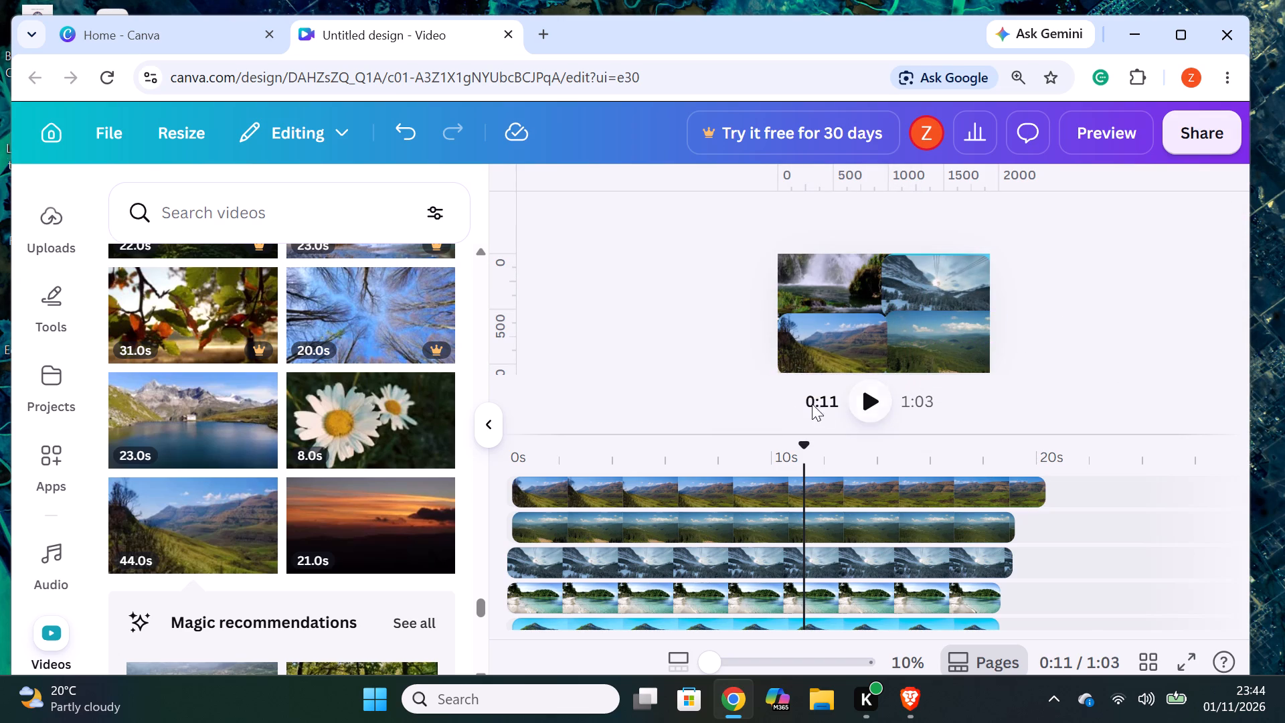
Add the 14.0s green gorge waterfall video from the library as a new top timeline layer starting near 0s.
scroll(266, 471, "down", 3)
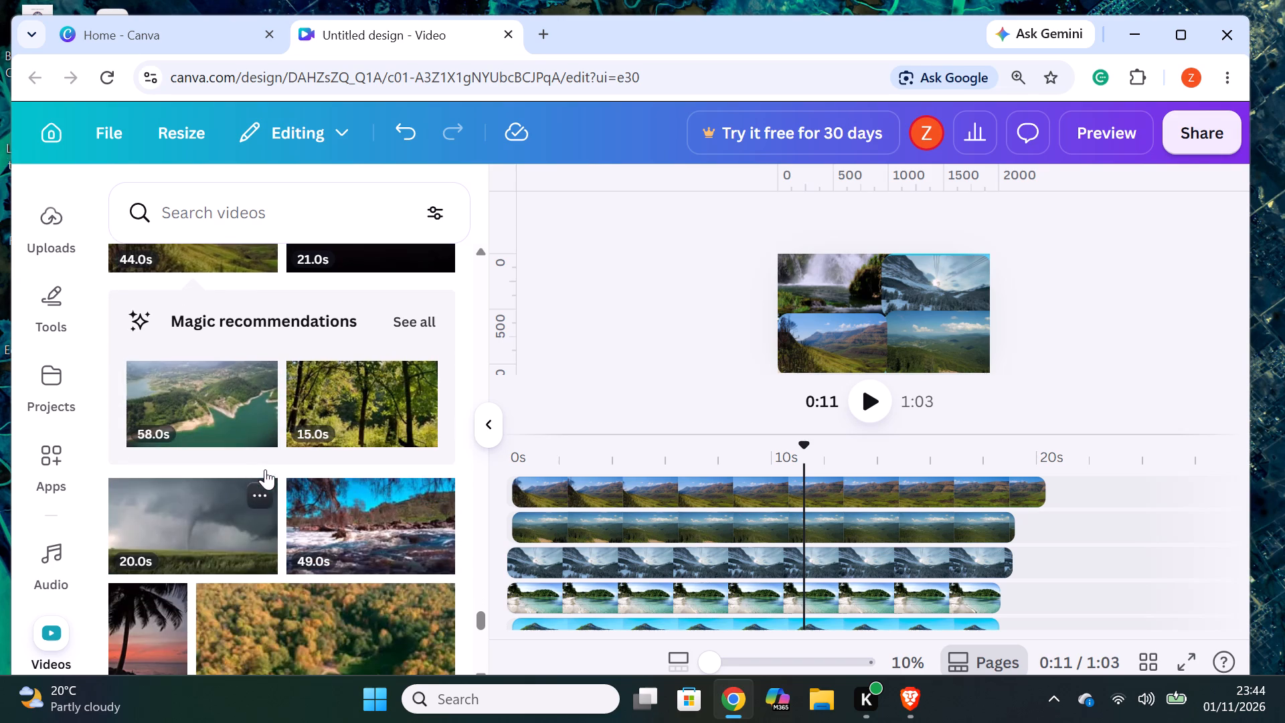
scroll(265, 469, "down", 3)
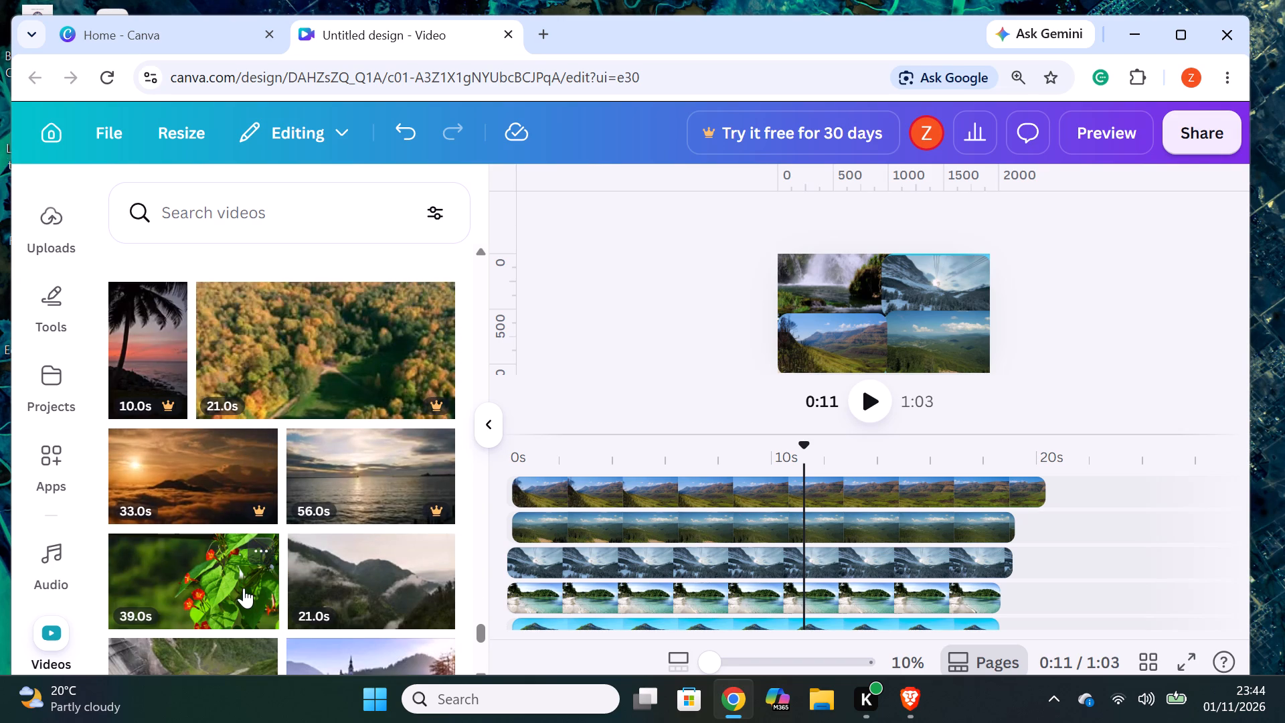
scroll(244, 588, "down", 3)
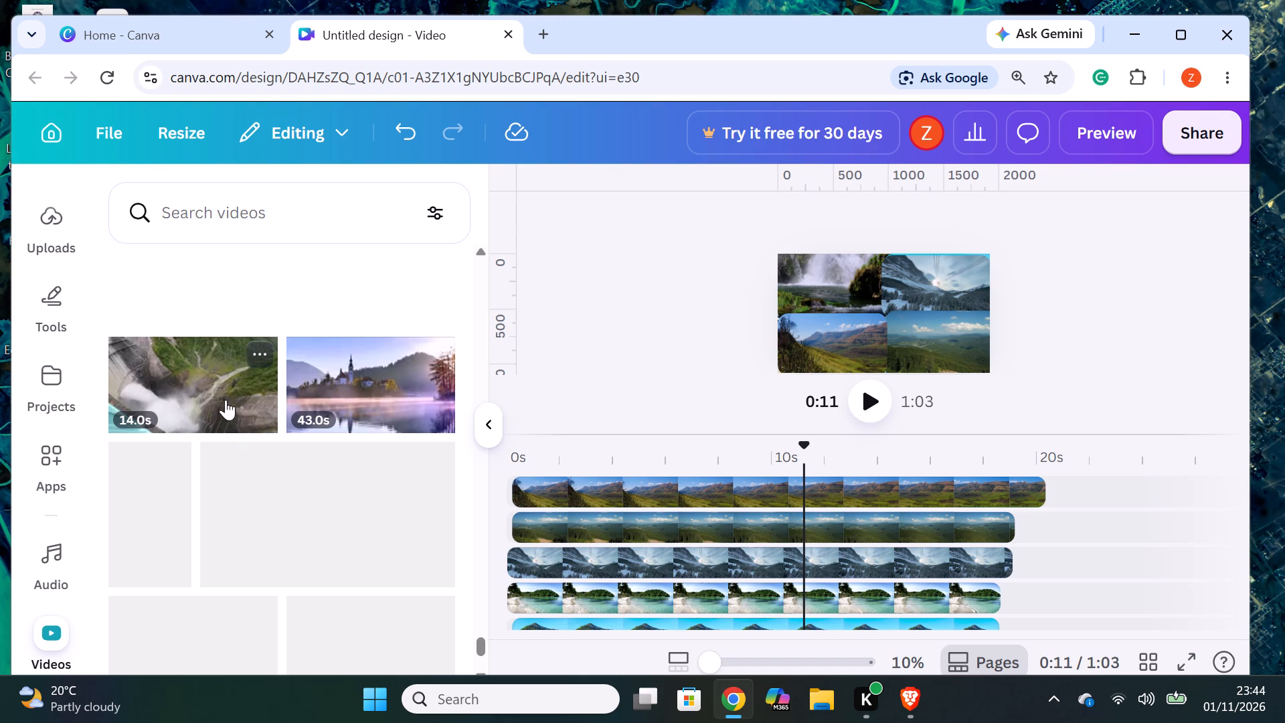
left_click_drag(209, 406, 725, 475)
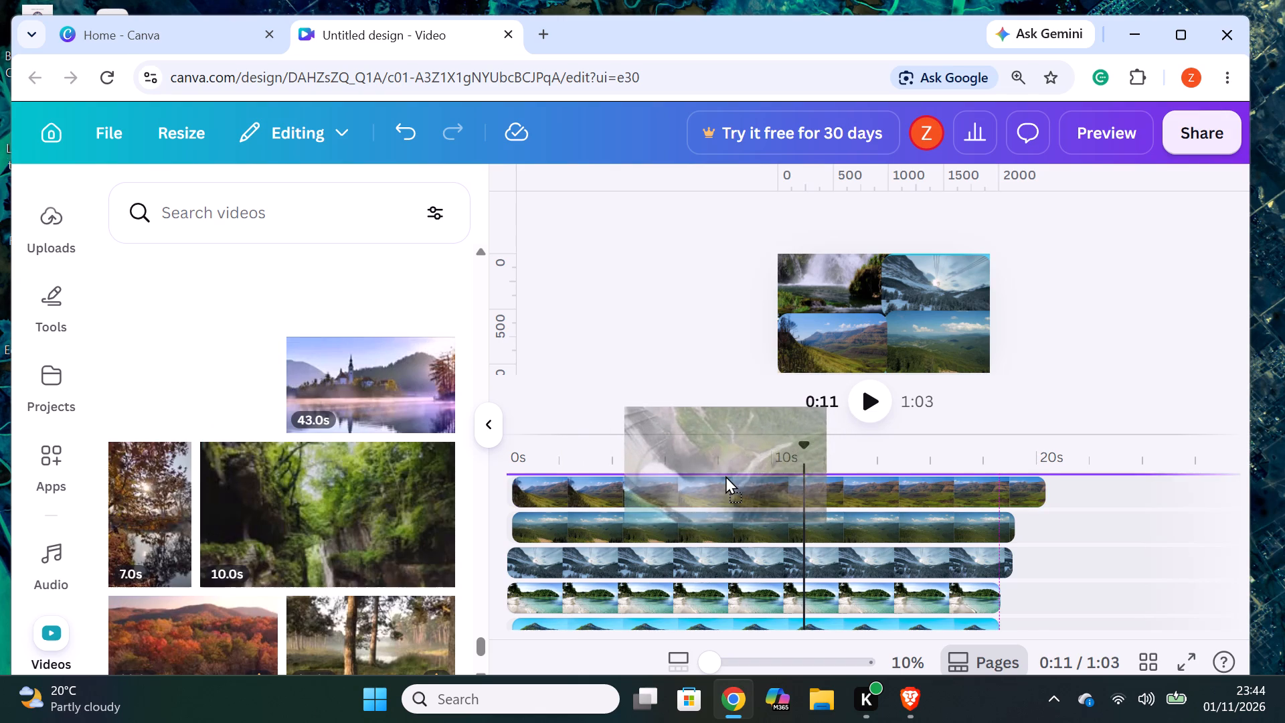
left_click_drag(725, 475, 725, 475)
left_click_drag(807, 487, 651, 483)
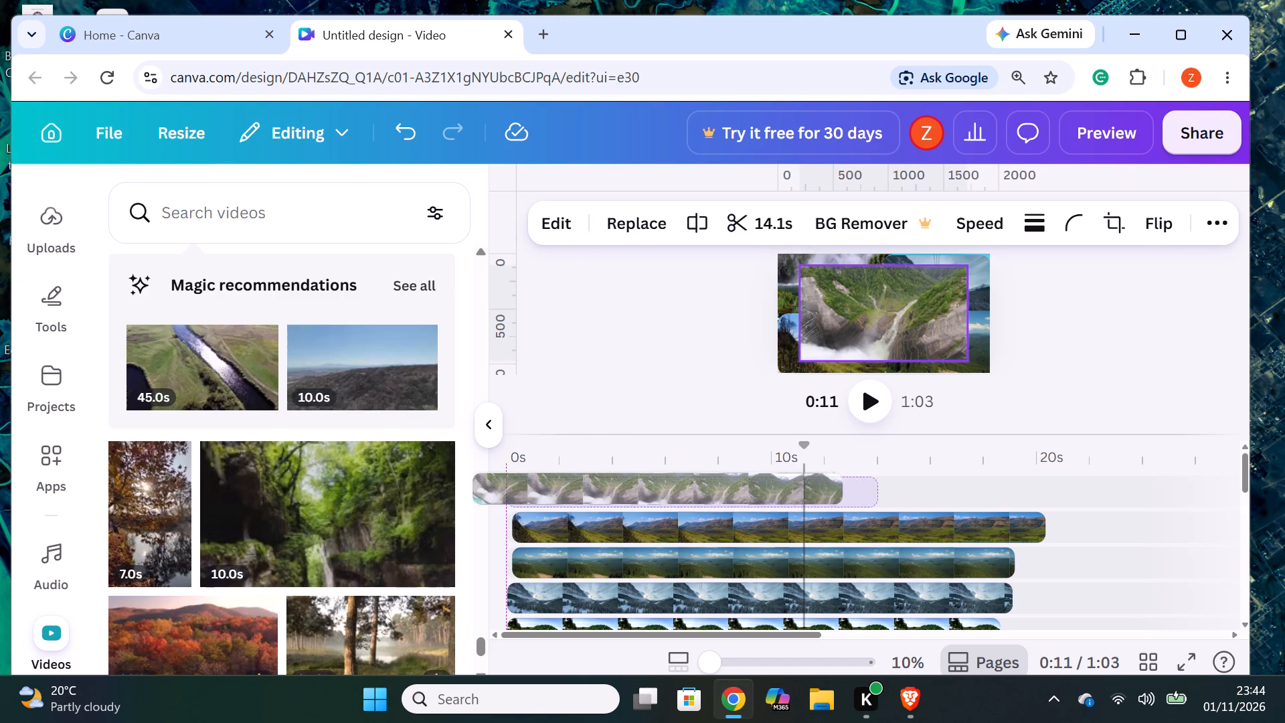
left_click_drag(651, 483, 719, 481)
left_click_drag(630, 494, 614, 494)
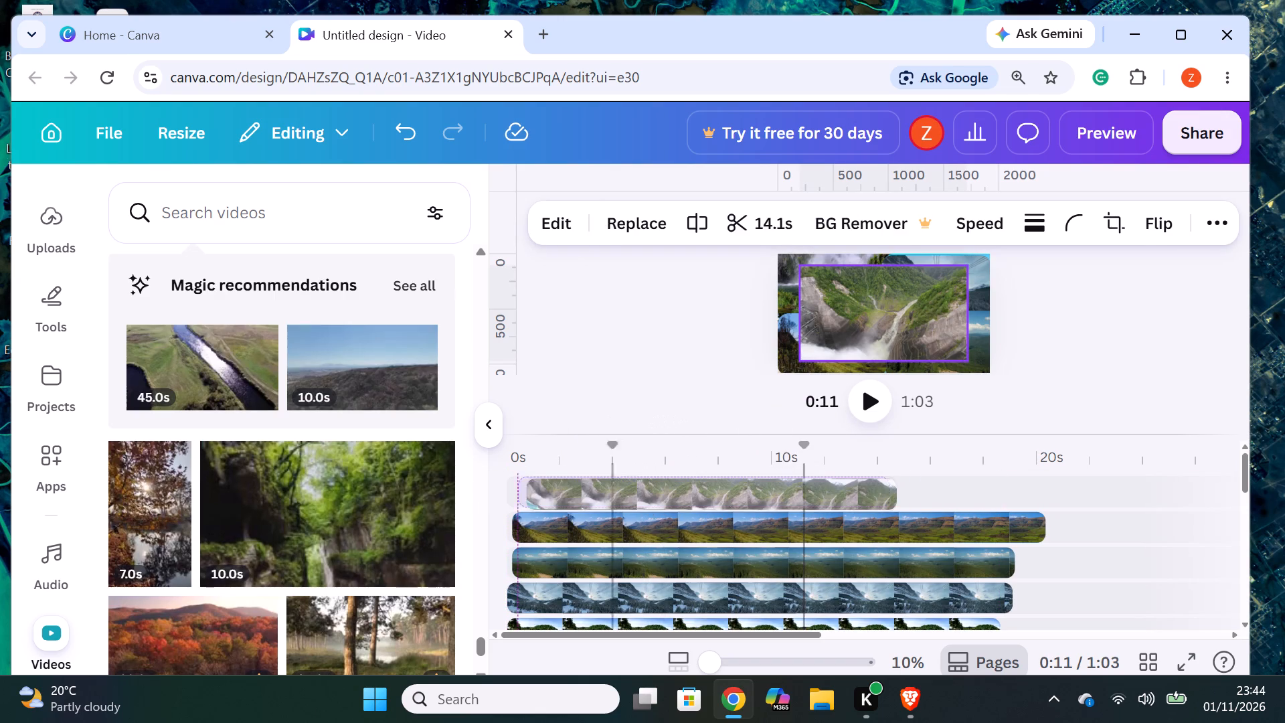
left_click_drag(614, 494, 614, 493)
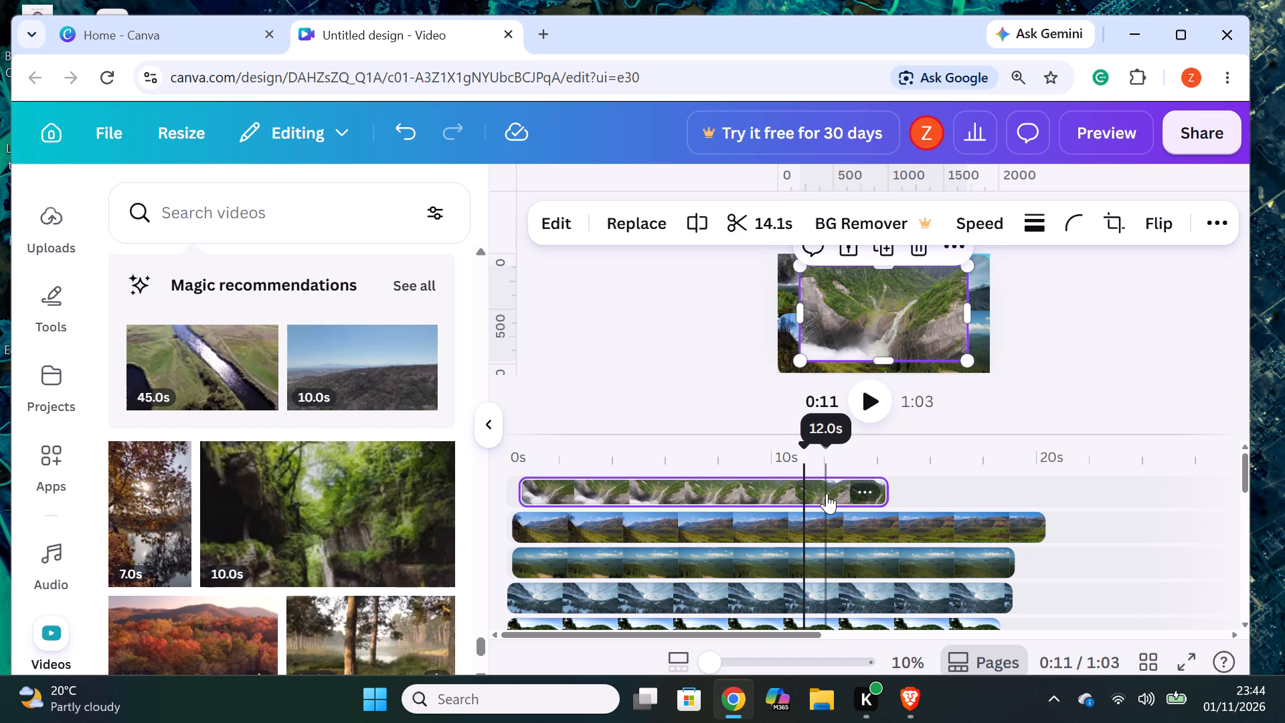
Shrink the gorge waterfall video to about half of the page width, with the playhead at about 12s.
left_click(833, 496)
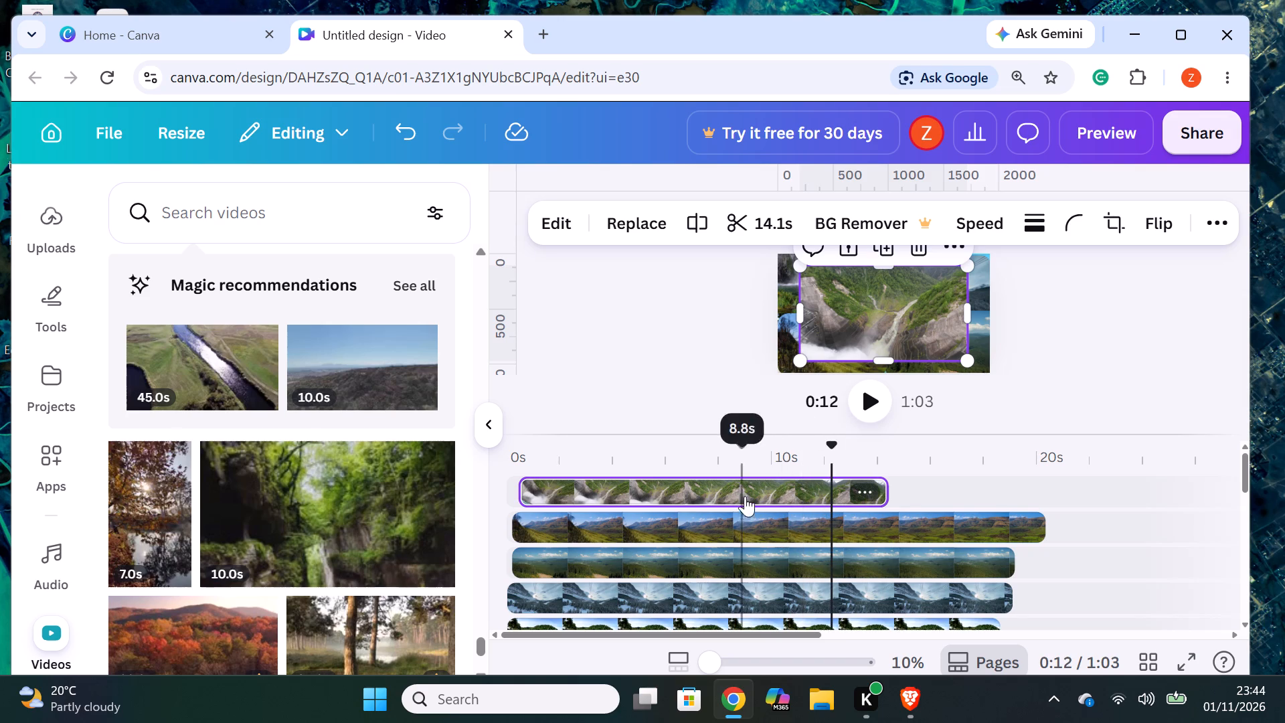
left_click_drag(970, 361, 954, 347)
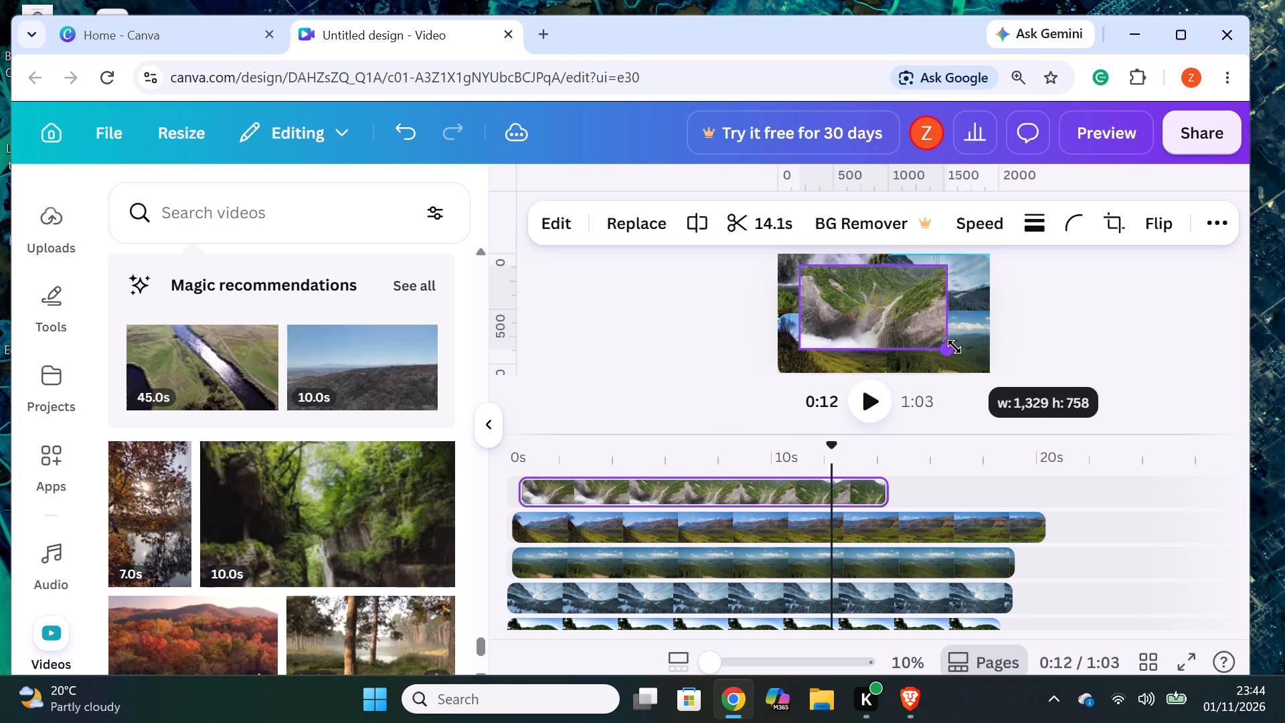
left_click_drag(954, 347, 940, 329)
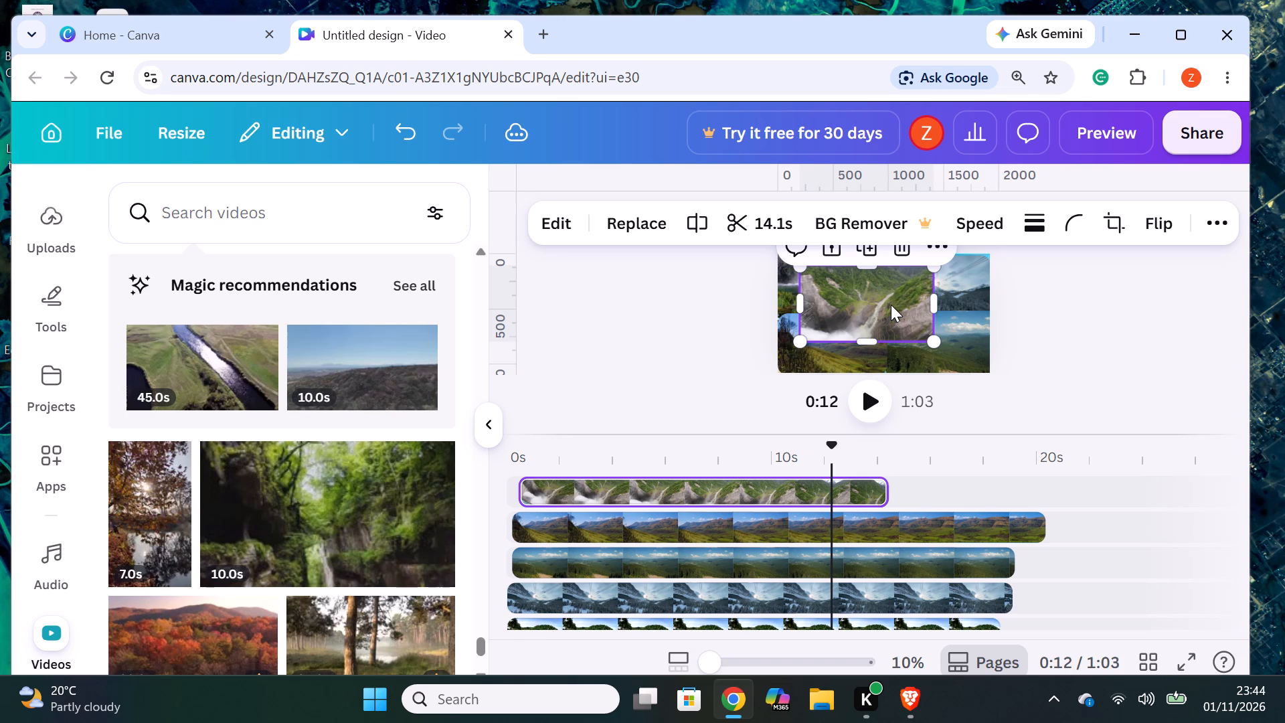
left_click_drag(929, 341, 929, 340)
left_click_drag(929, 340, 908, 321)
Set the gorge waterfall video's corner rounding to the maximum.
left_click(1072, 226)
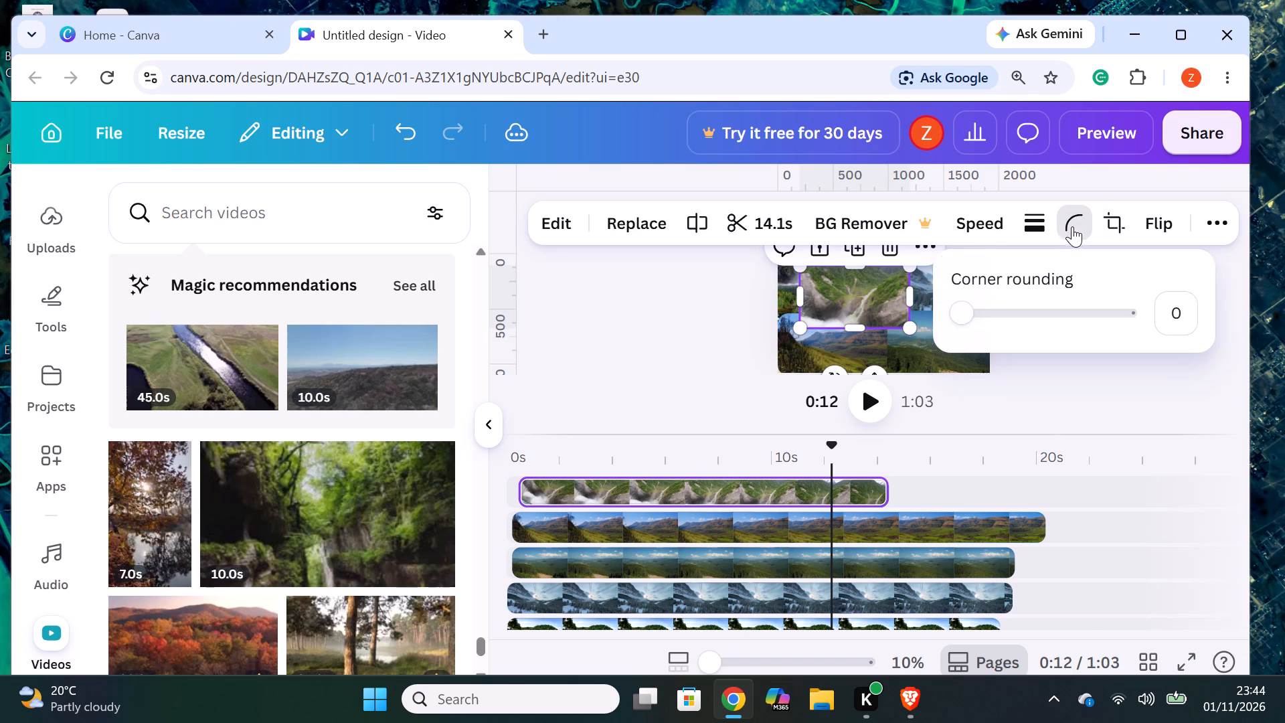
left_click_drag(963, 323, 1154, 323)
left_click(1085, 378)
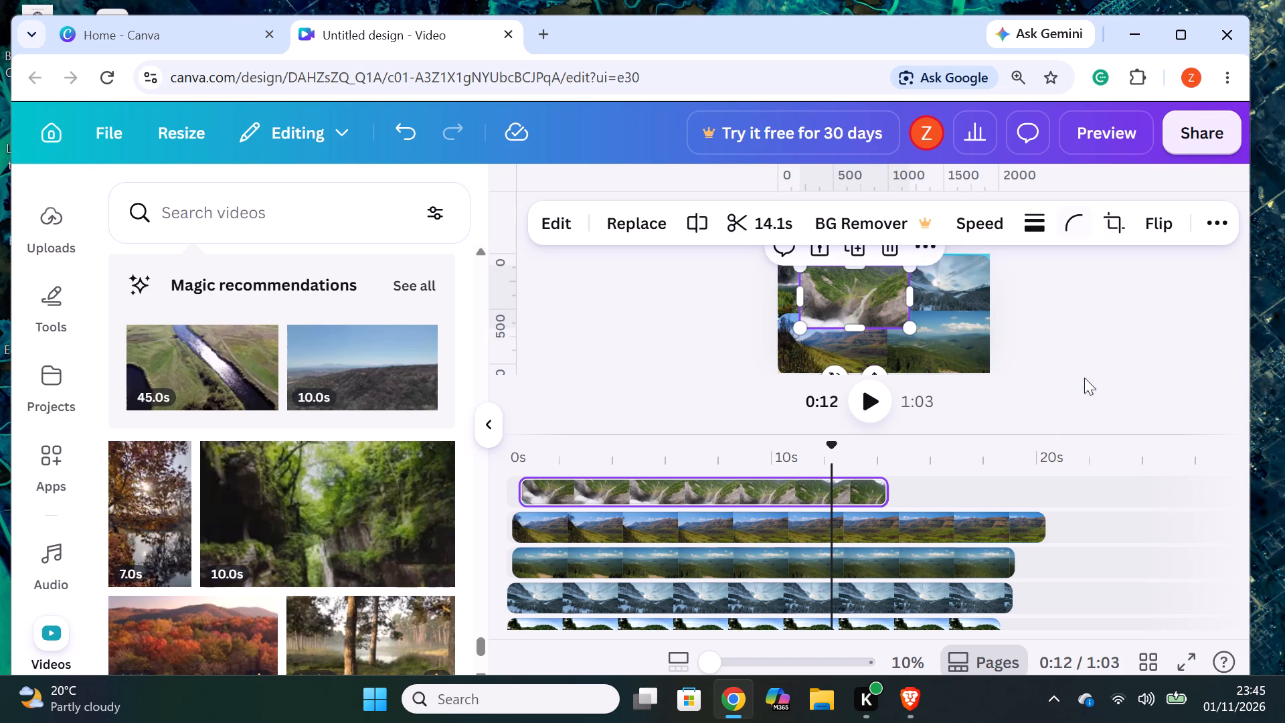
Move the gorge waterfall video into the page's top-right quarter.
left_click_drag(864, 303, 960, 285)
left_click(926, 291)
left_click_drag(959, 294, 944, 295)
left_click(1042, 321)
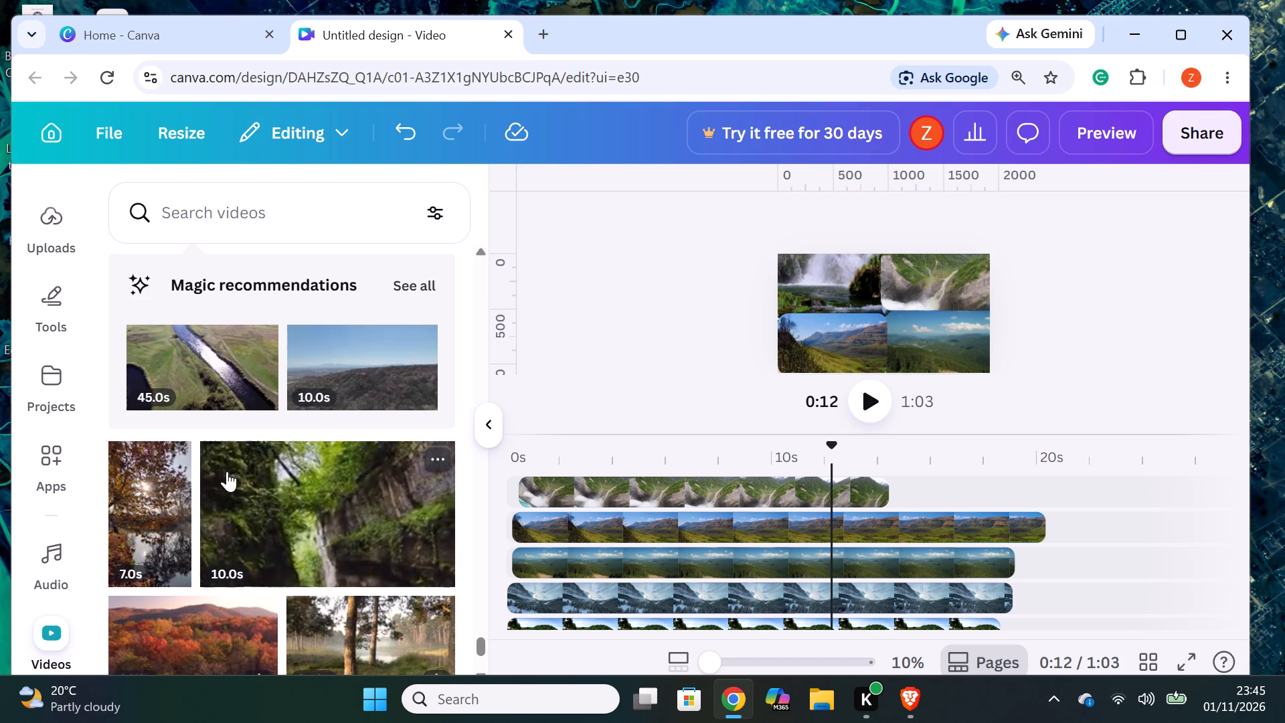
Add the 30.0s snowy mountain and conifer trees video from the library as a new top timeline layer starting near 0s.
scroll(149, 522, "down", 6)
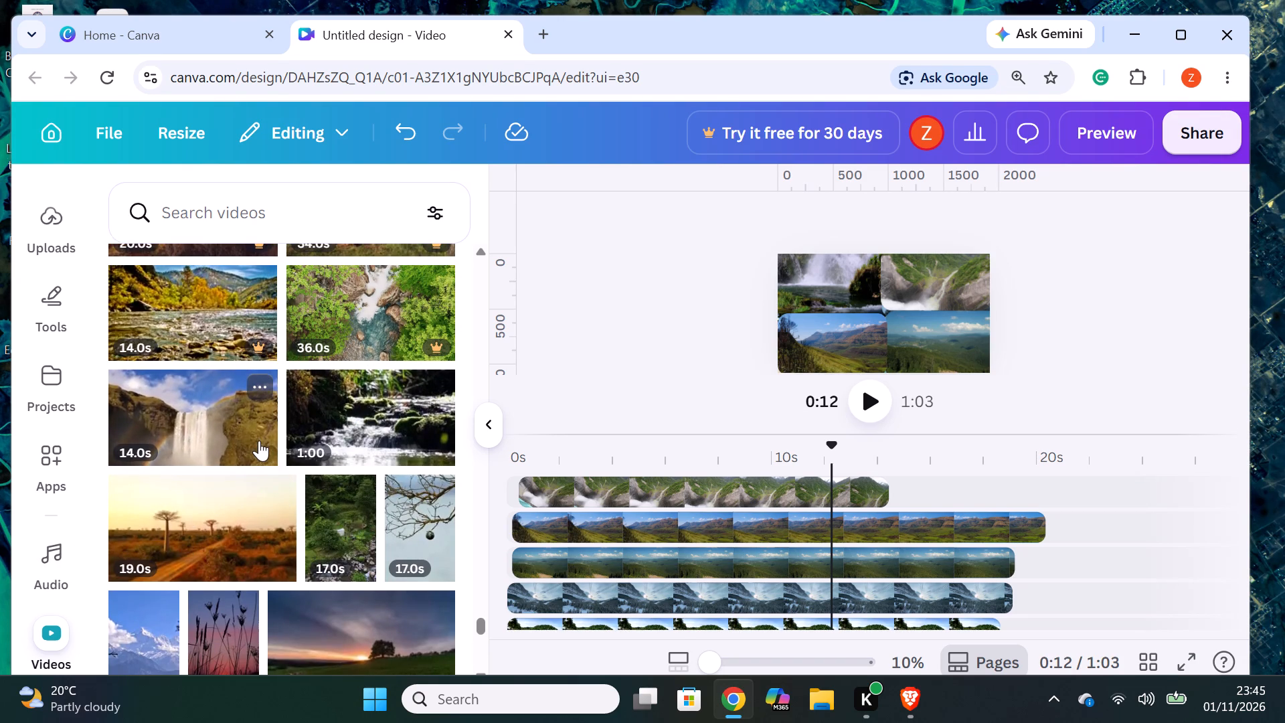
scroll(197, 514, "down", 2)
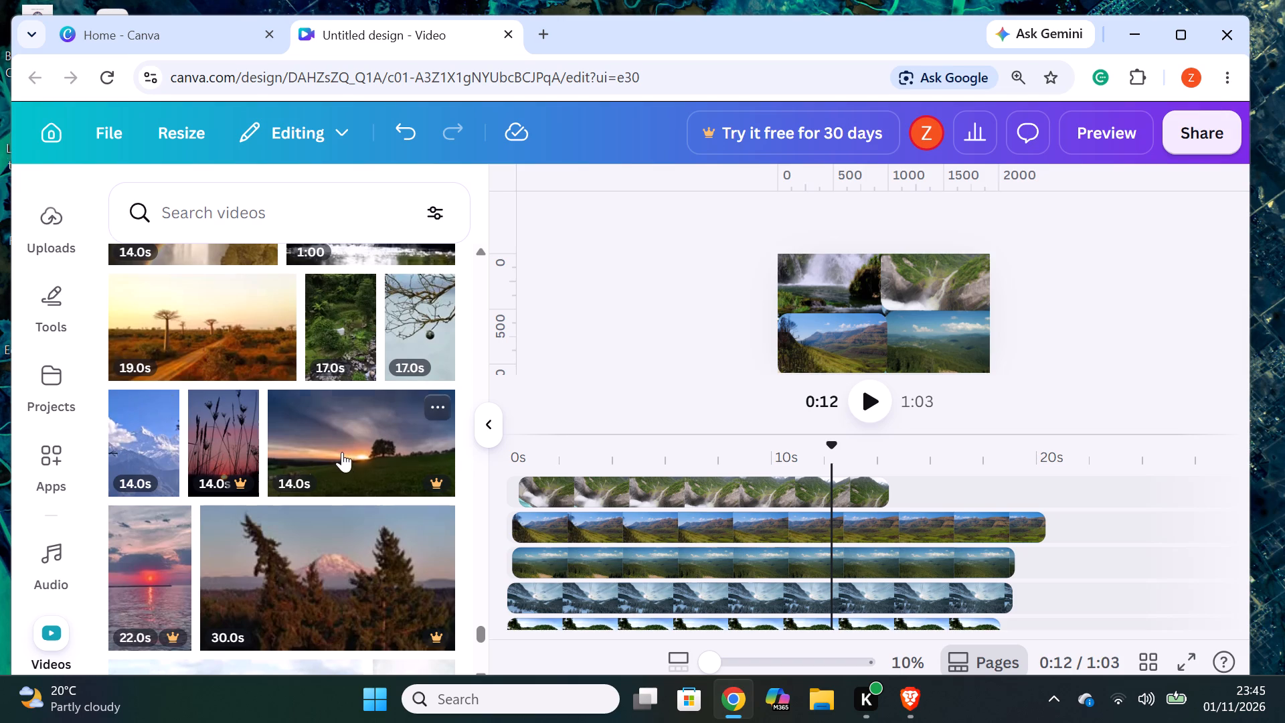
scroll(278, 560, "down", 1)
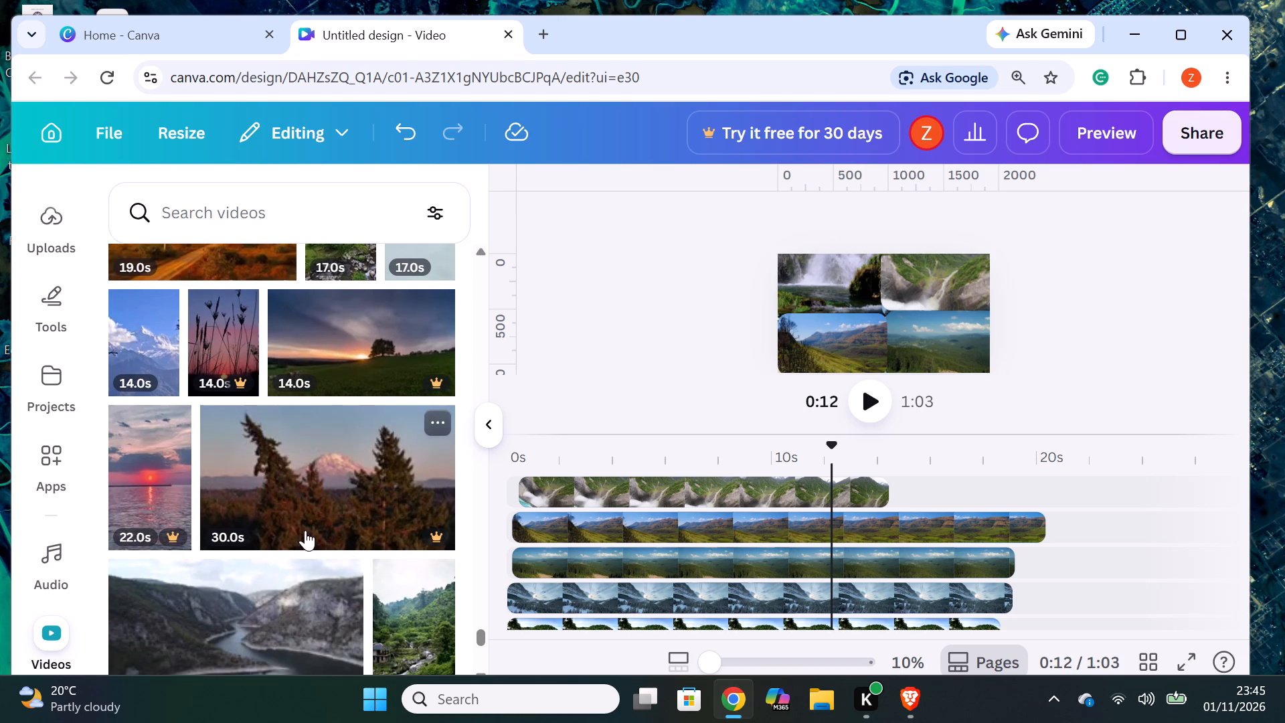
left_click_drag(317, 508, 646, 481)
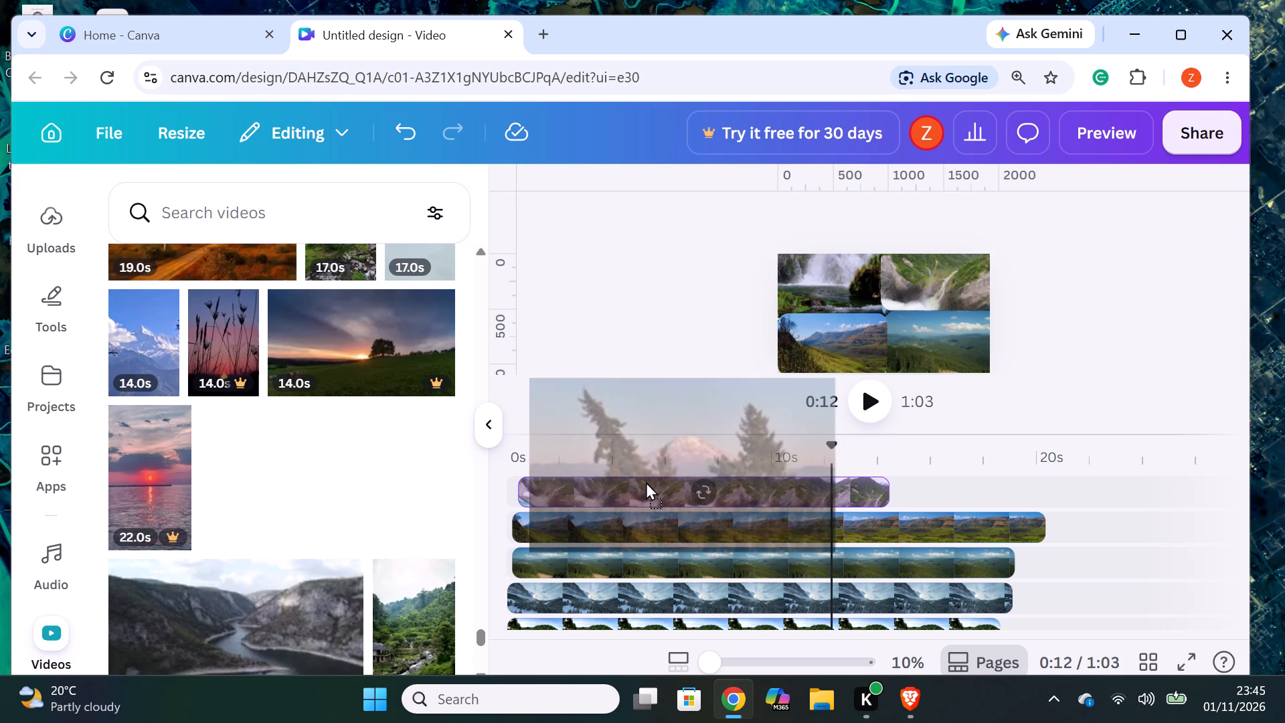
left_click_drag(646, 481, 649, 474)
left_click_drag(713, 484, 684, 486)
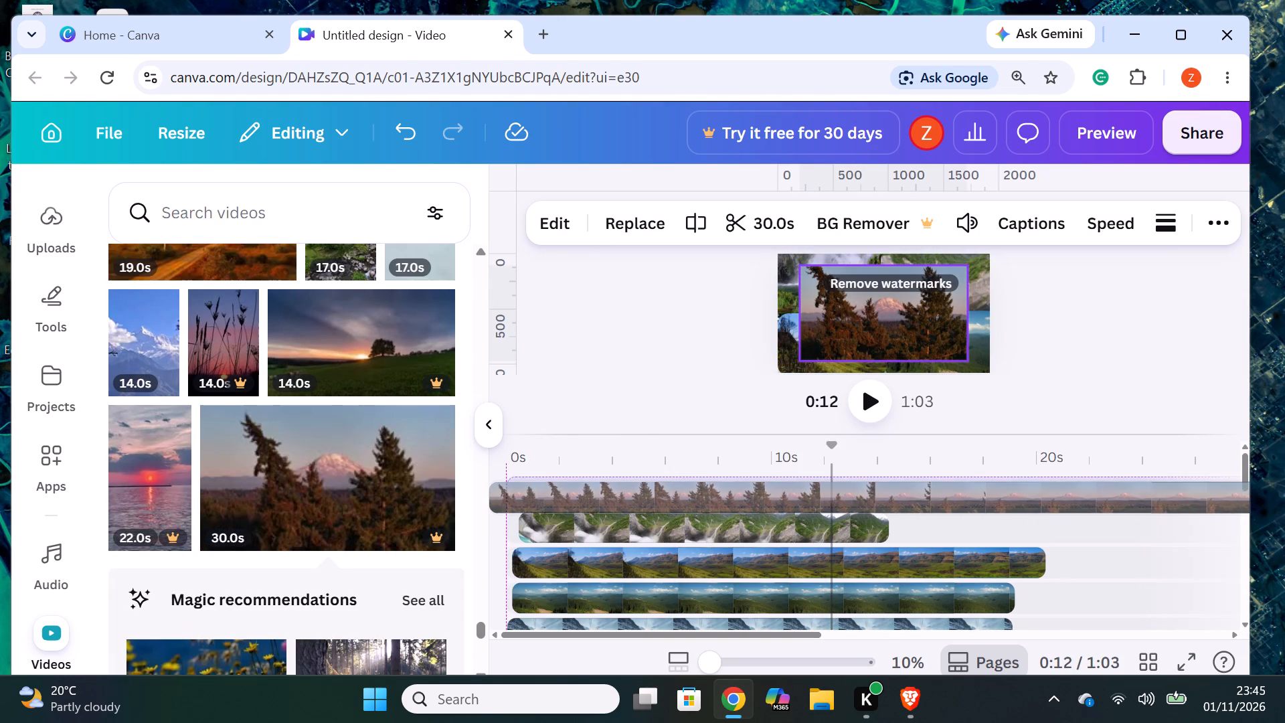
left_click_drag(684, 486, 691, 484)
left_click(694, 484)
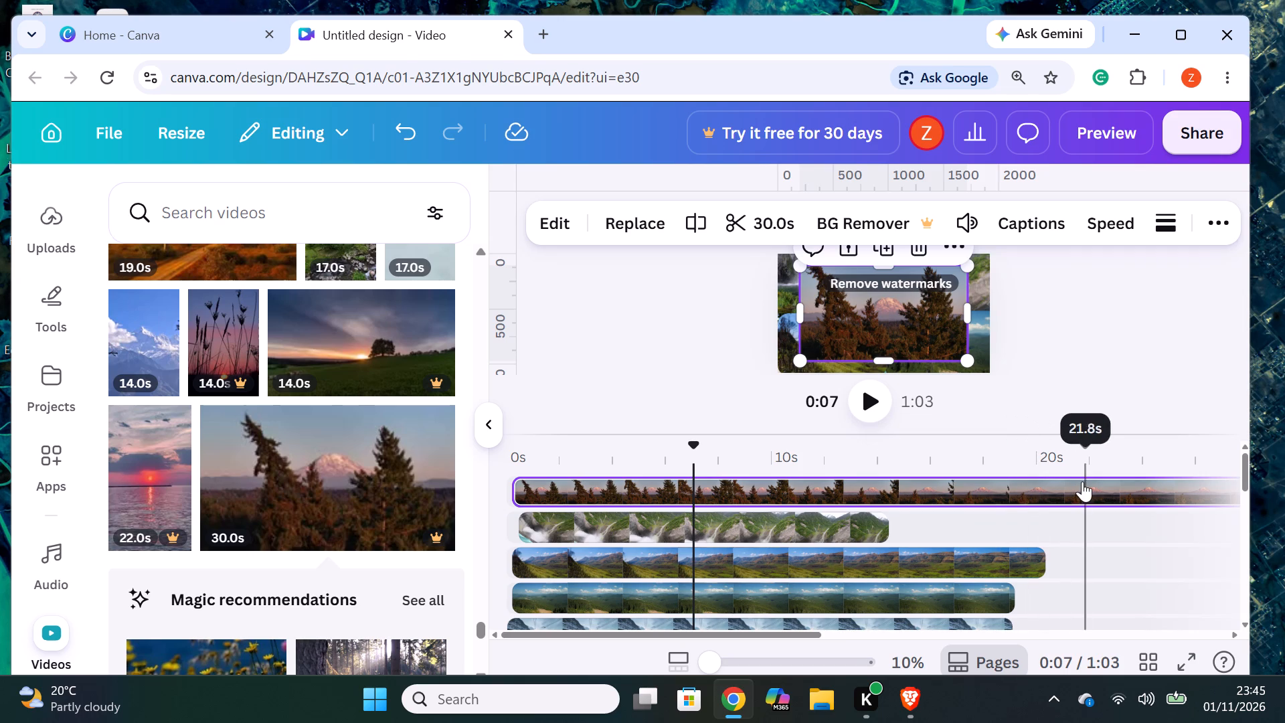
Split the mountain and conifers video at about 20s and delete the part after the split.
left_click(1044, 494)
right_click(1044, 494)
left_click(980, 621)
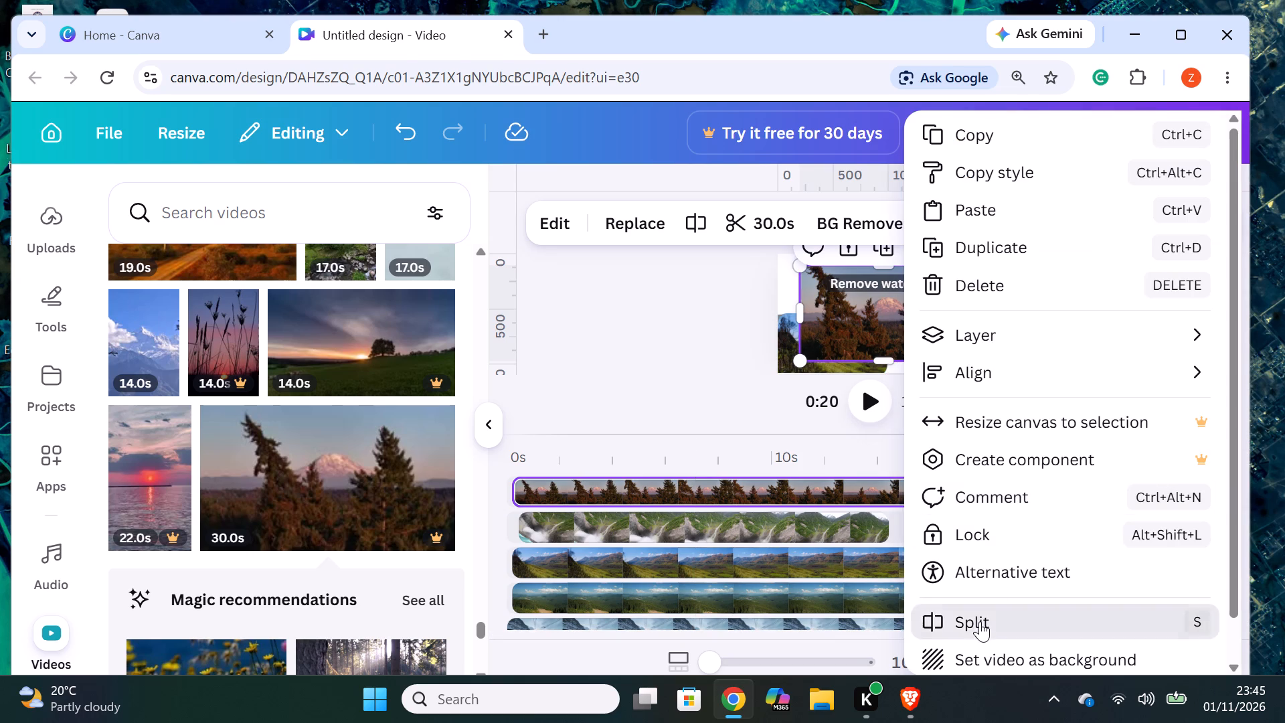
right_click(1064, 489)
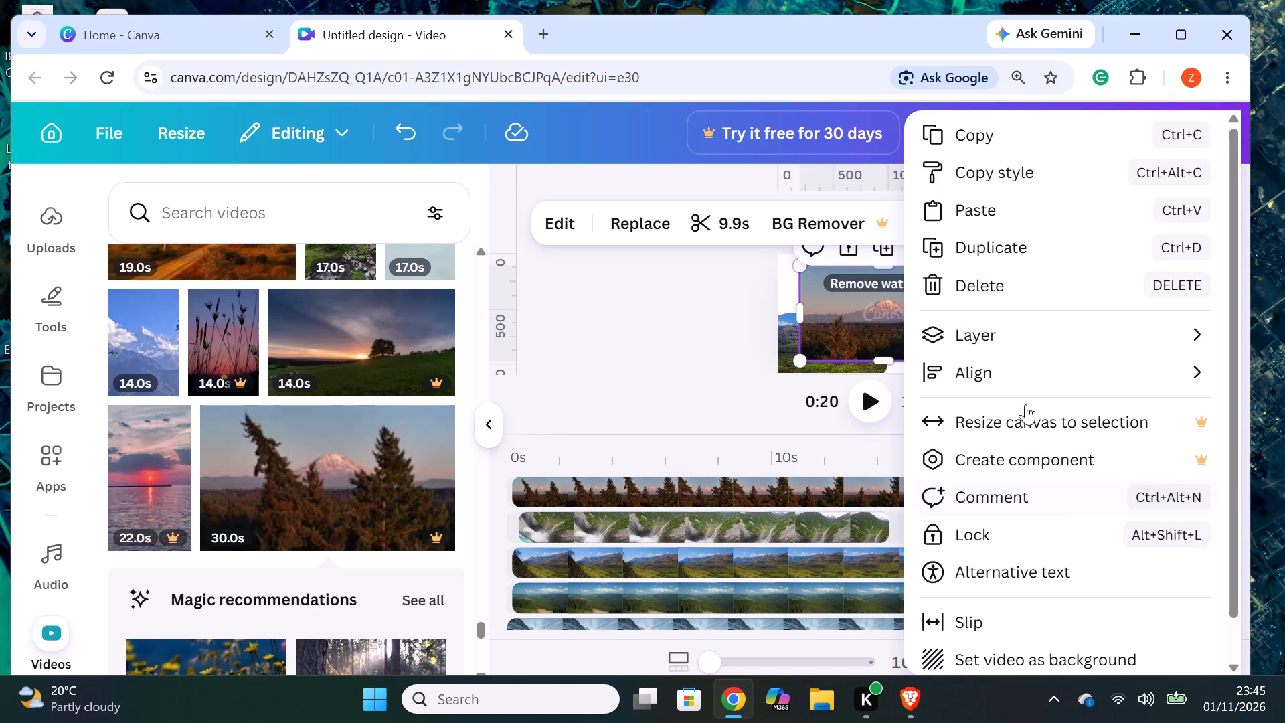
left_click(1031, 285)
Set the mountain and conifers video's corner rounding to the maximum, with the playhead at about 12s.
left_click(850, 487)
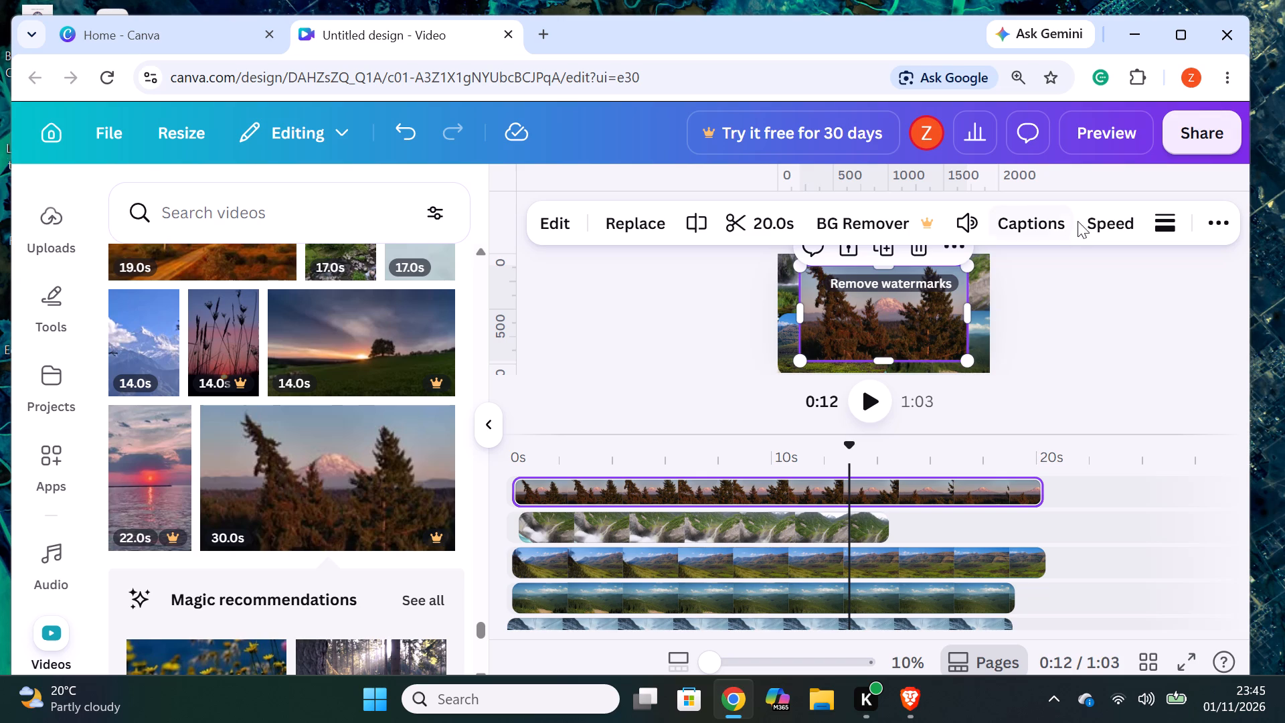
left_click(1210, 224)
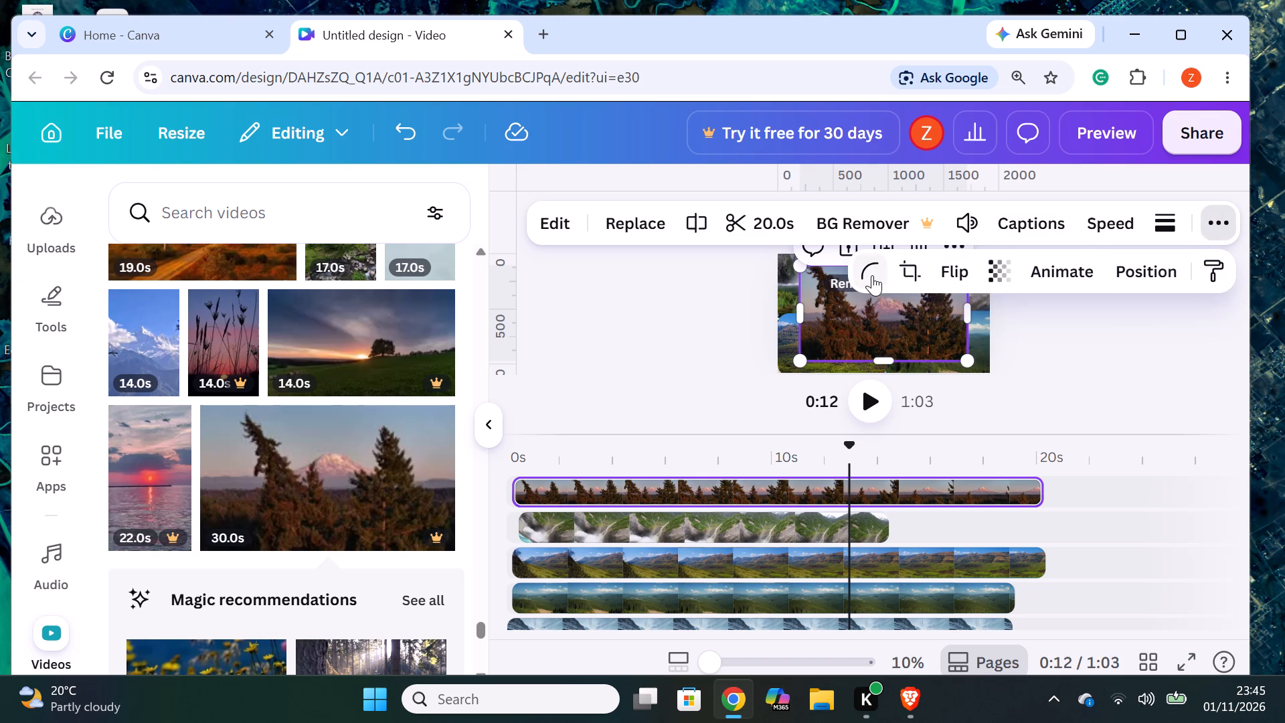
left_click(872, 274)
left_click_drag(766, 371, 887, 381)
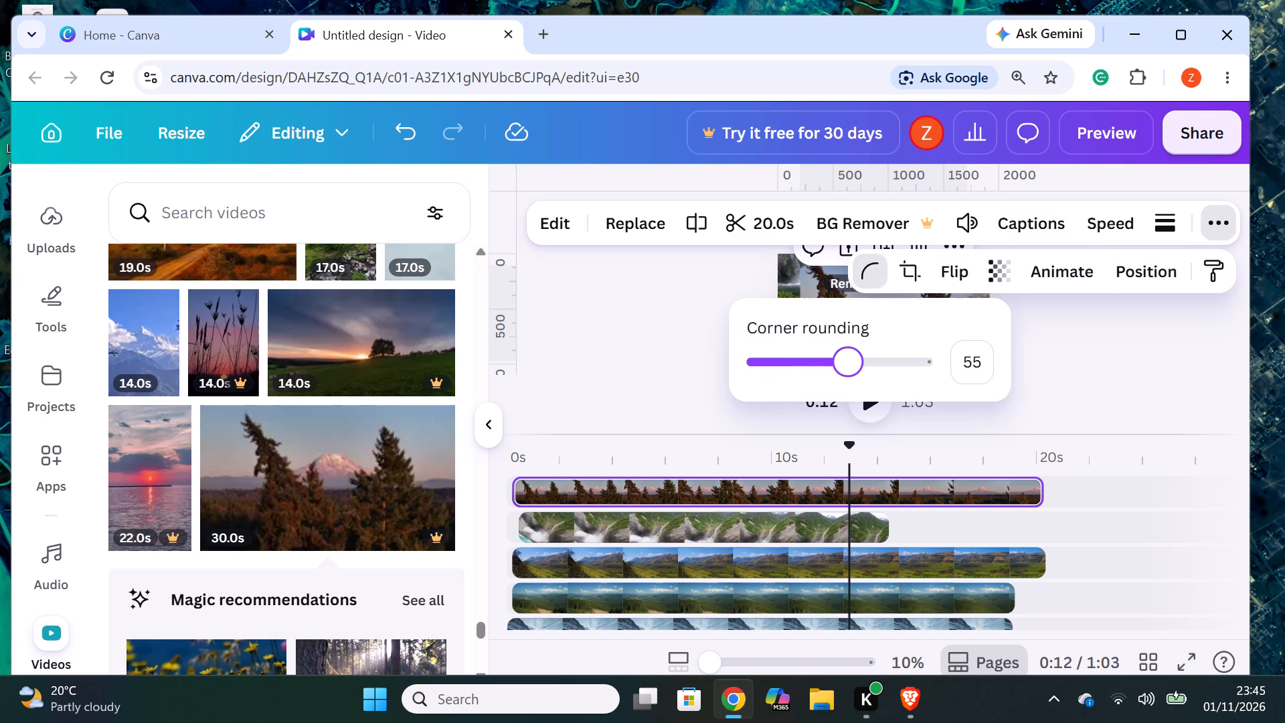
left_click_drag(887, 381, 1002, 397)
left_click(1050, 370)
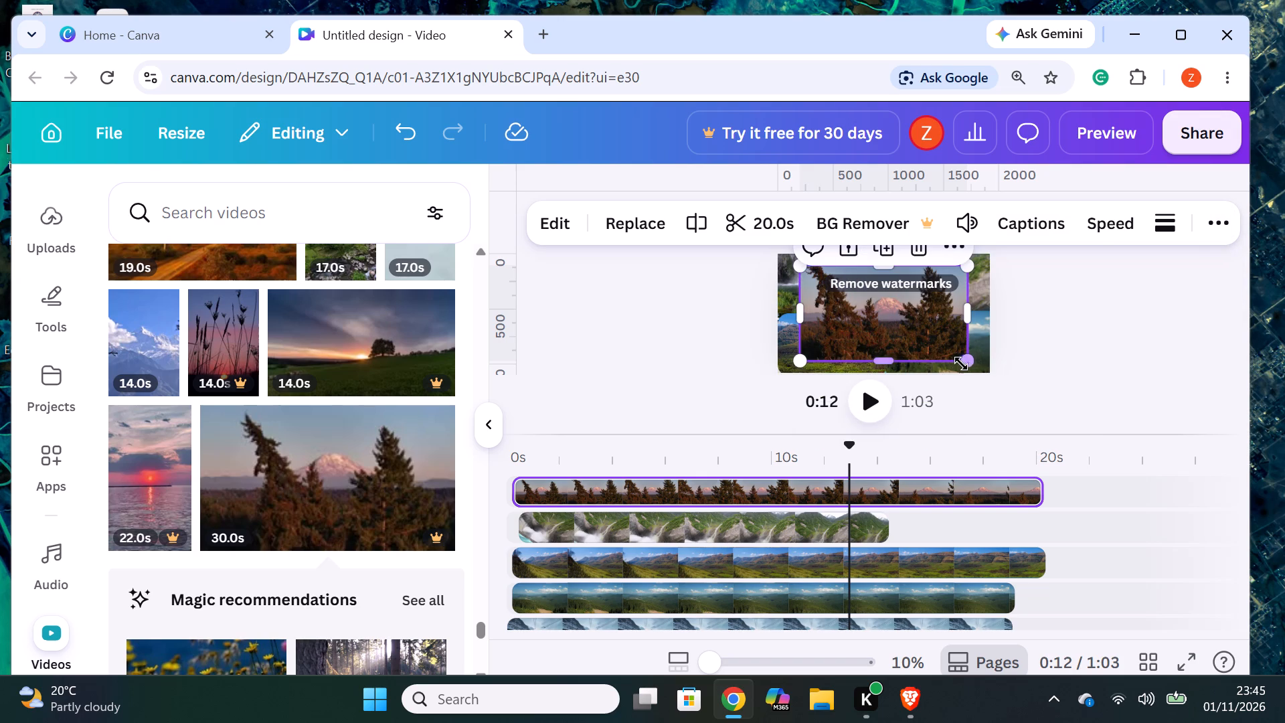
Shrink the mountain and conifers video to about half of the page width.
left_click_drag(967, 361, 937, 331)
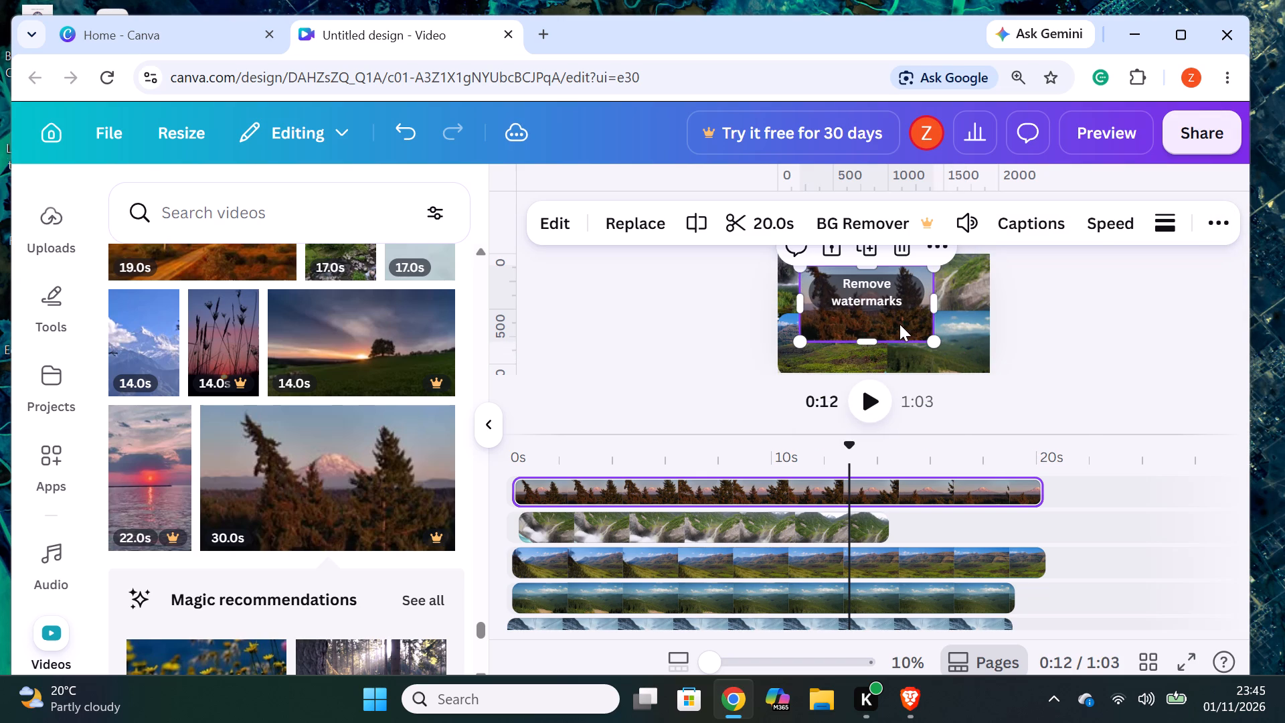
left_click_drag(936, 337, 914, 317)
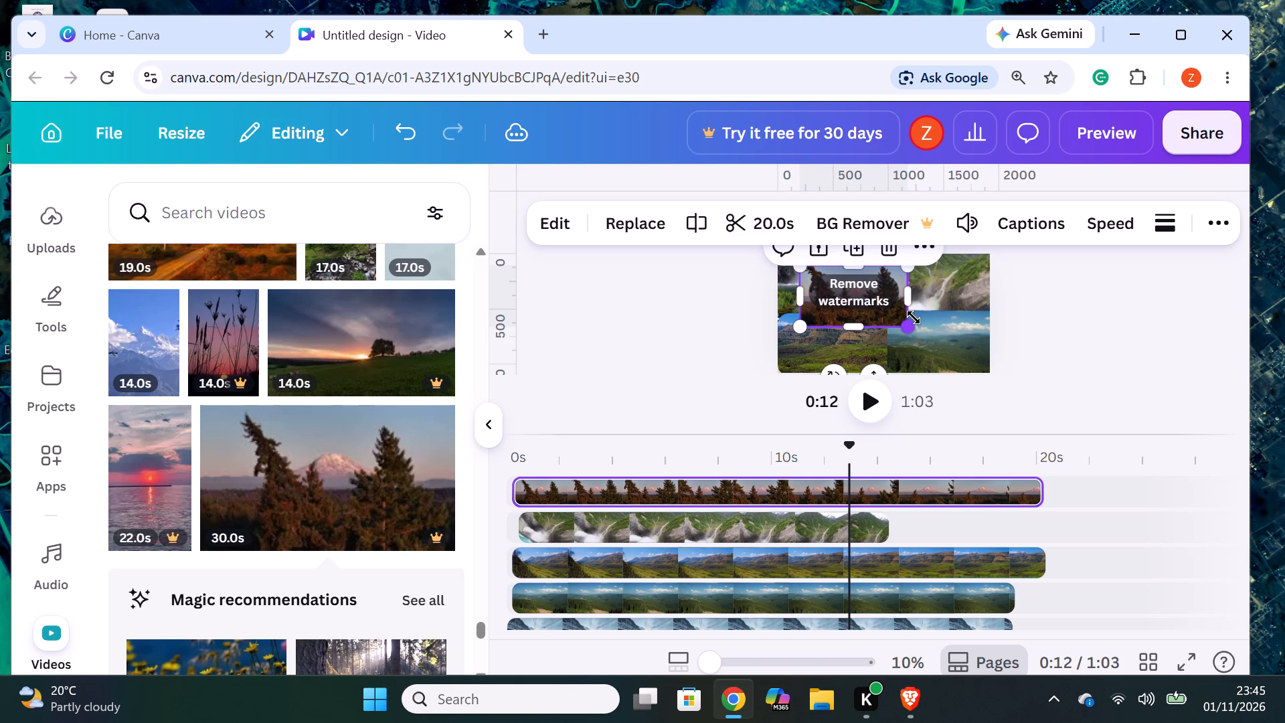
Move the mountain and conifers video into the page's top-right quarter and enlarge it slightly to cover the clip beneath.
left_click_drag(883, 313, 962, 297)
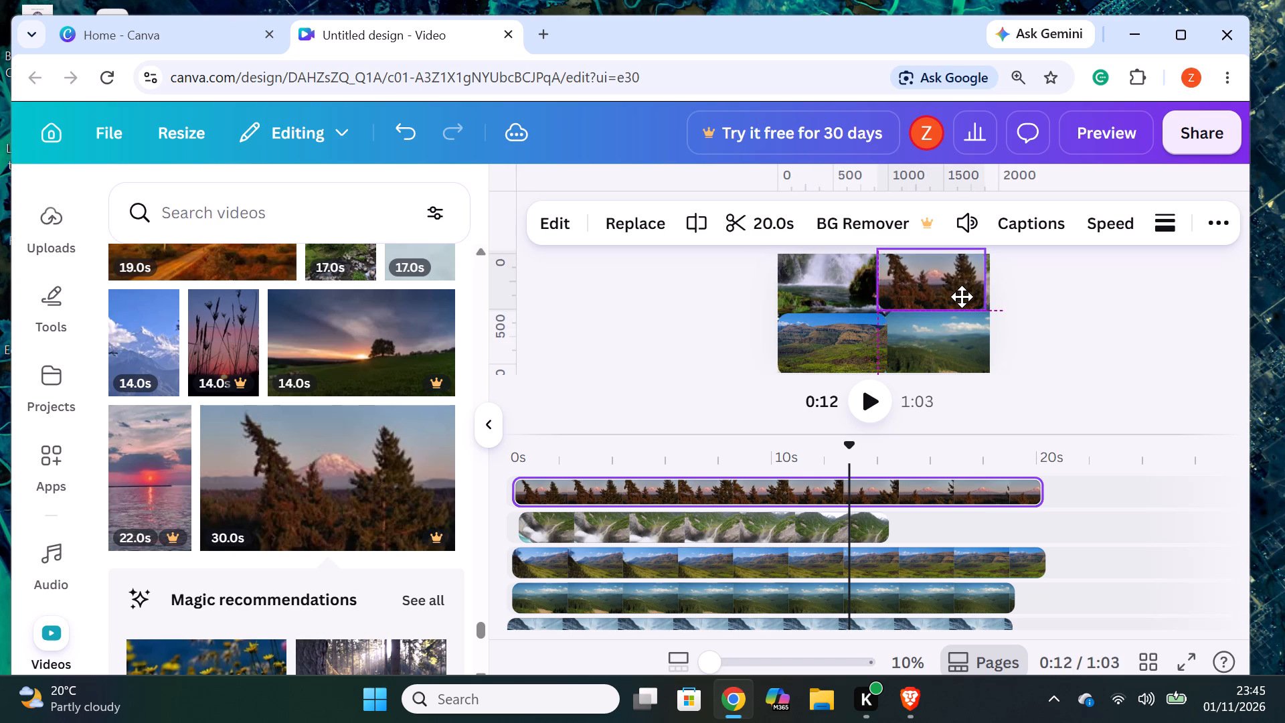
left_click_drag(962, 297, 963, 304)
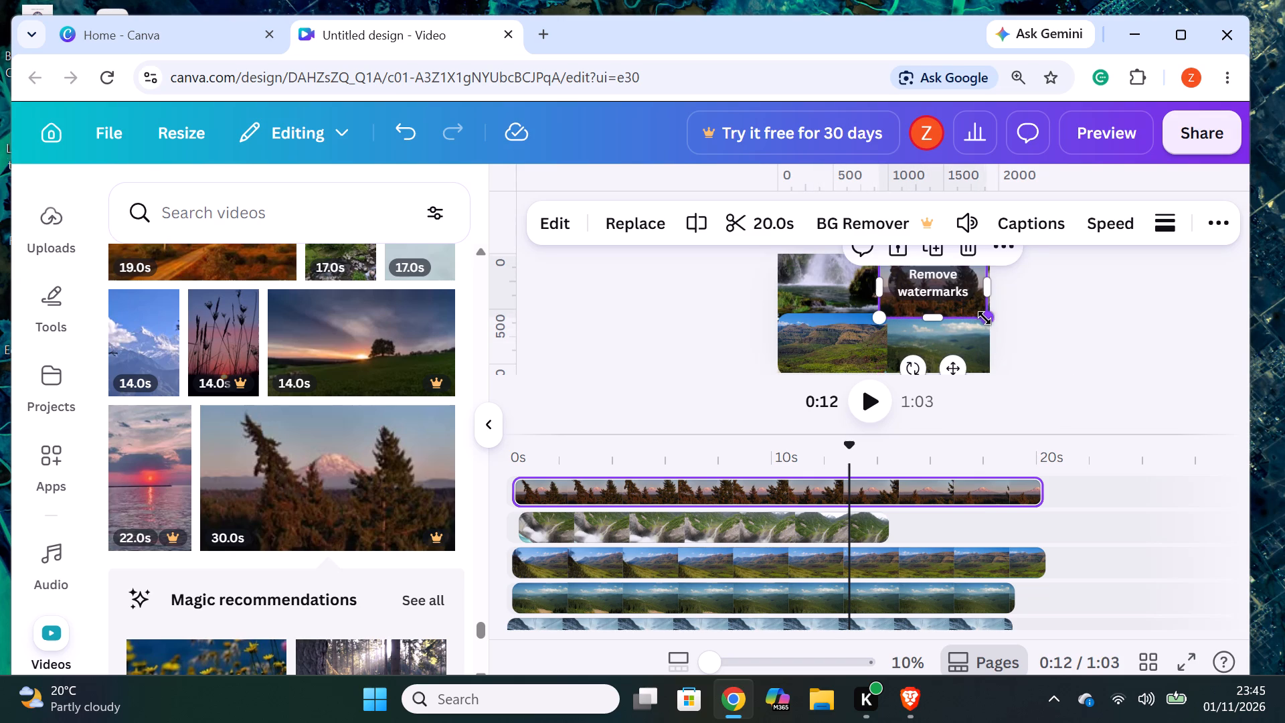
left_click_drag(982, 320, 991, 325)
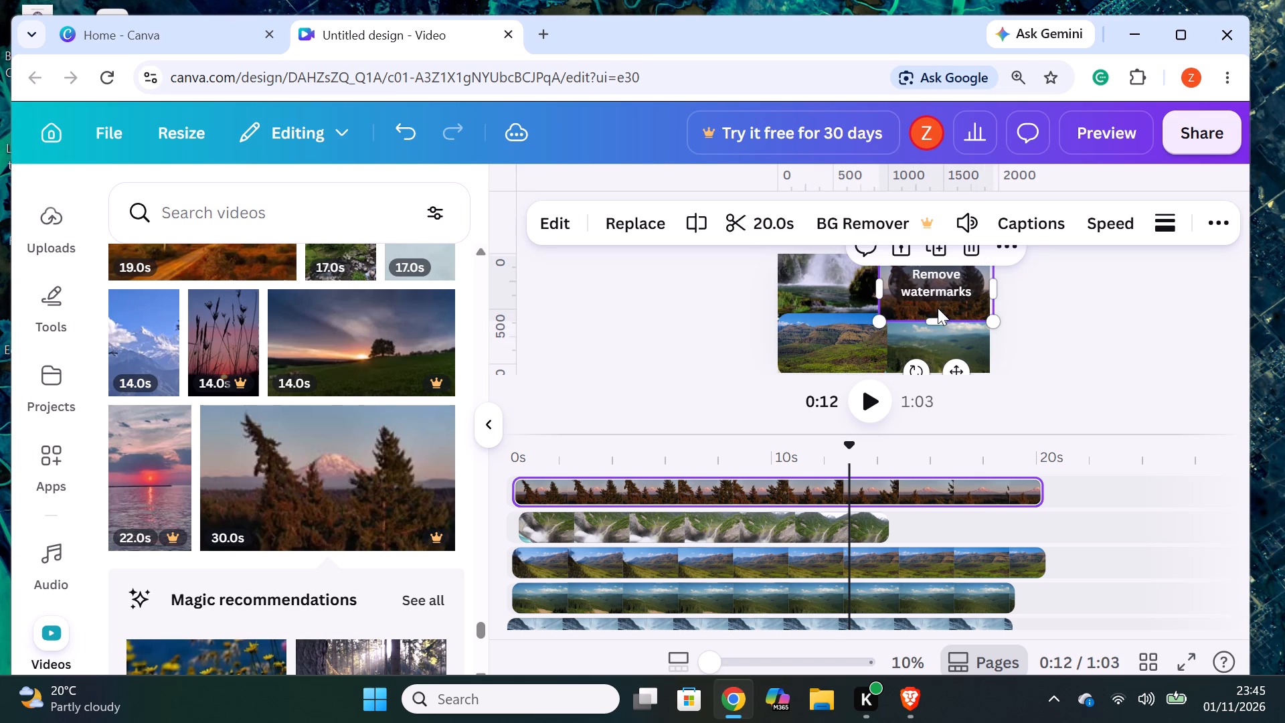
left_click(938, 307)
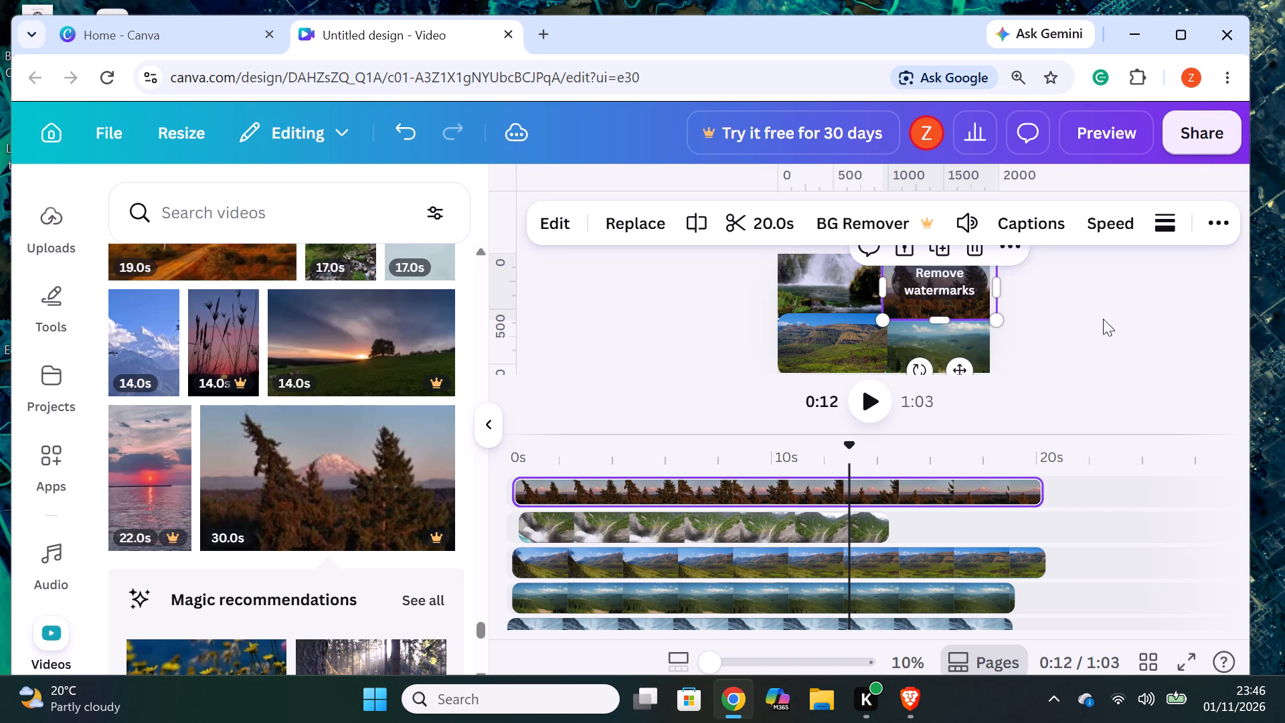
left_click(1117, 317)
Add the 25.0s yellow, white and pink flowers video from the library as a new top timeline layer starting at 0s.
scroll(304, 446, "down", 3)
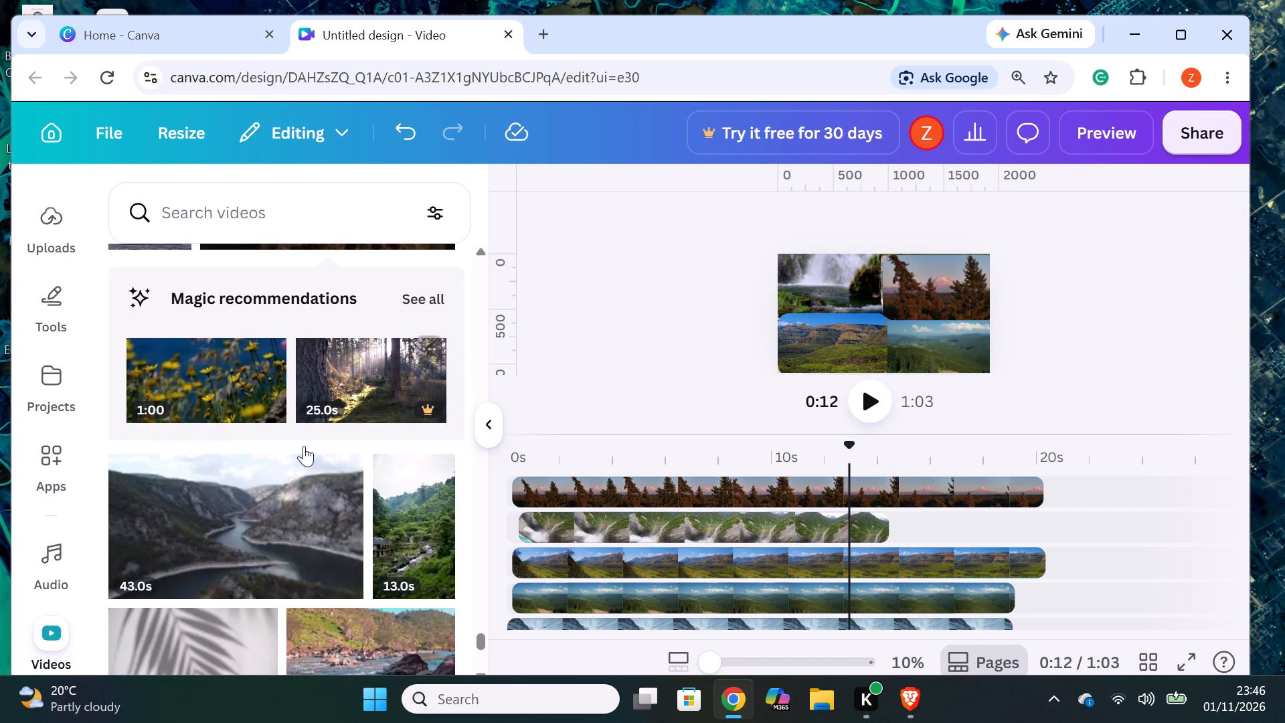
scroll(304, 446, "down", 2)
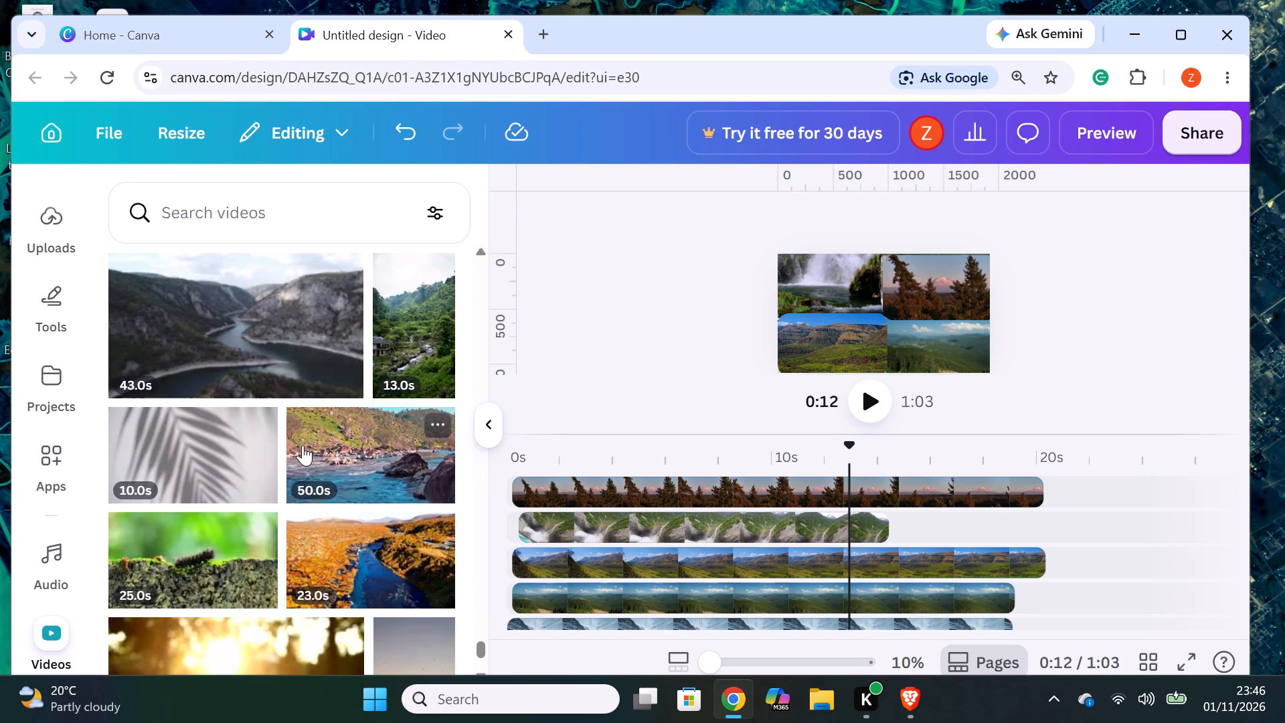
scroll(303, 445, "down", 2)
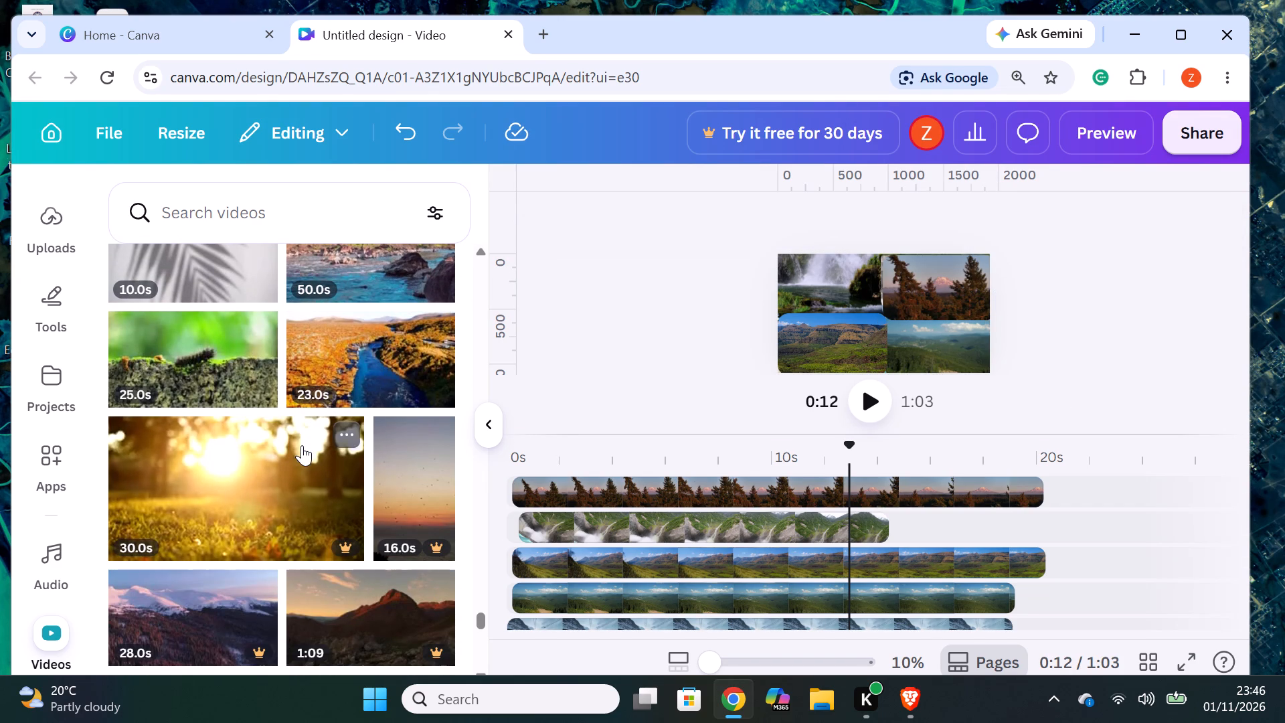
scroll(302, 445, "down", 2)
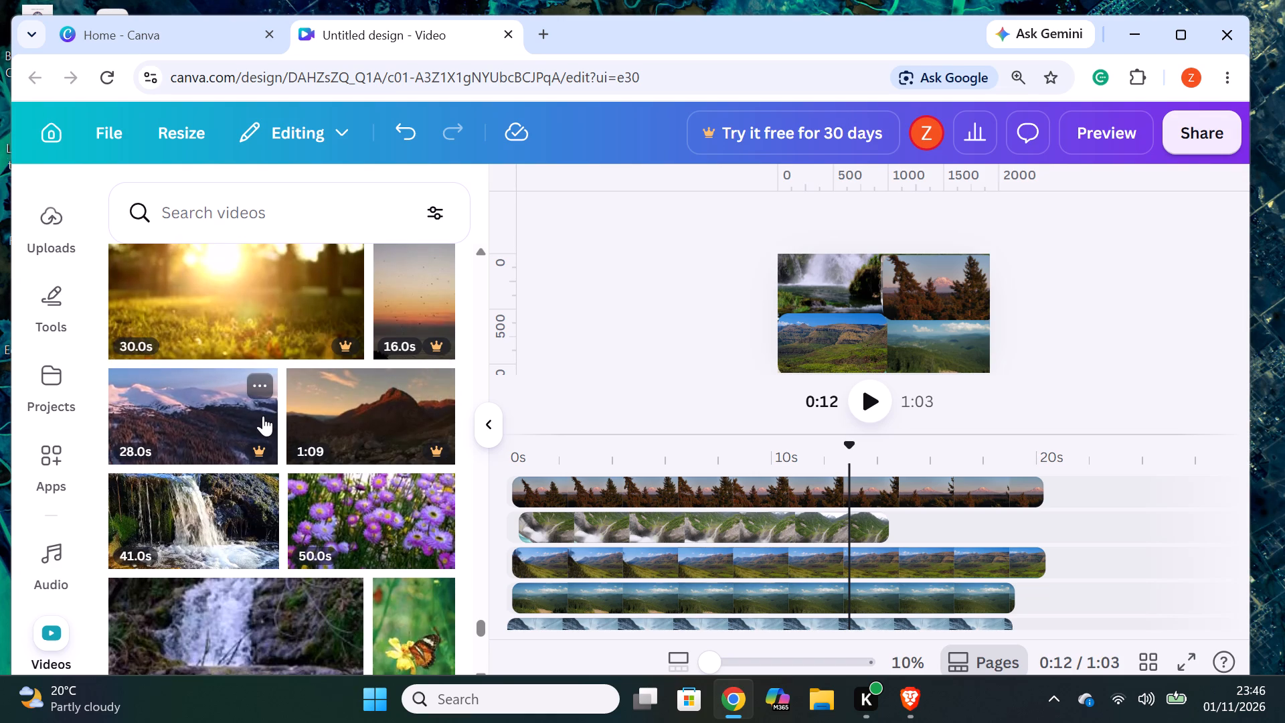
scroll(263, 416, "down", 3)
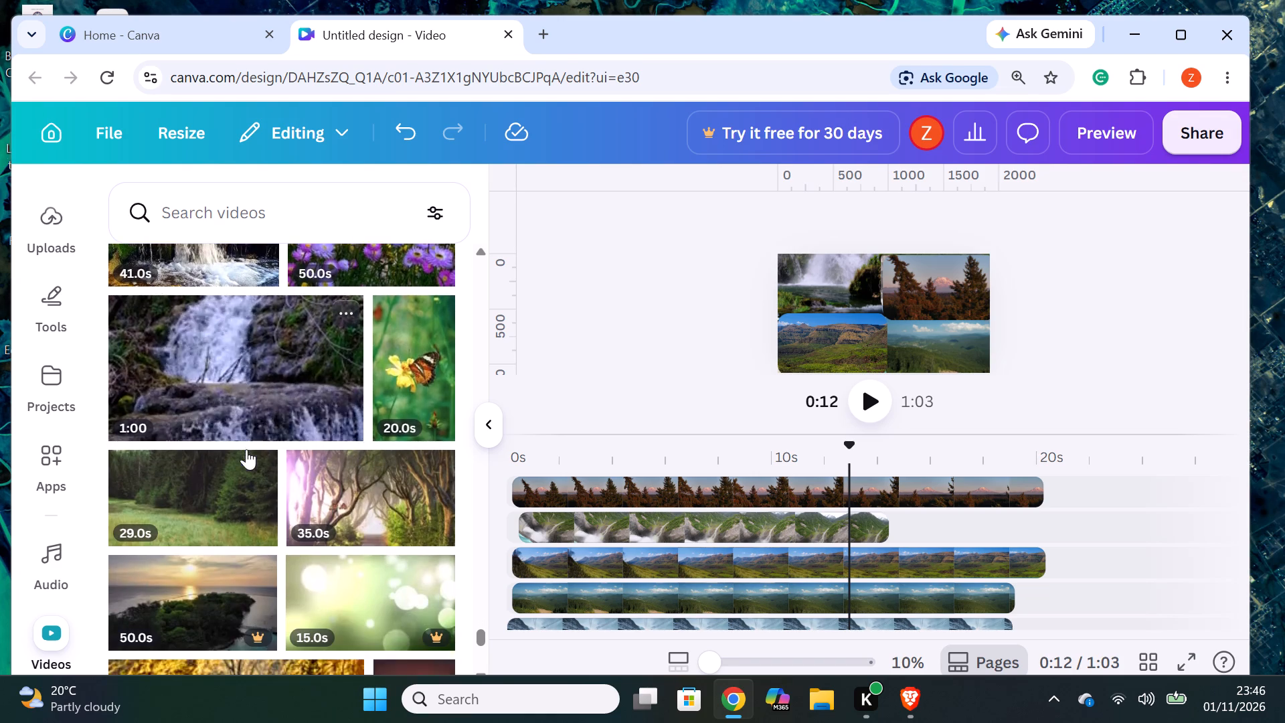
scroll(246, 449, "down", 4)
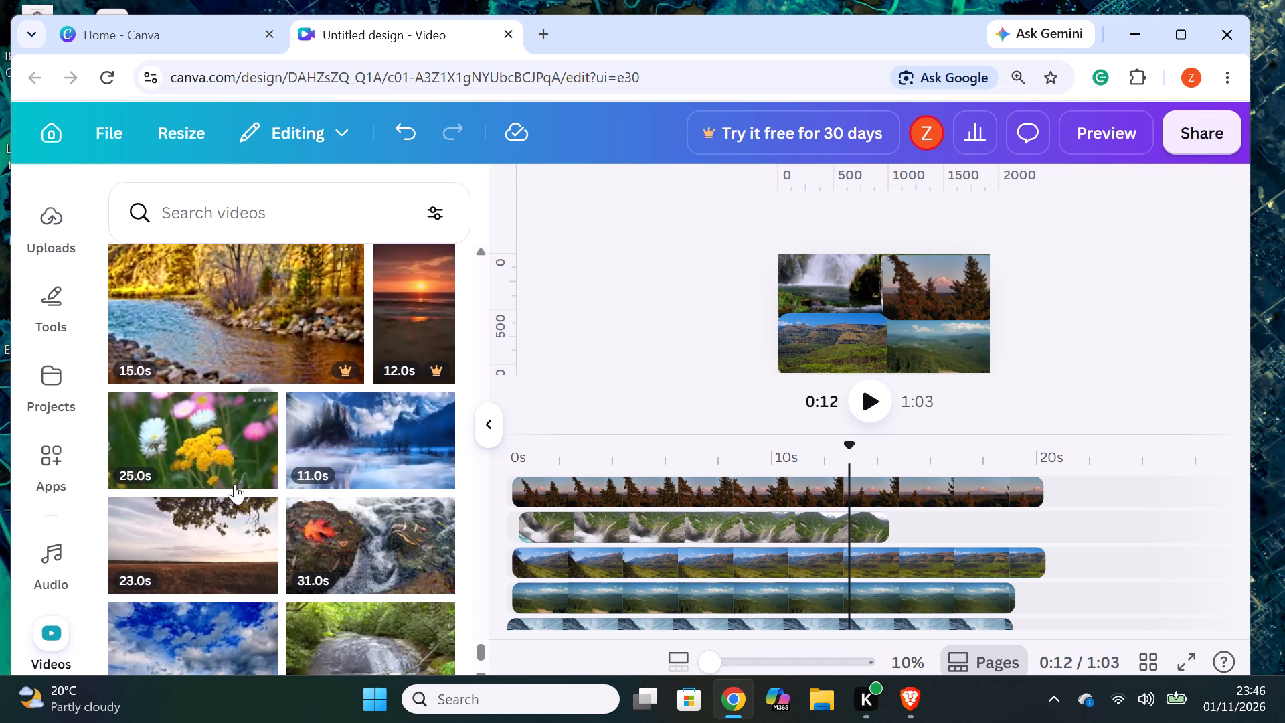
left_click_drag(187, 462, 531, 466)
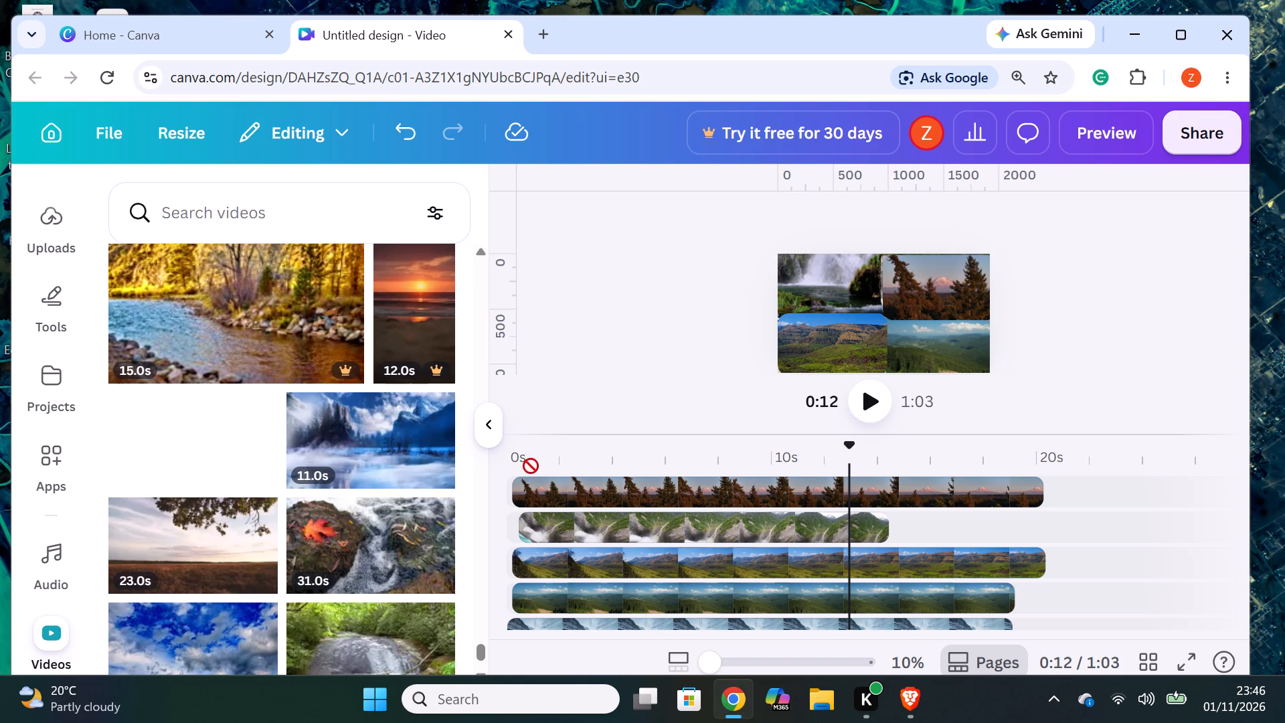
left_click_drag(531, 466, 633, 475)
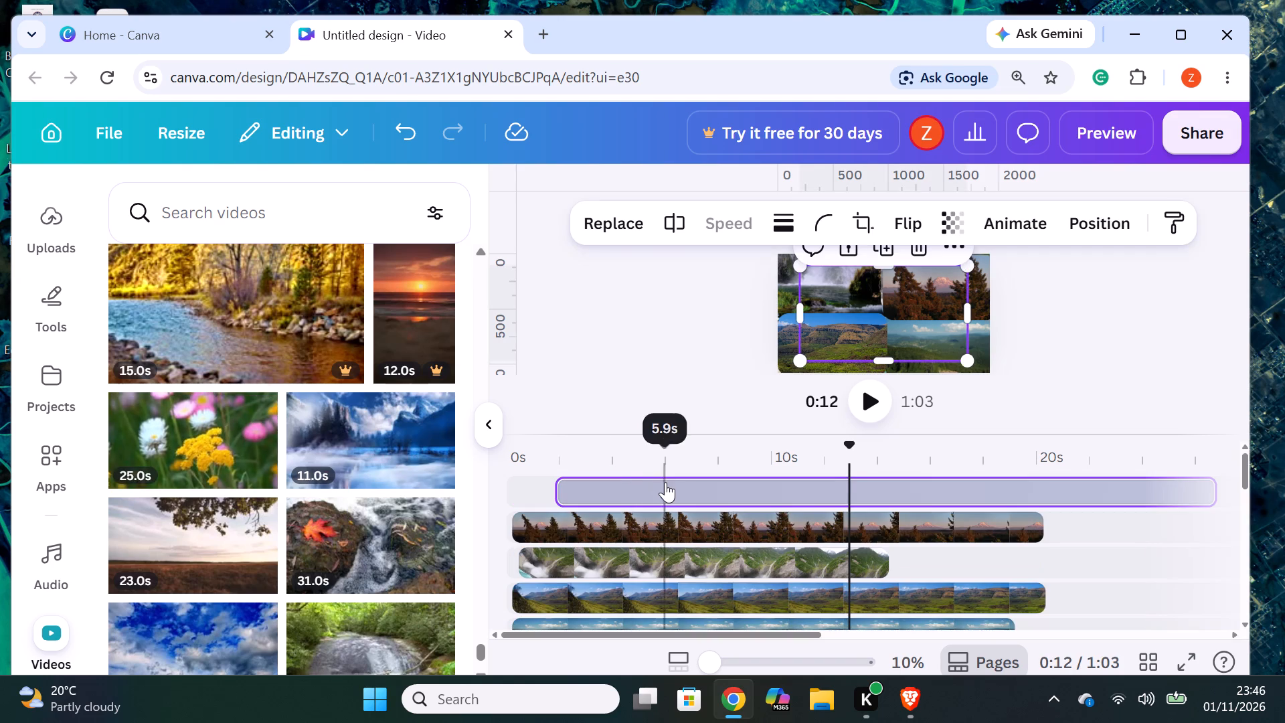
left_click_drag(671, 491, 617, 492)
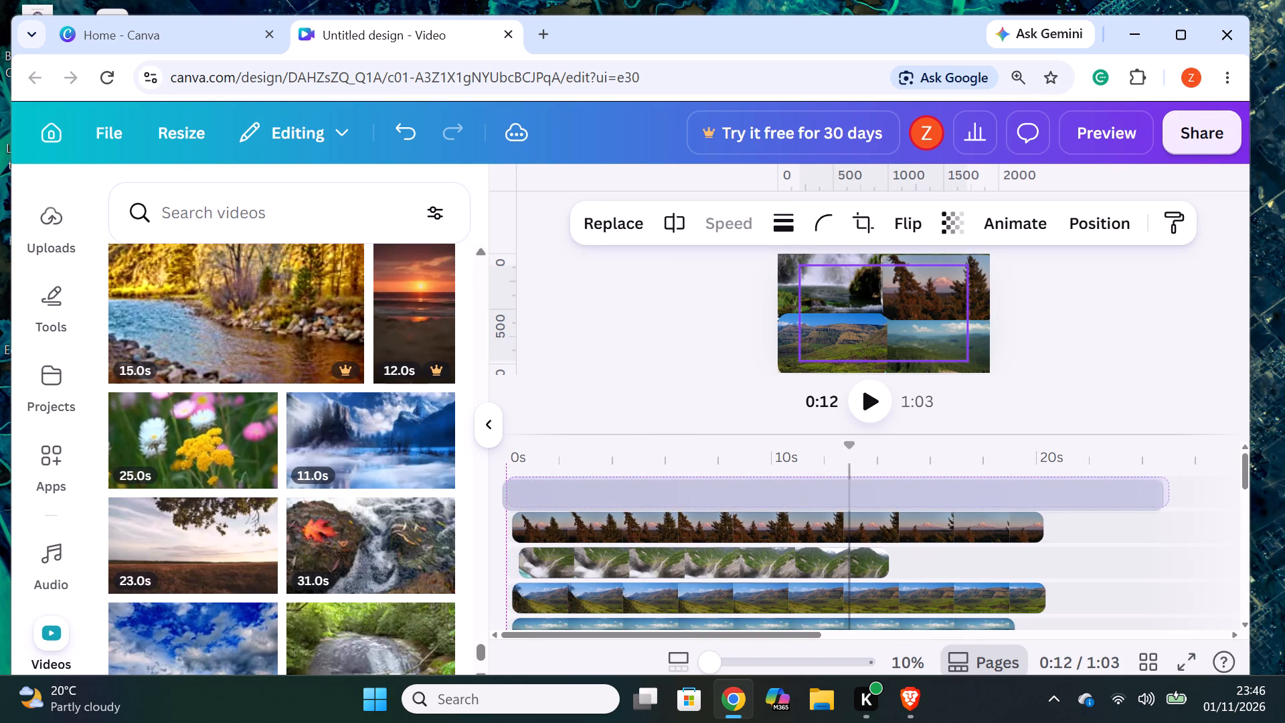
left_click_drag(617, 492, 620, 491)
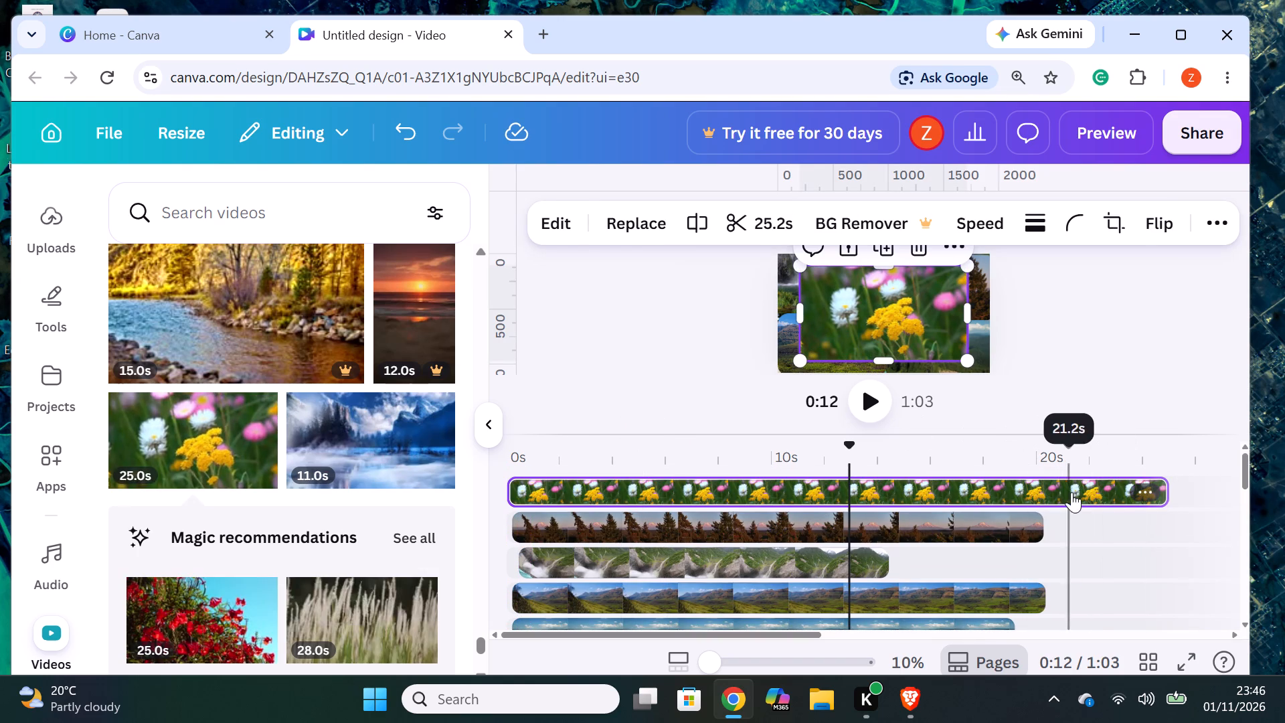
Split the flowers video at about 20.2s and delete the part after the split.
left_click(1045, 487)
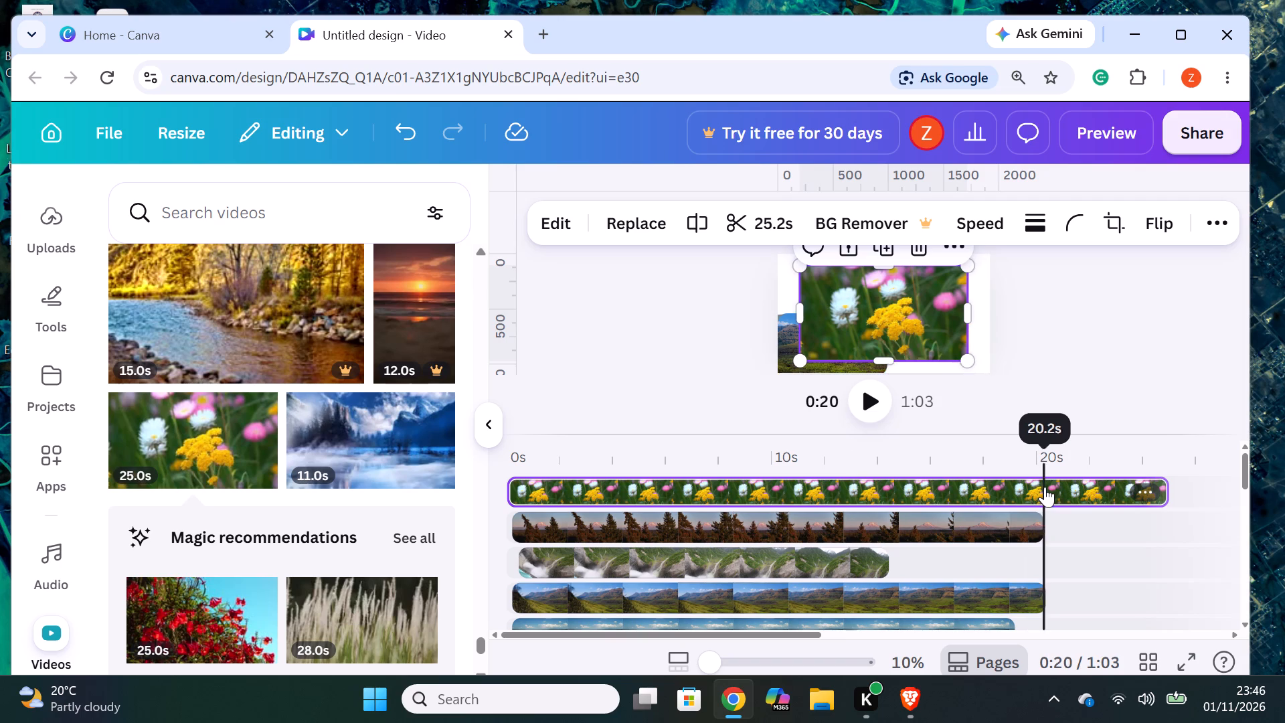
right_click(1045, 487)
left_click(987, 634)
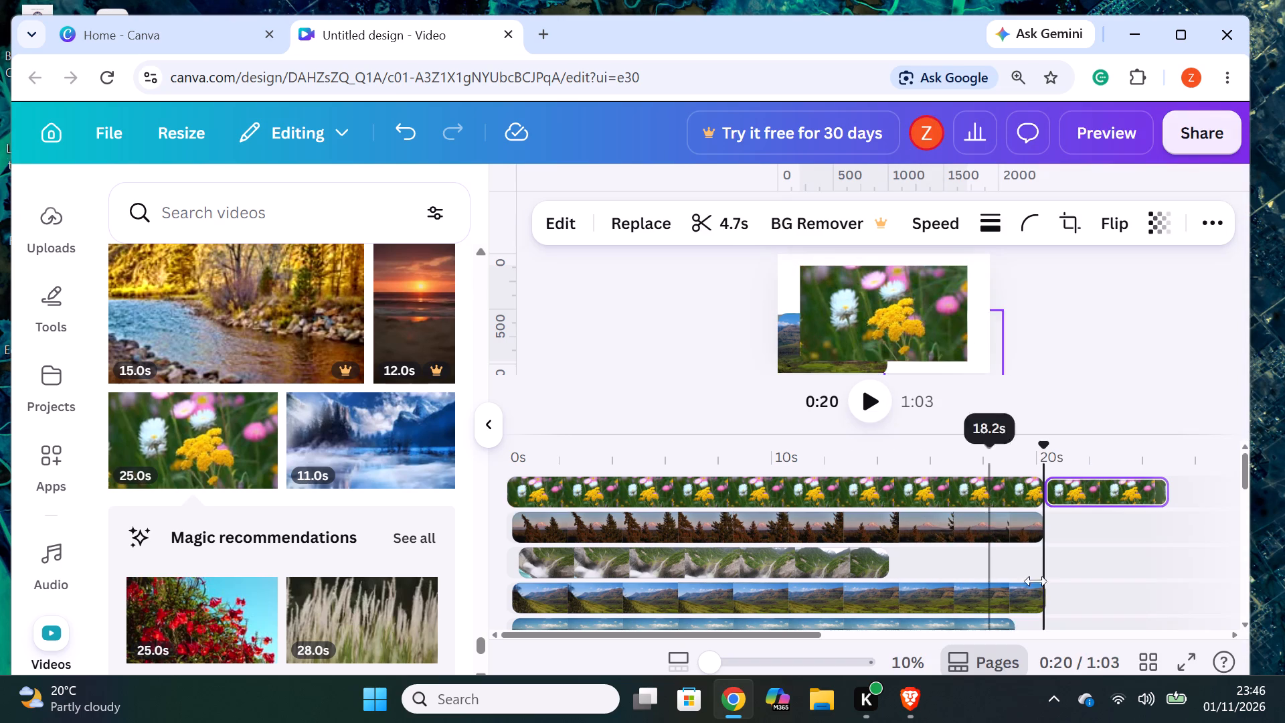
right_click(1094, 483)
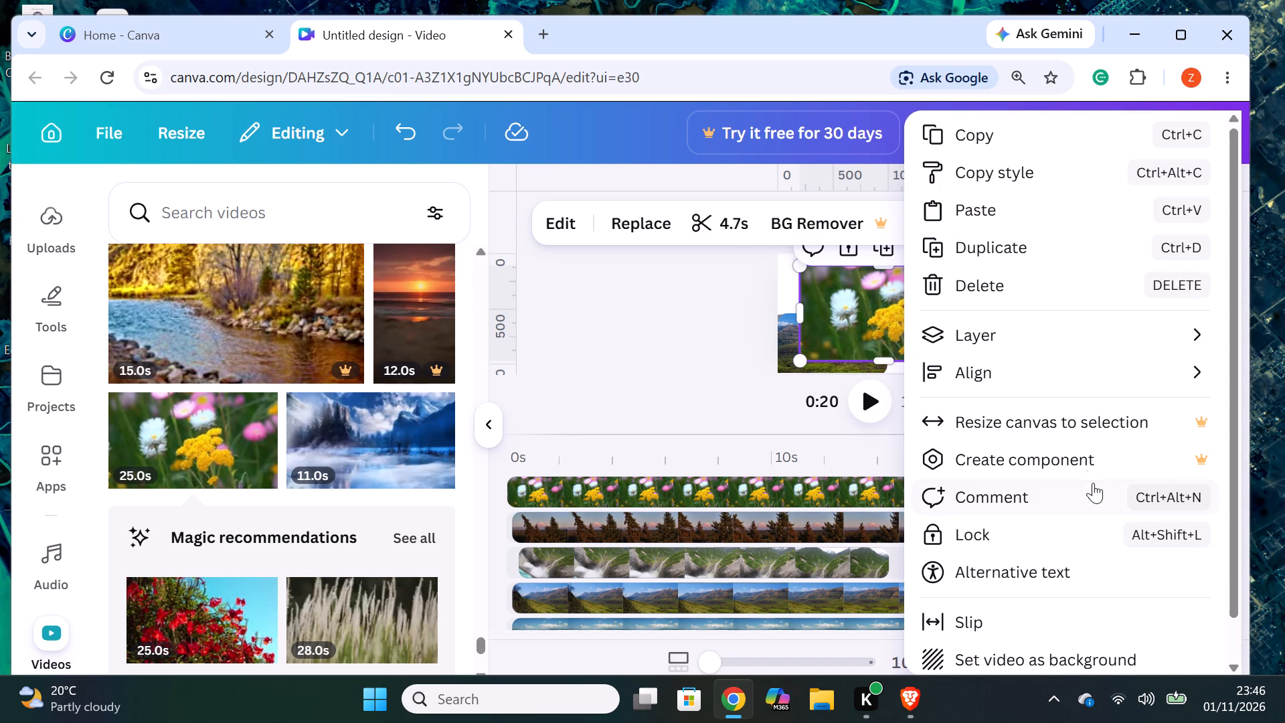
left_click(1009, 286)
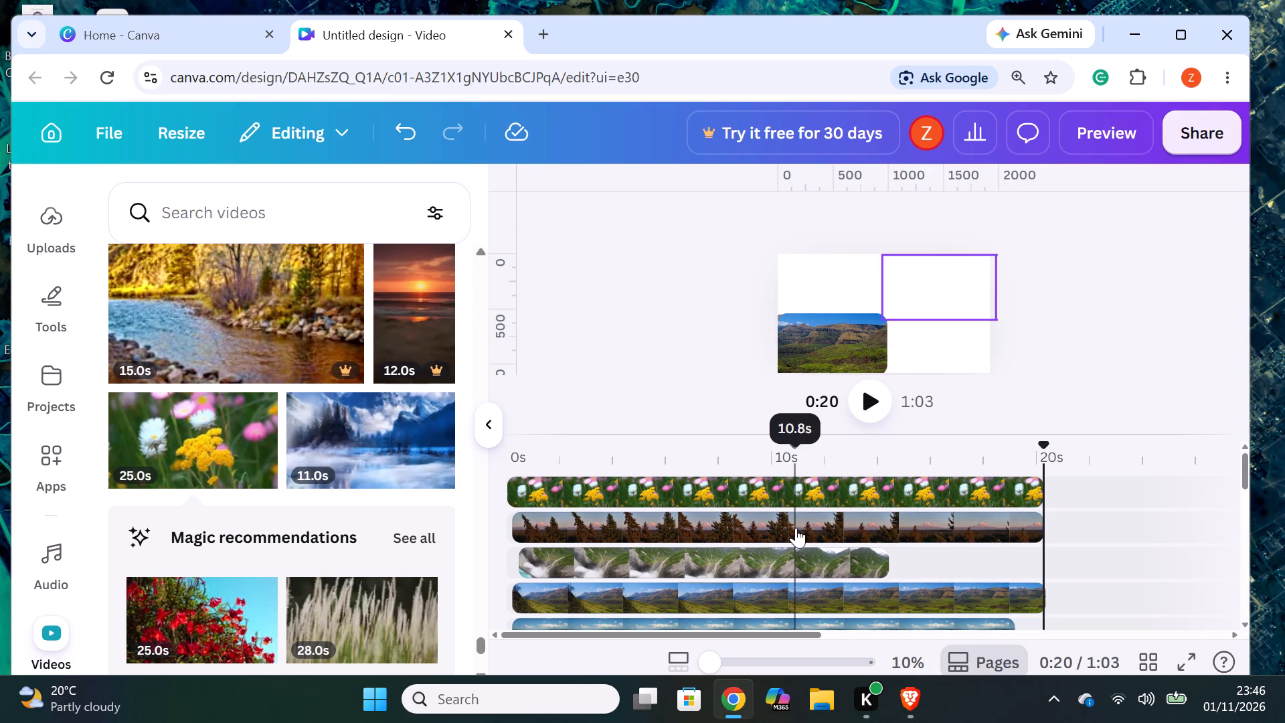
Shrink the flowers video to about two-thirds of the page width, with the playhead at about 10s.
left_click(794, 528)
left_click(795, 560)
left_click(794, 595)
left_click(797, 613)
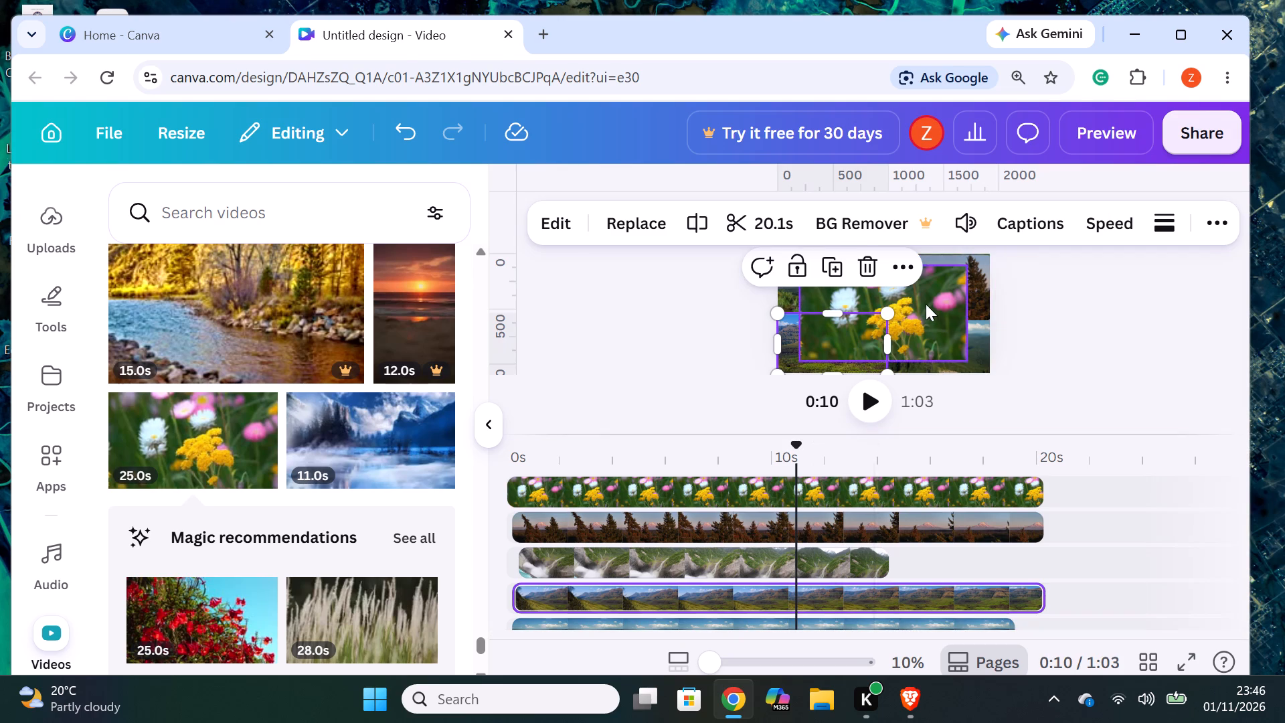
left_click(926, 304)
left_click_drag(966, 364, 956, 345)
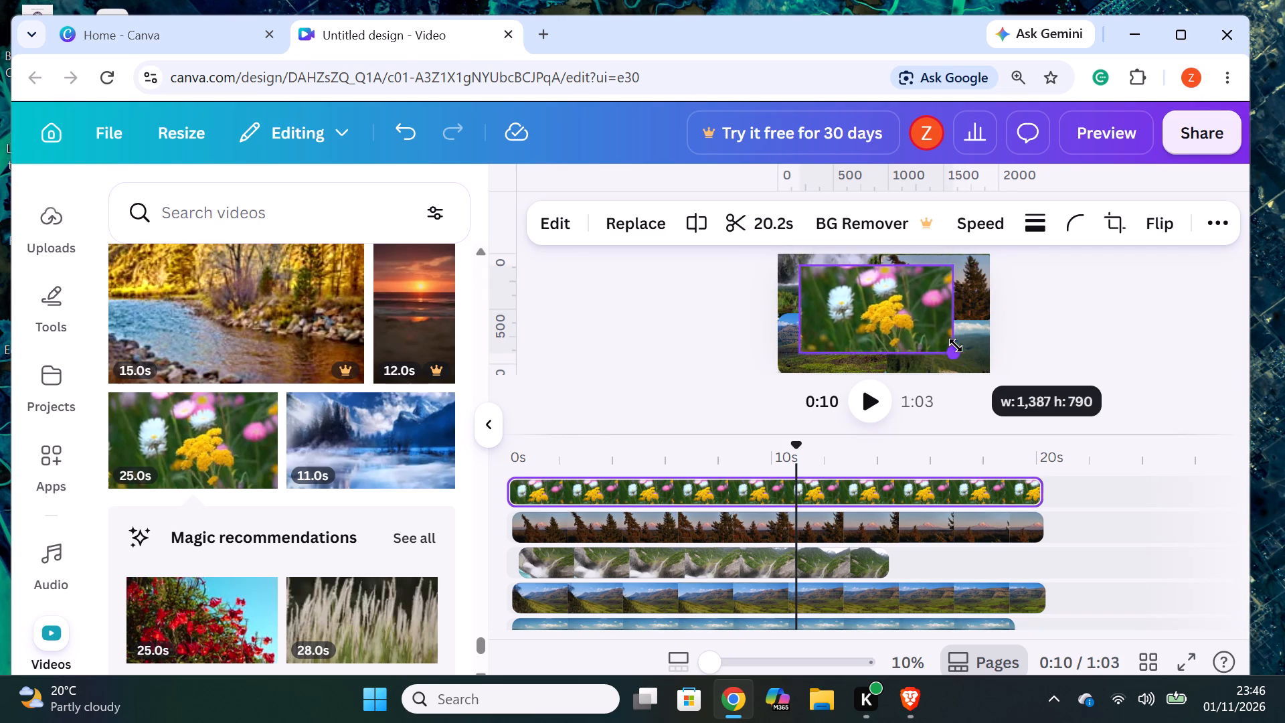
left_click_drag(956, 345, 942, 341)
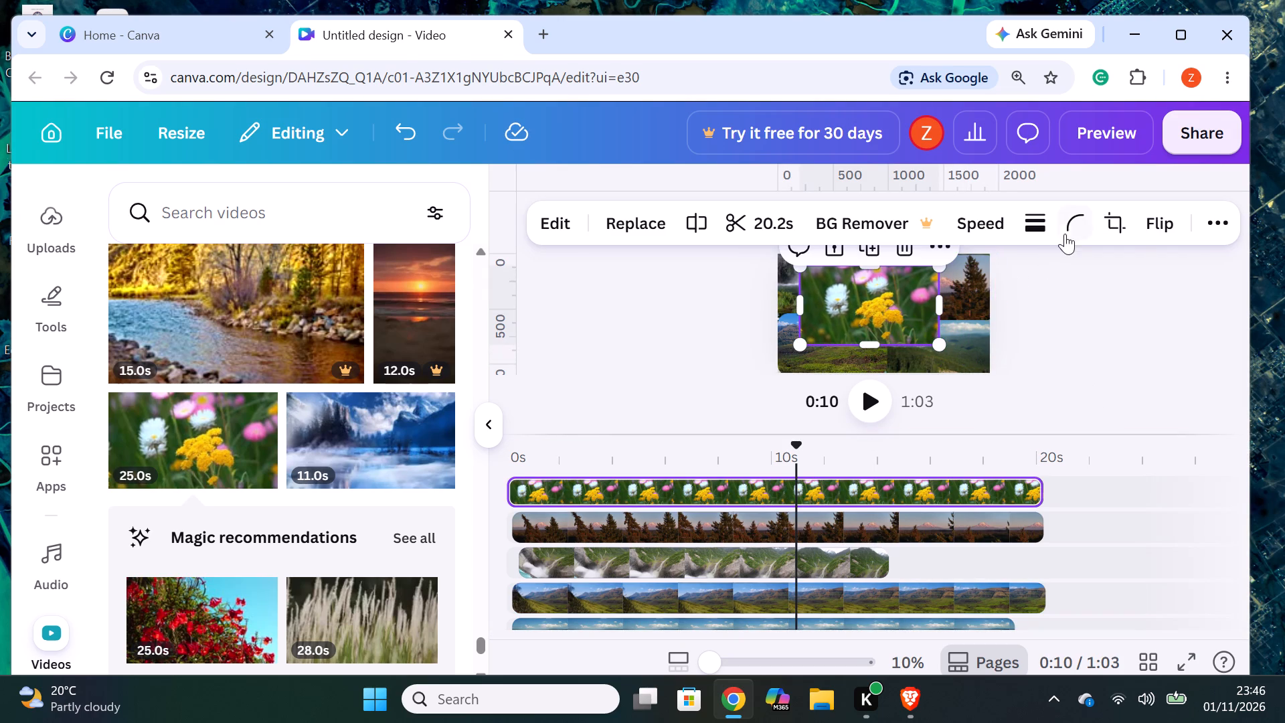
Round the corners of the yellow, white and pink flowers video to about 98.
left_click(1069, 227)
left_click_drag(968, 315, 1159, 348)
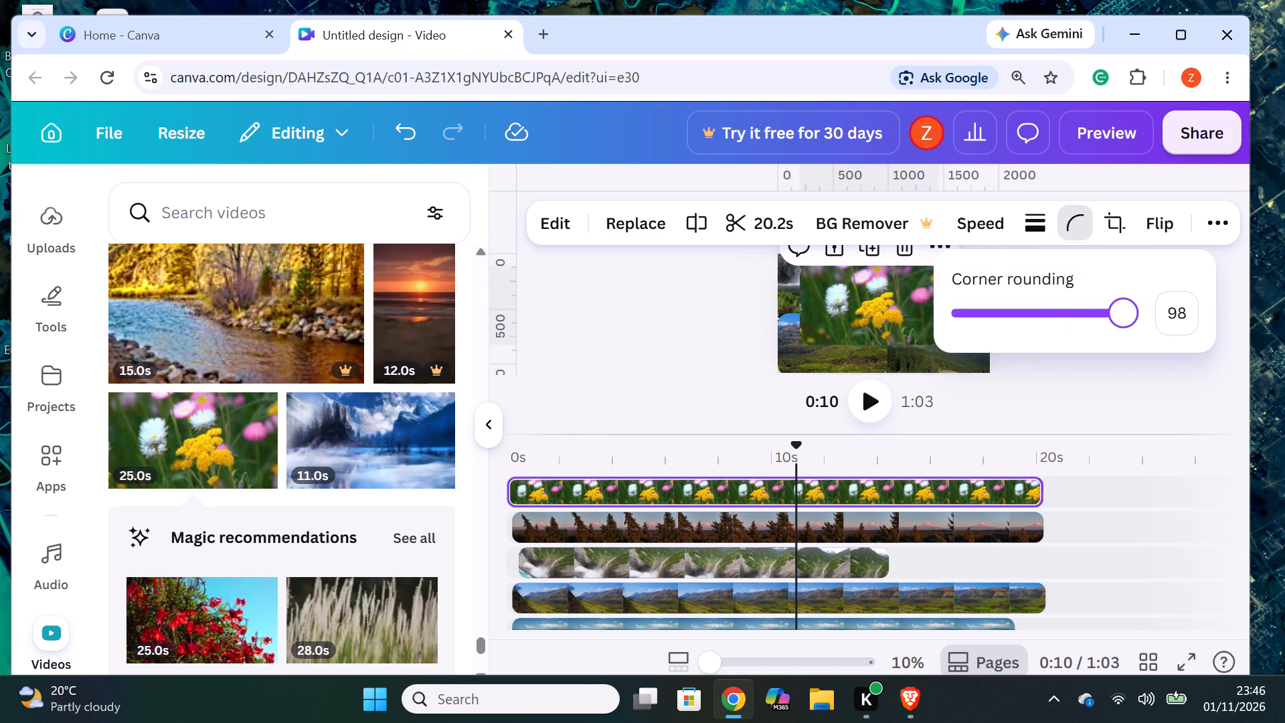
left_click_drag(1159, 348, 1162, 348)
left_click(1149, 364)
left_click(899, 301)
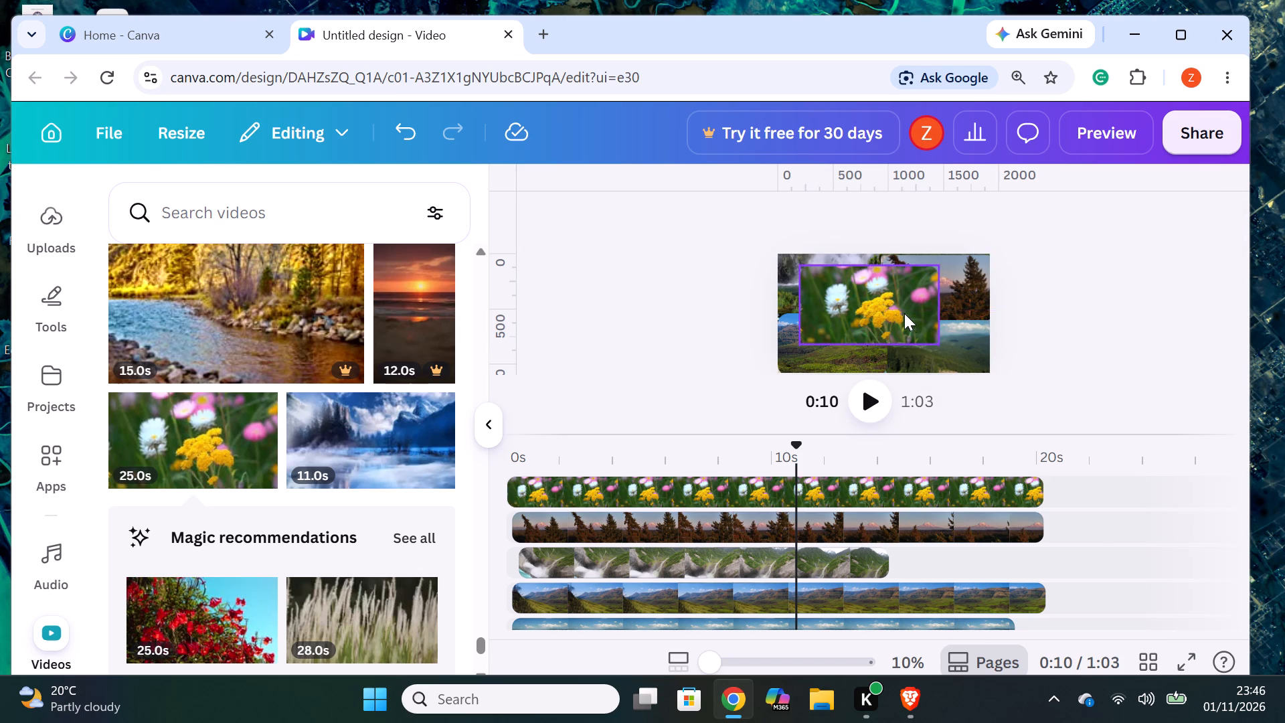
Shrink the yellow, white and pink flowers video to about half the page width and position it over the page's top-right quarter.
left_click(903, 313)
left_click_drag(943, 347, 930, 338)
left_click_drag(881, 315, 954, 296)
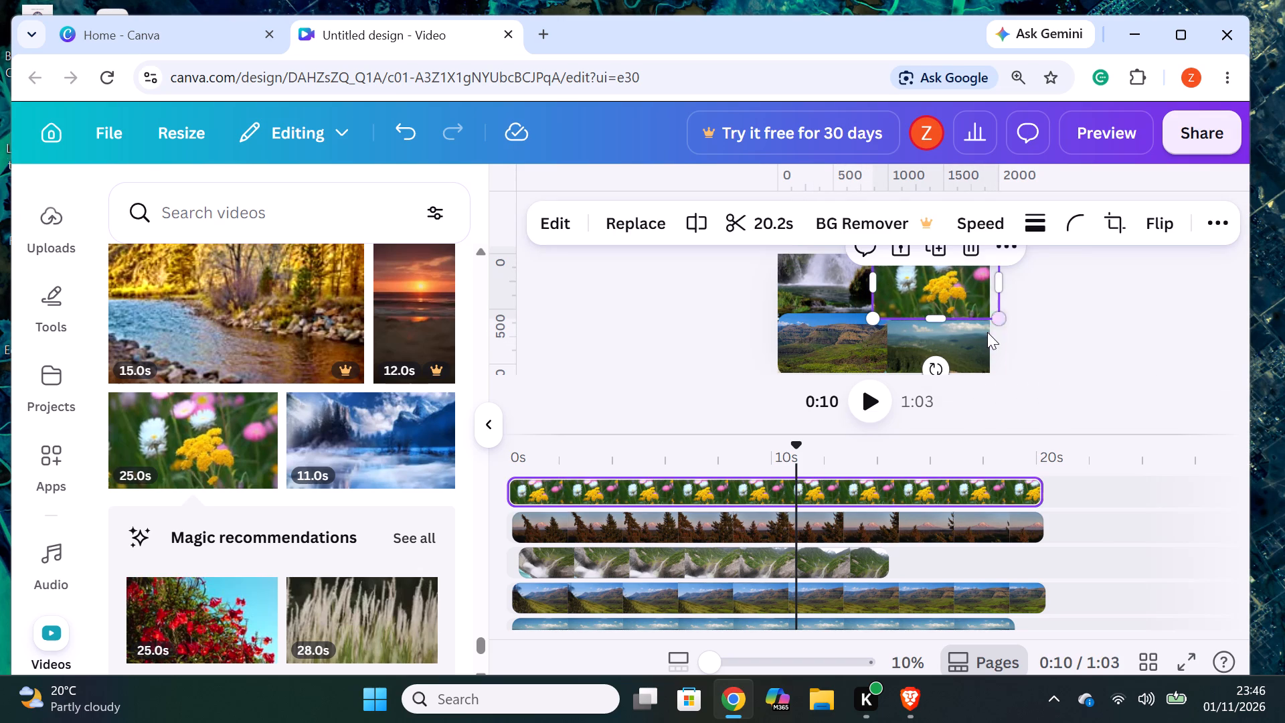
left_click_drag(997, 317, 975, 317)
left_click_drag(940, 293, 952, 314)
left_click_drag(948, 305, 947, 294)
double_click(947, 294)
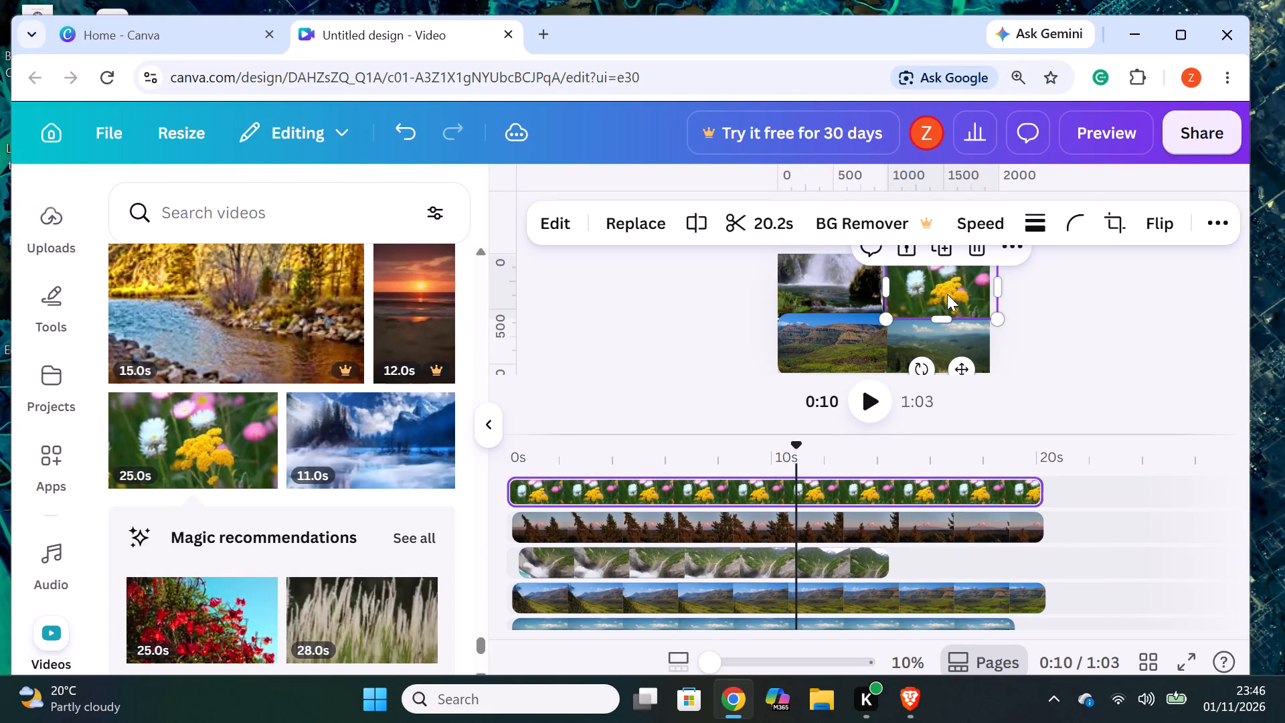
left_click(938, 291)
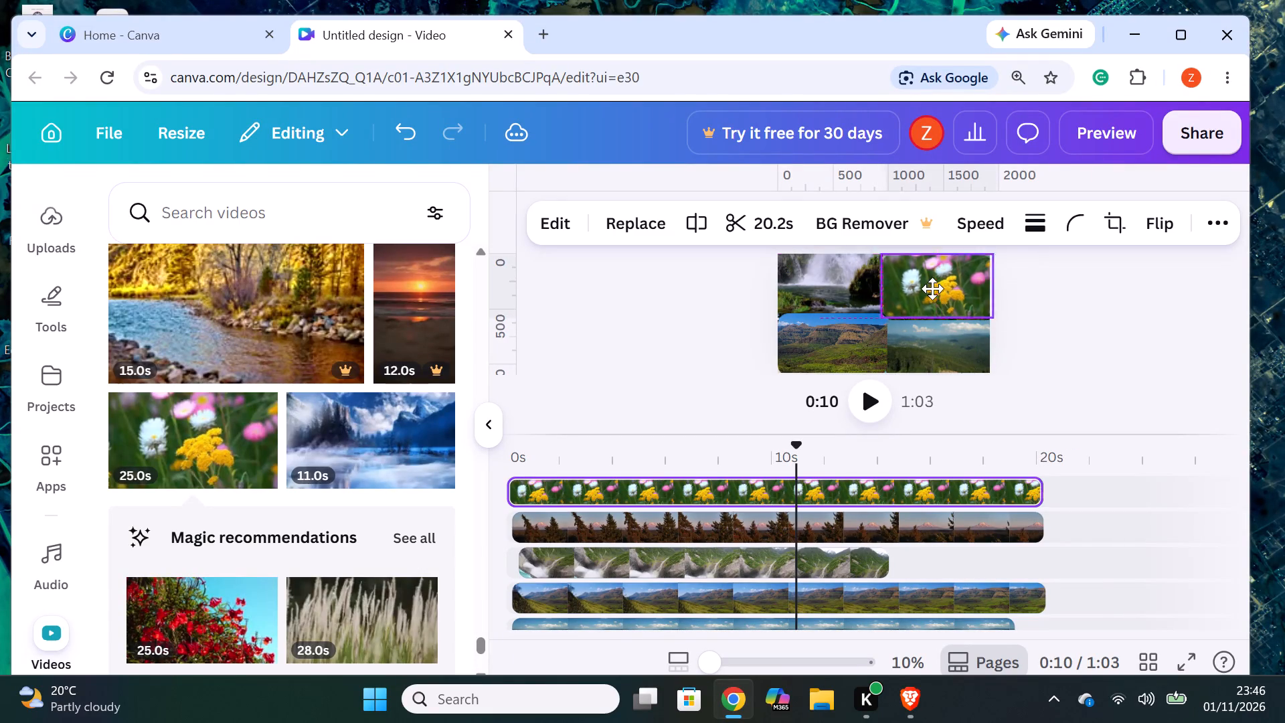
left_click(1143, 329)
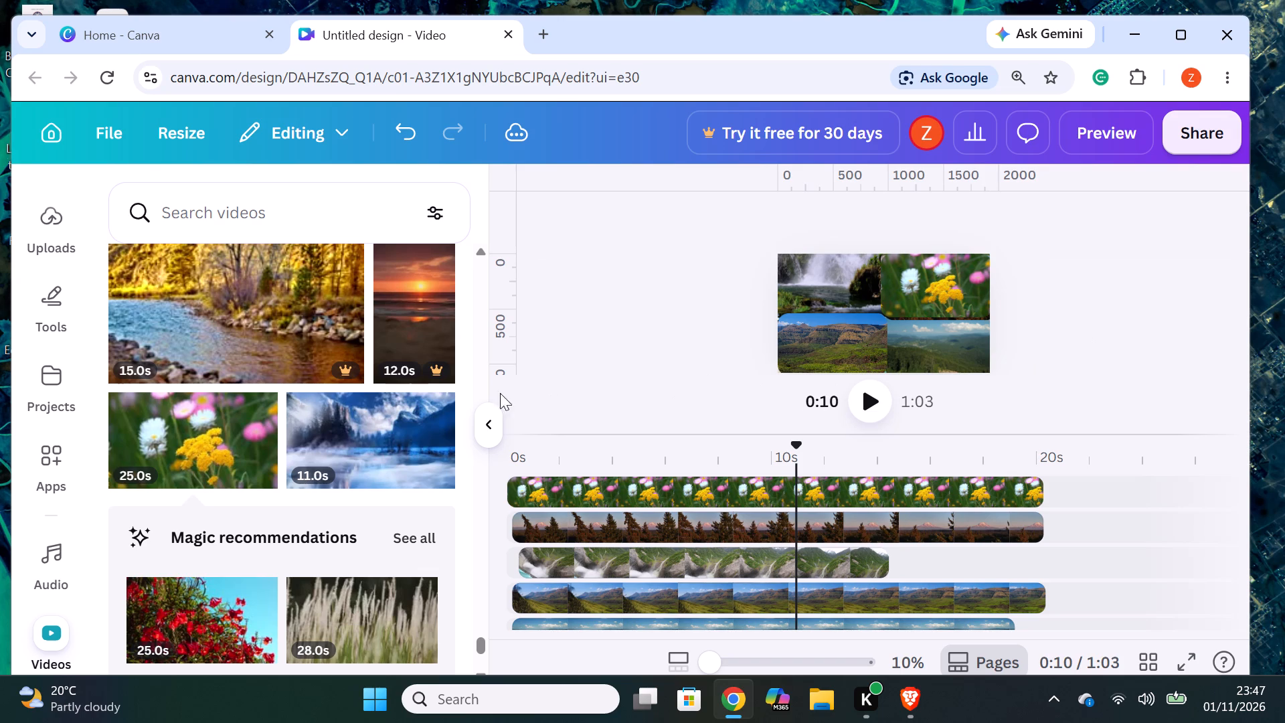
Add the 25.0s red flowers video from the library as a new top timeline layer starting at 0s.
scroll(309, 471, "down", 1)
left_click_drag(199, 519, 224, 512)
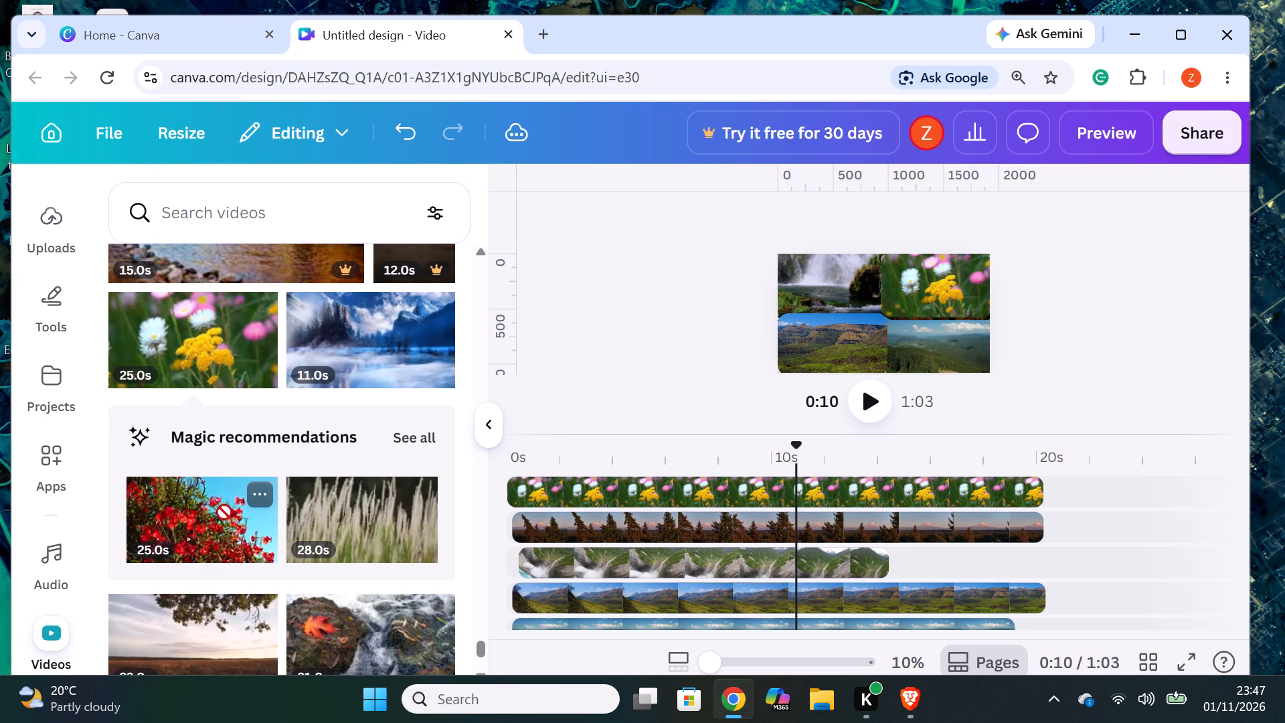
left_click_drag(224, 512, 669, 477)
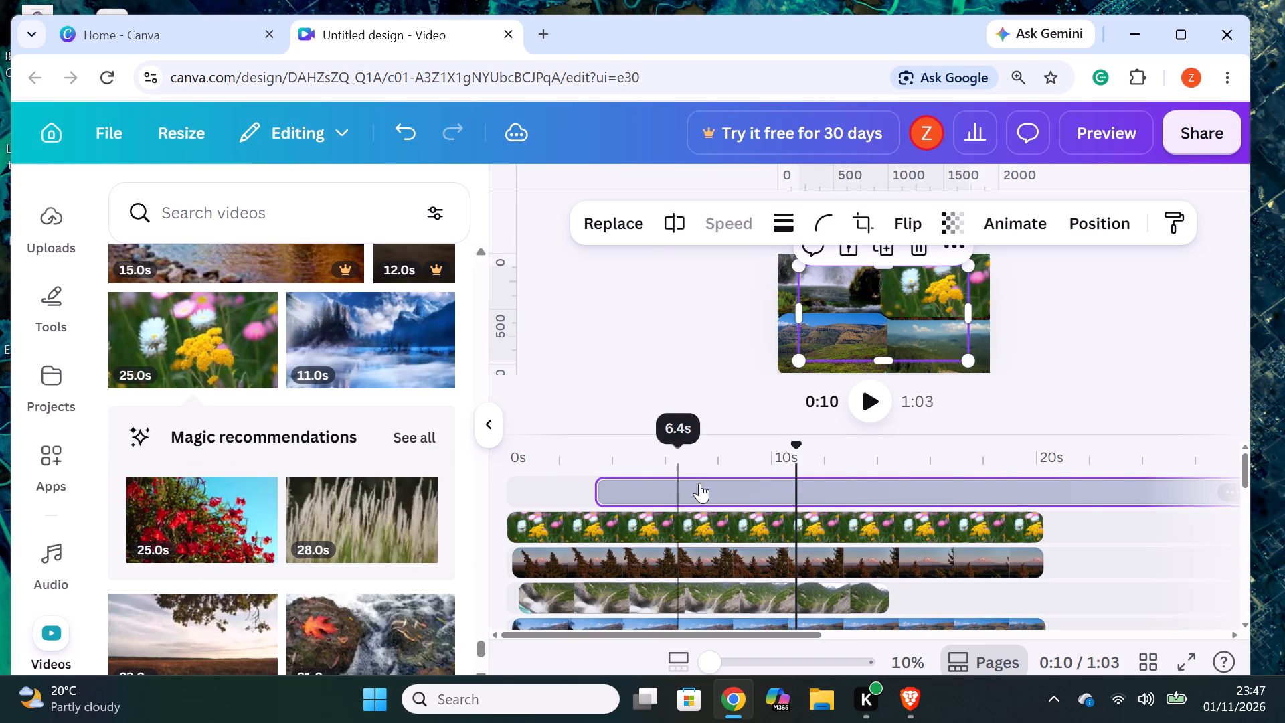
left_click_drag(802, 493, 760, 475)
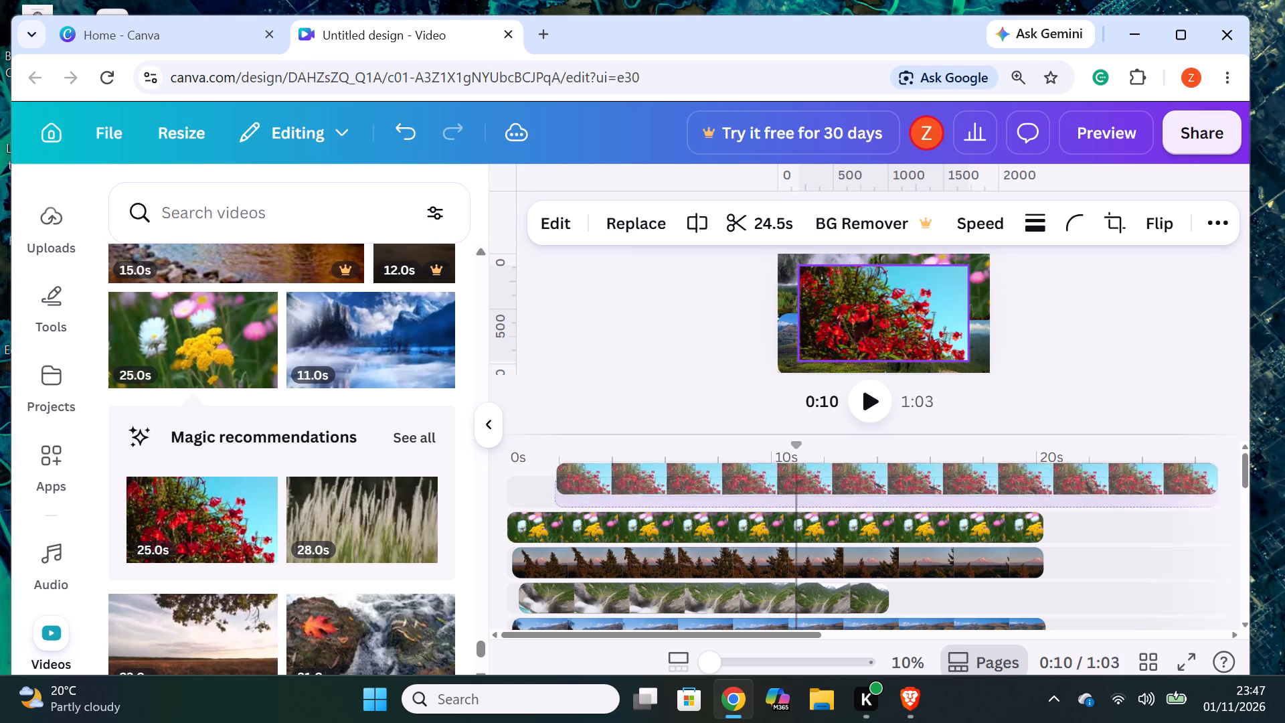
left_click_drag(760, 475, 734, 484)
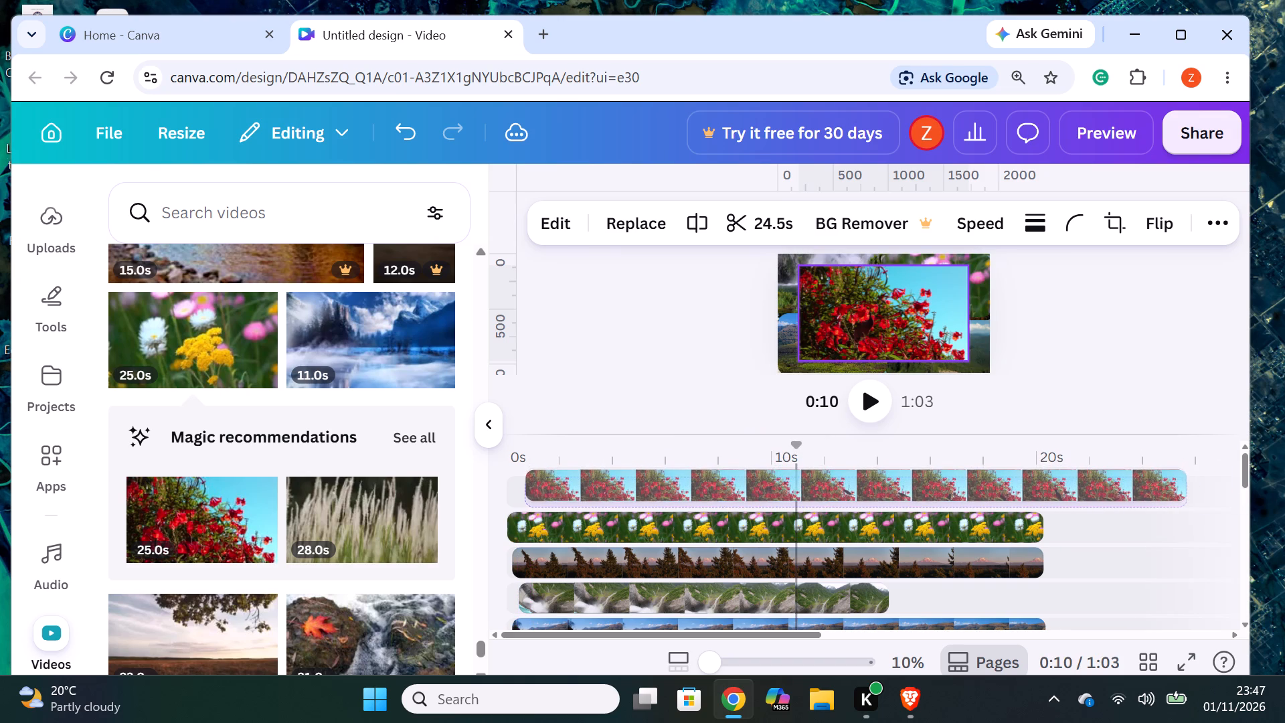
left_click_drag(734, 484, 715, 493)
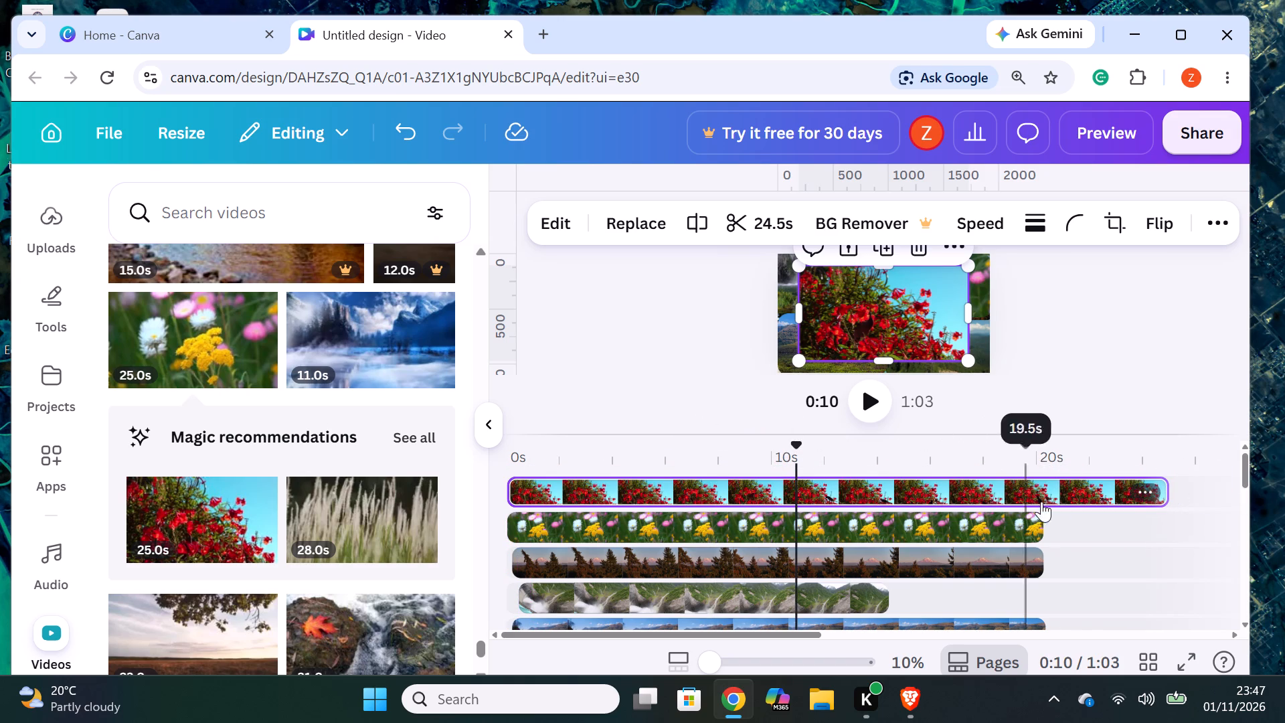
Split the red flowers video at about 20.3s and delete the part after the split.
left_click(1045, 495)
right_click(1045, 495)
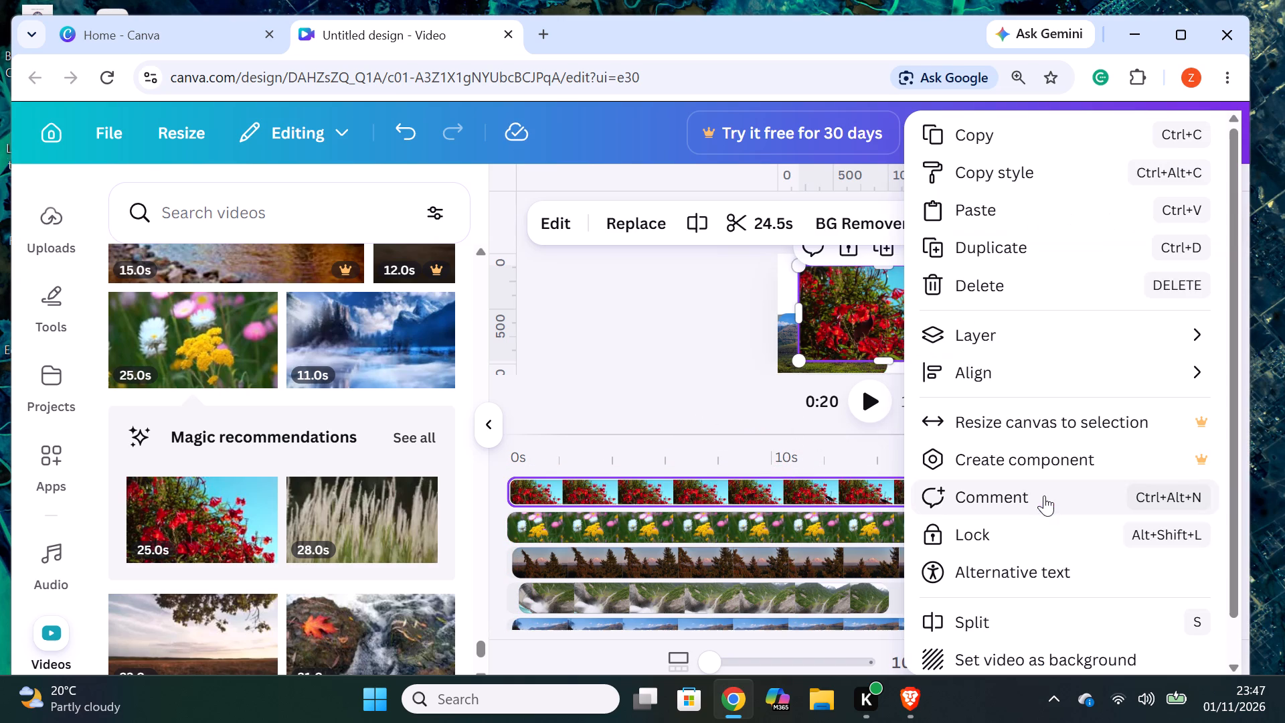
left_click(1012, 629)
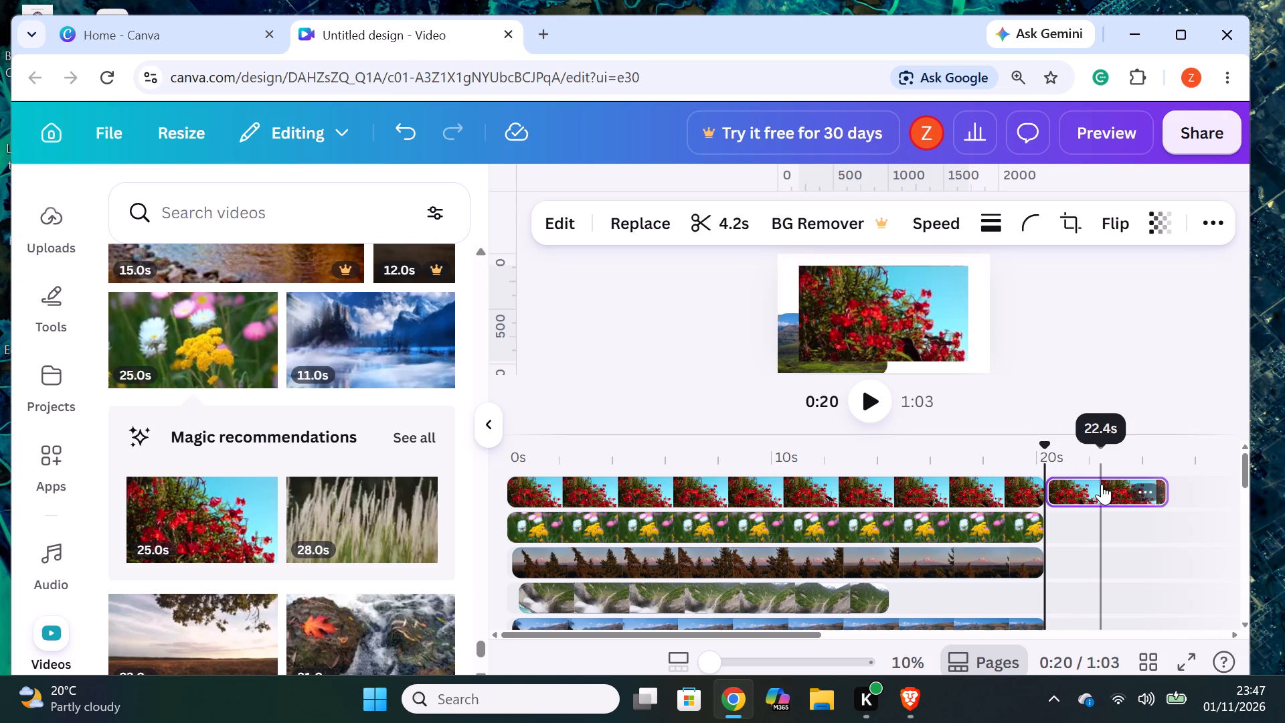
right_click(1102, 484)
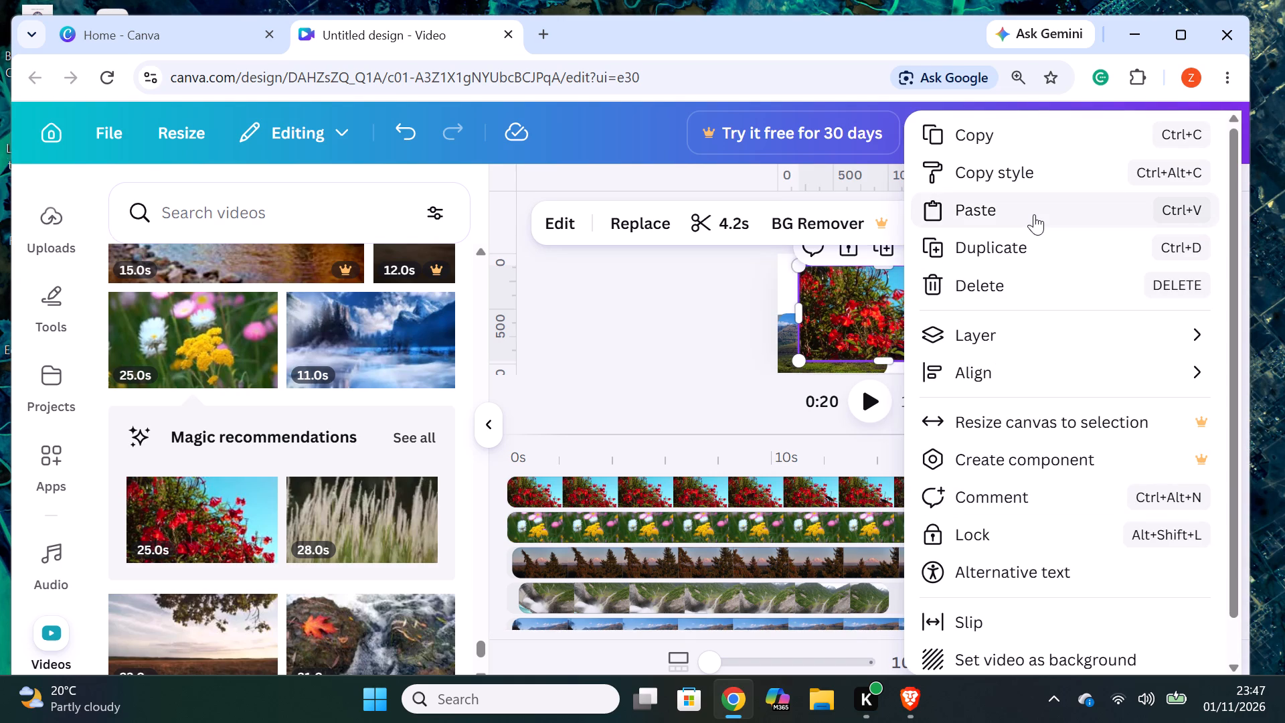
left_click(1027, 288)
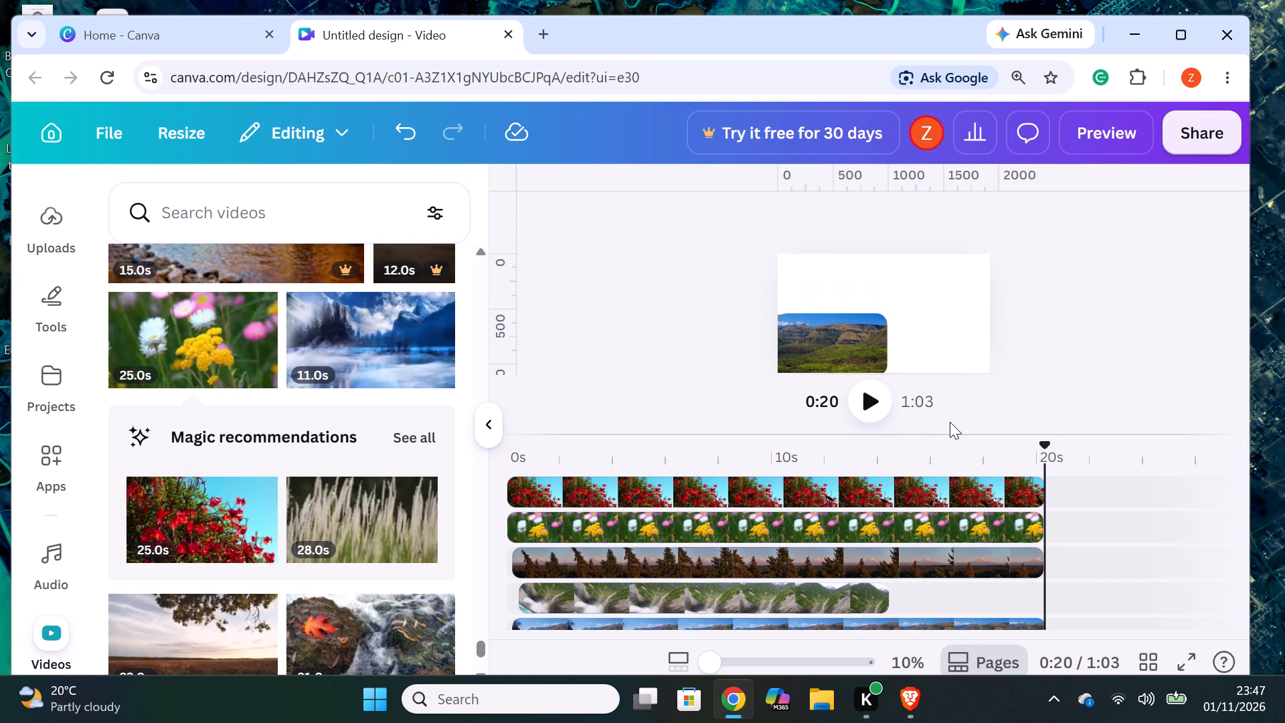
Shrink the red flowers video to about half the page width and place it at the page's centre, with the playhead at about 7s.
left_click(699, 487)
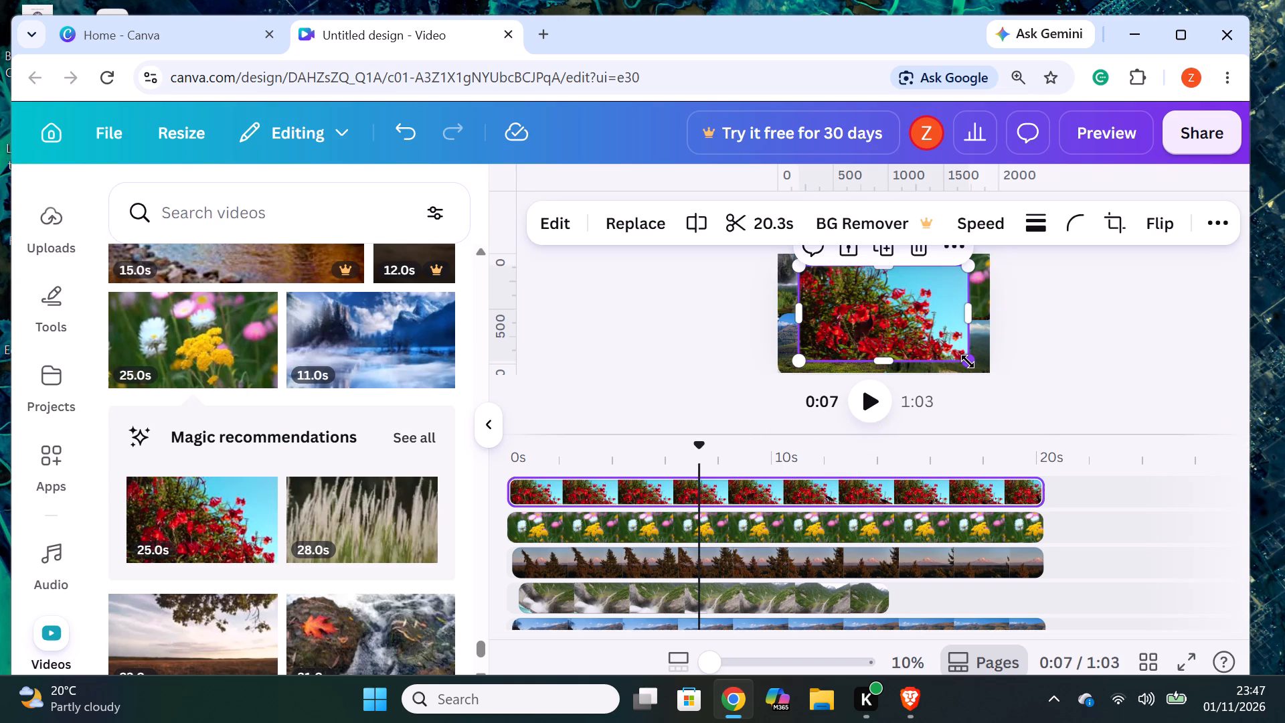
left_click_drag(968, 361, 944, 327)
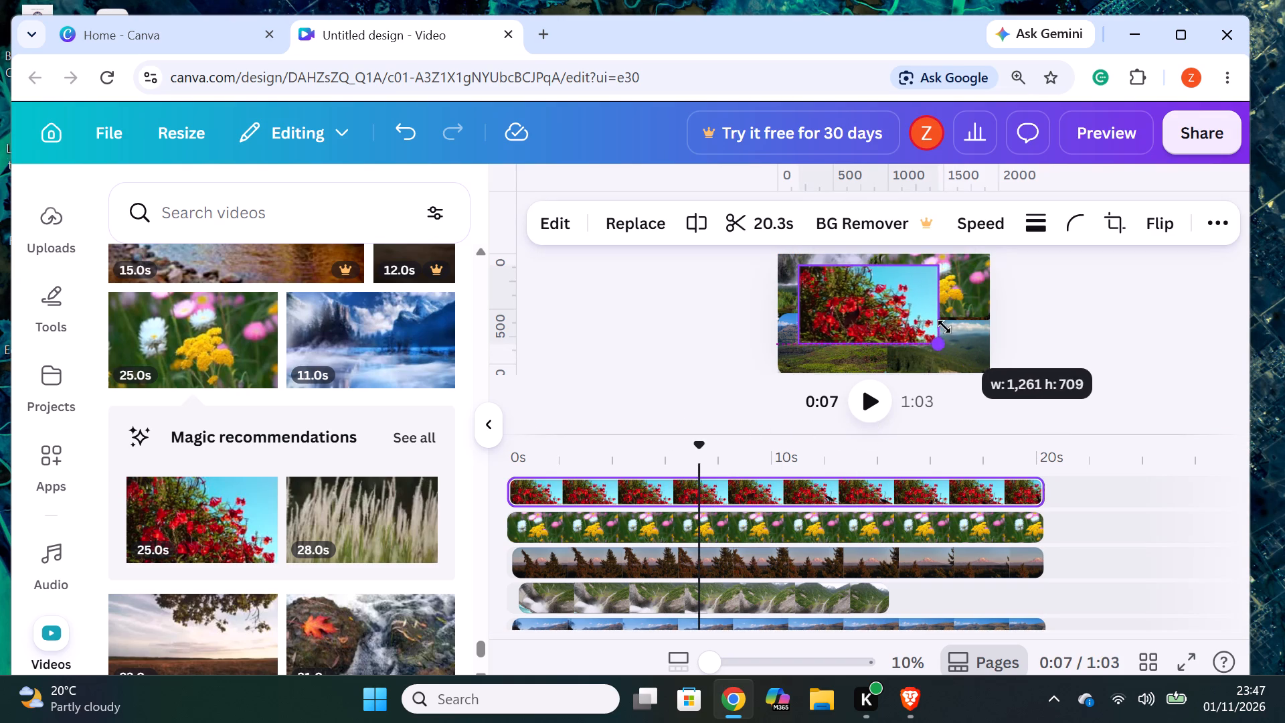
left_click_drag(944, 327, 930, 318)
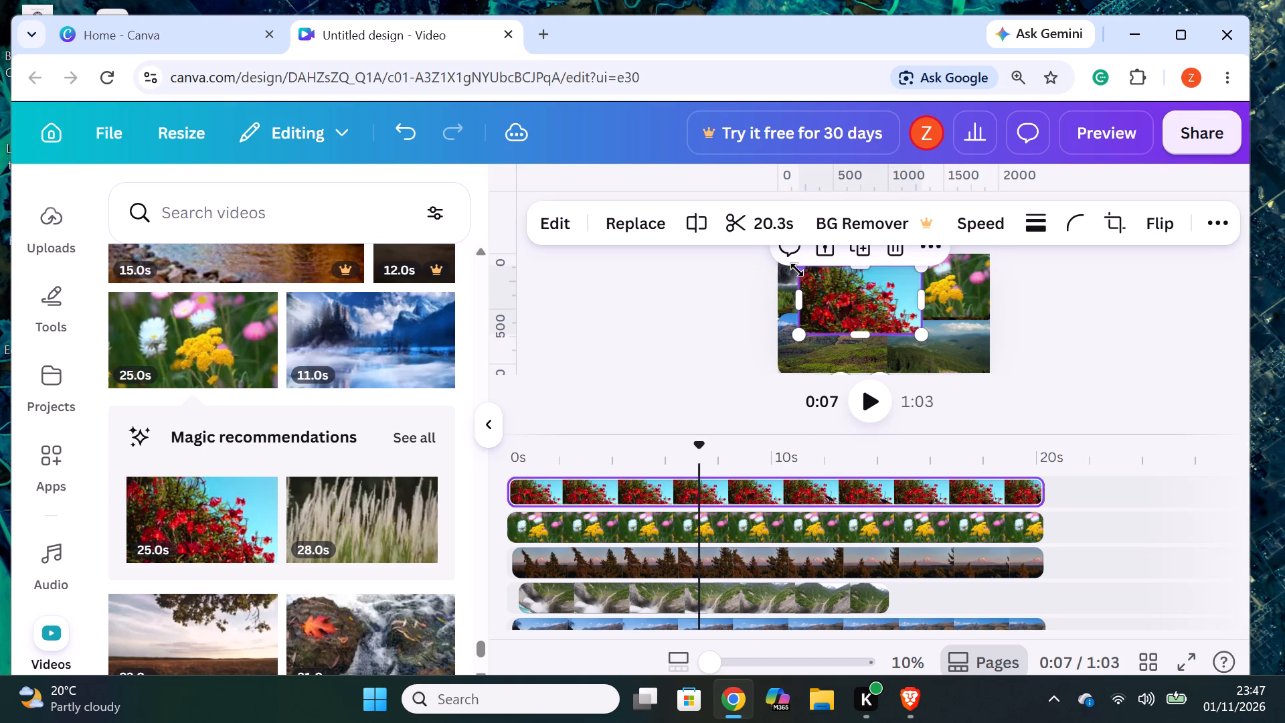
left_click_drag(853, 301, 891, 315)
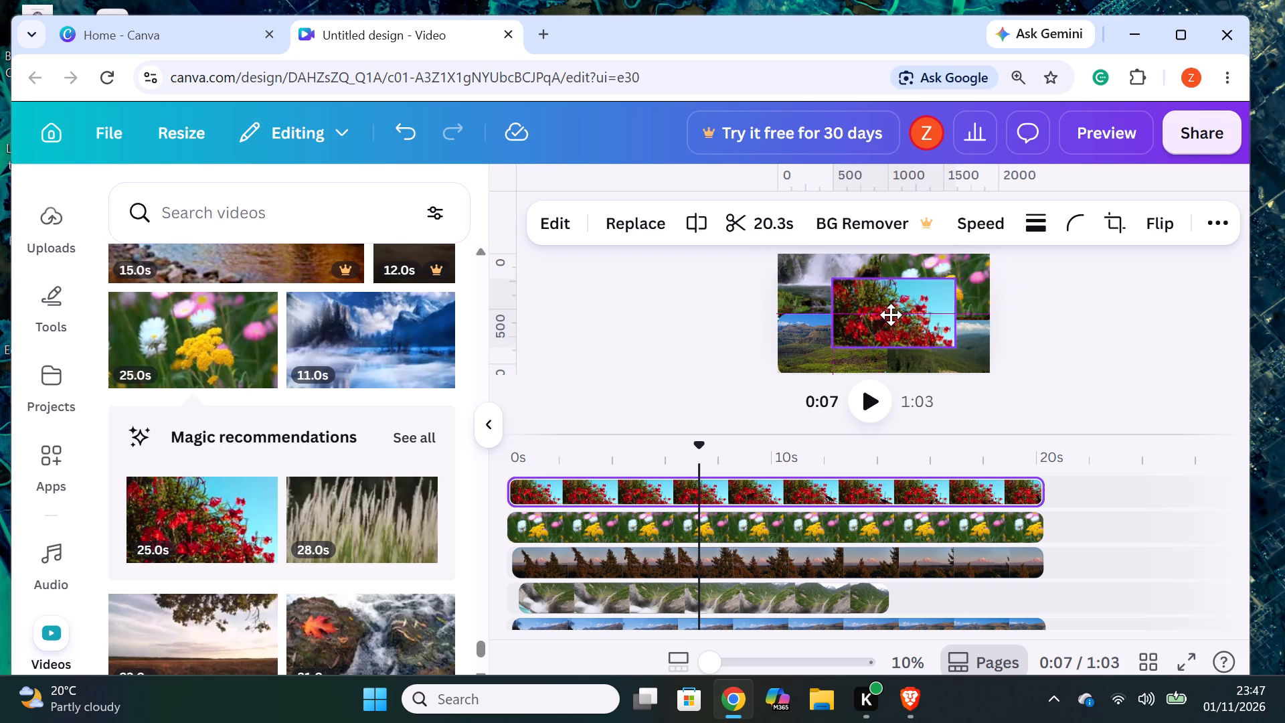
left_click_drag(891, 315, 877, 309)
left_click_drag(944, 343, 928, 324)
left_click_drag(861, 304, 874, 315)
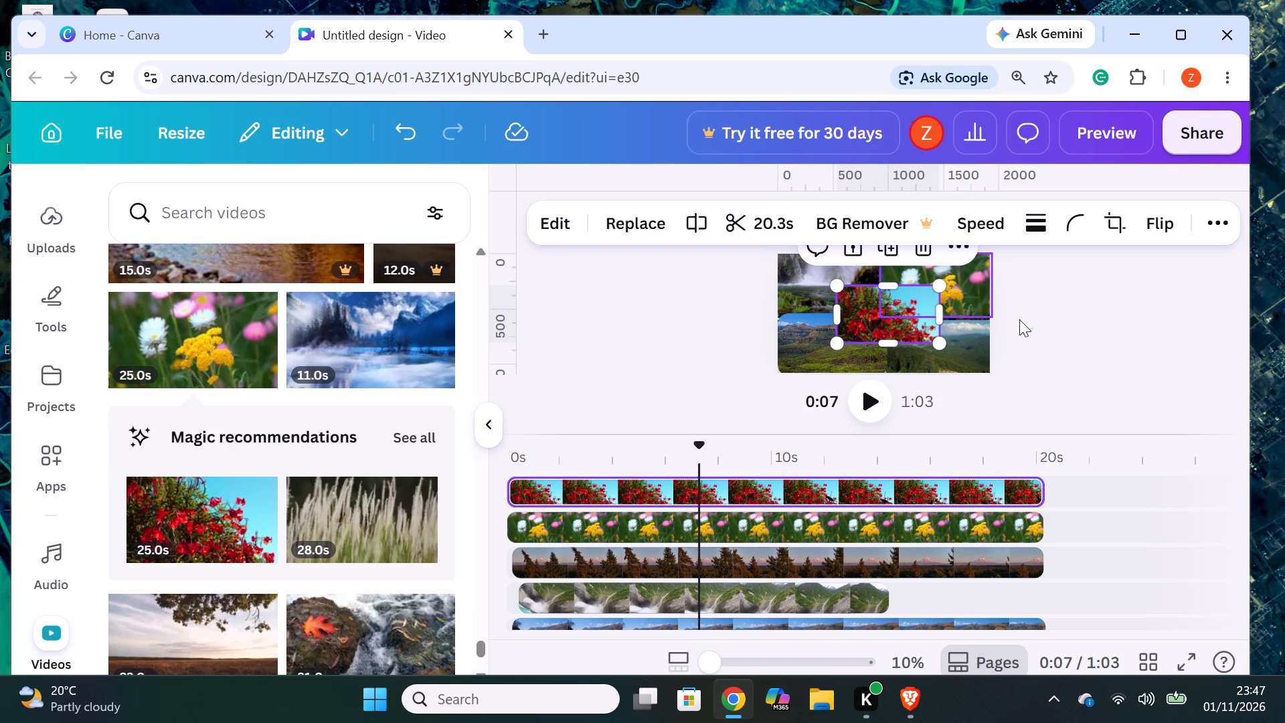
Round the corners of the red flowers video to the maximum.
left_click(1067, 220)
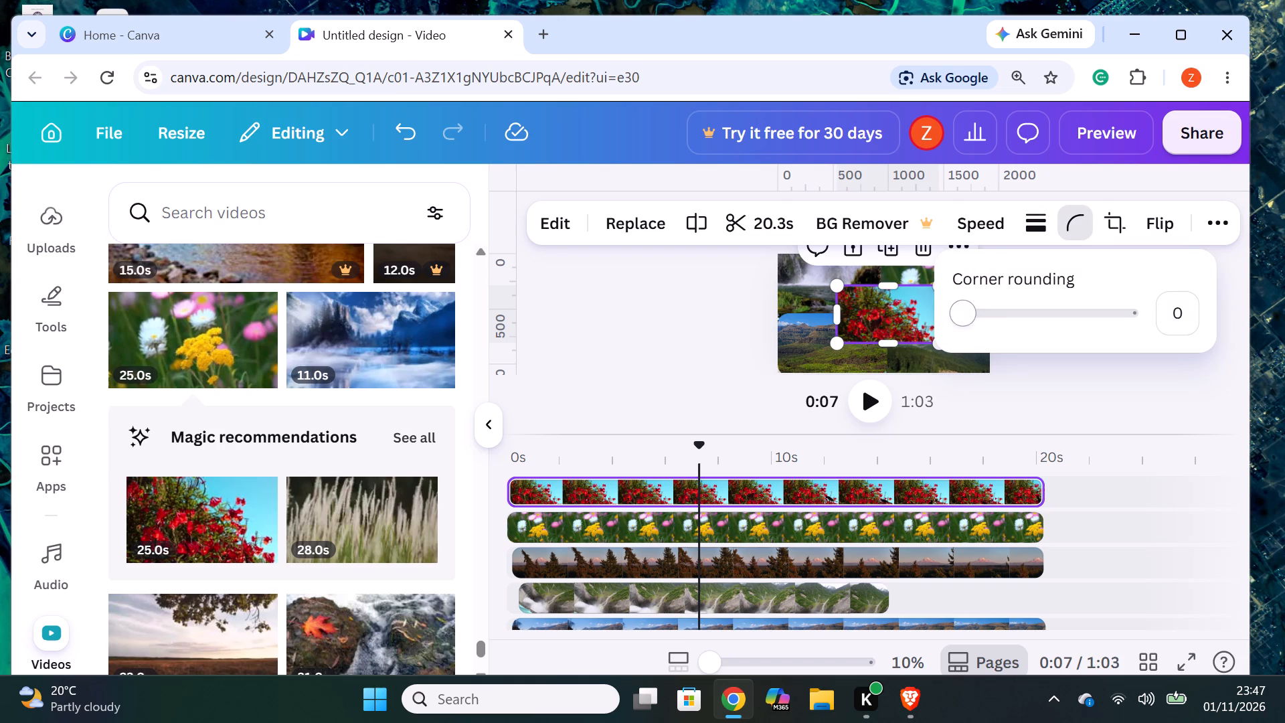
left_click_drag(965, 319, 1191, 344)
left_click(1144, 380)
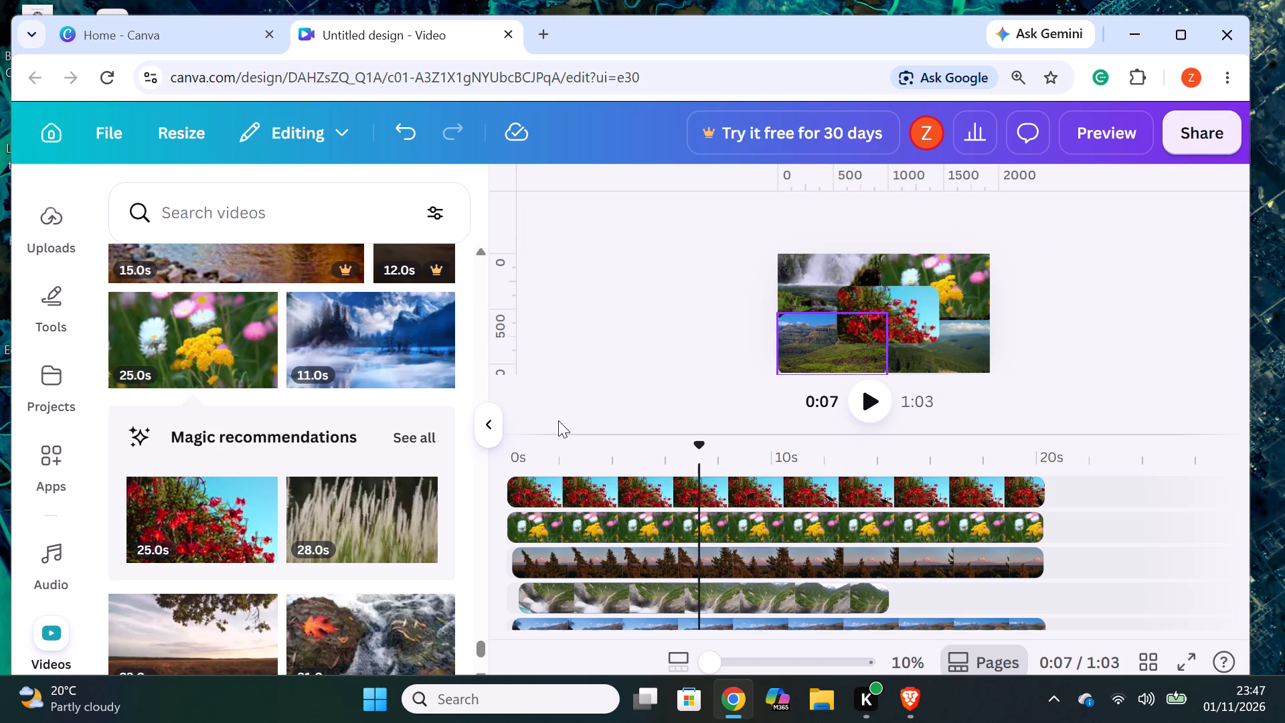
Find the 19.0s lavender field at sunset video in the library and add it as a new top timeline layer starting at 0s.
scroll(279, 501, "down", 5)
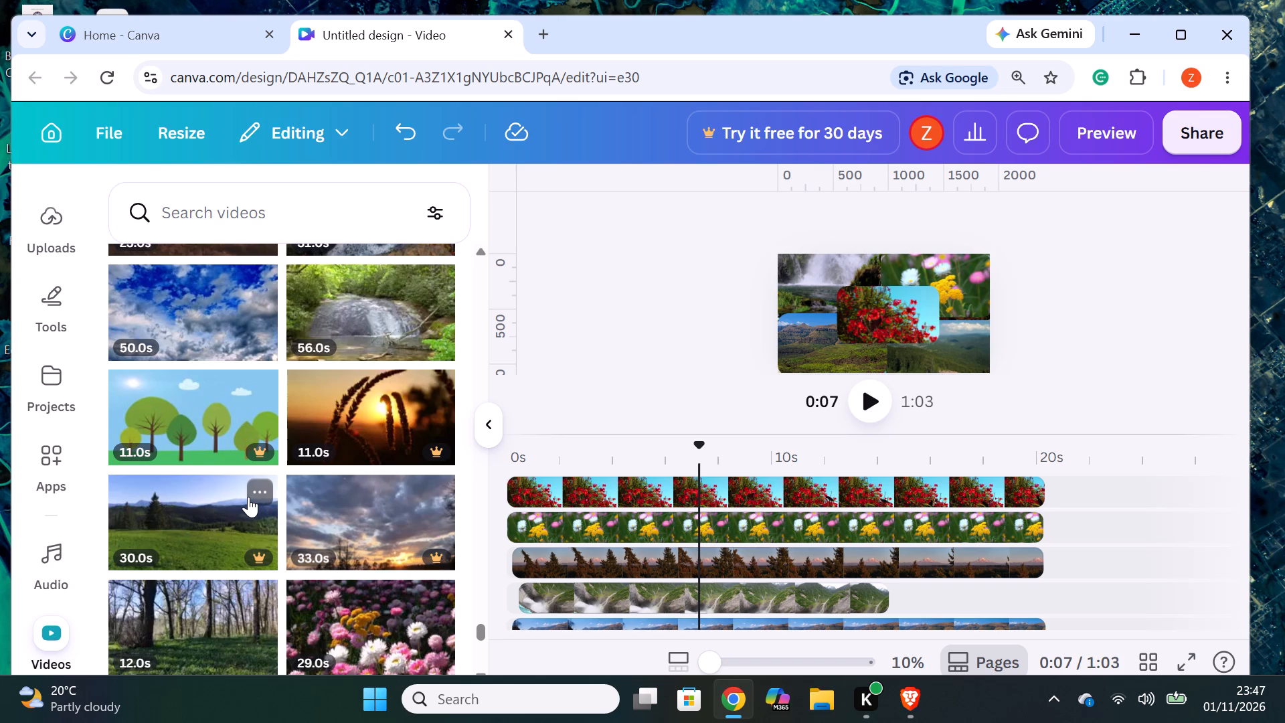
scroll(248, 497, "down", 4)
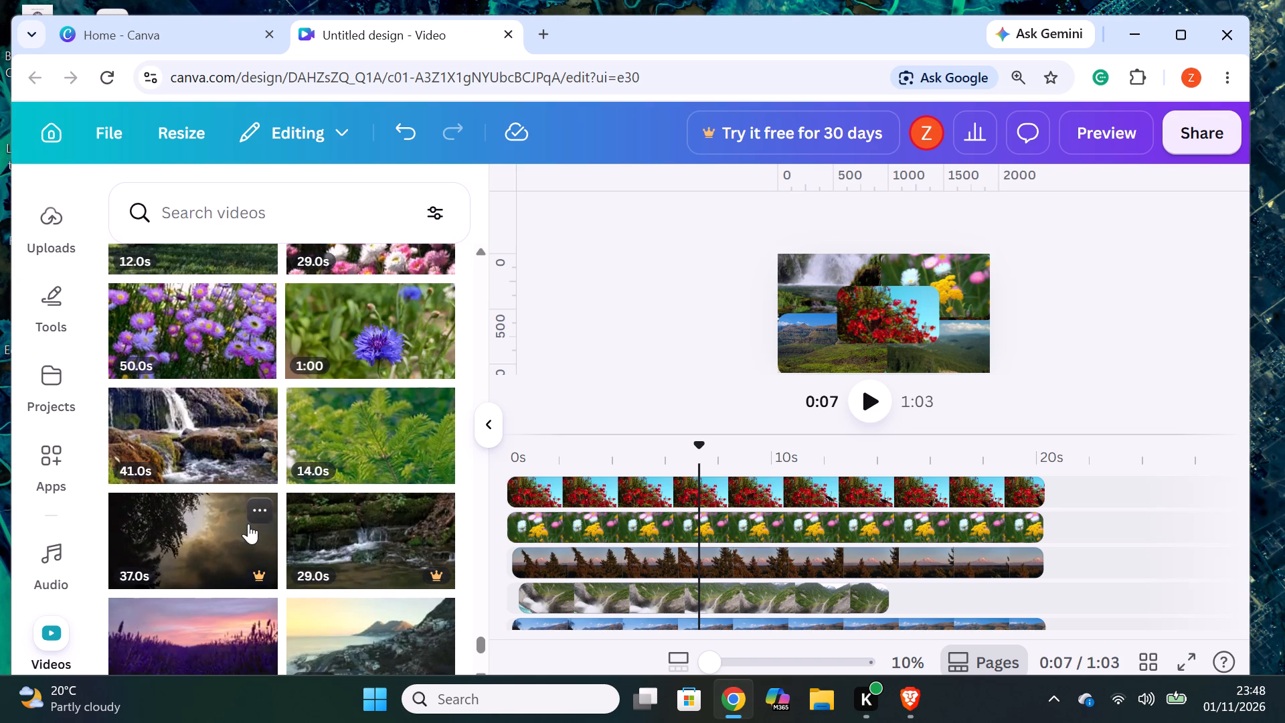
scroll(248, 524, "down", 3)
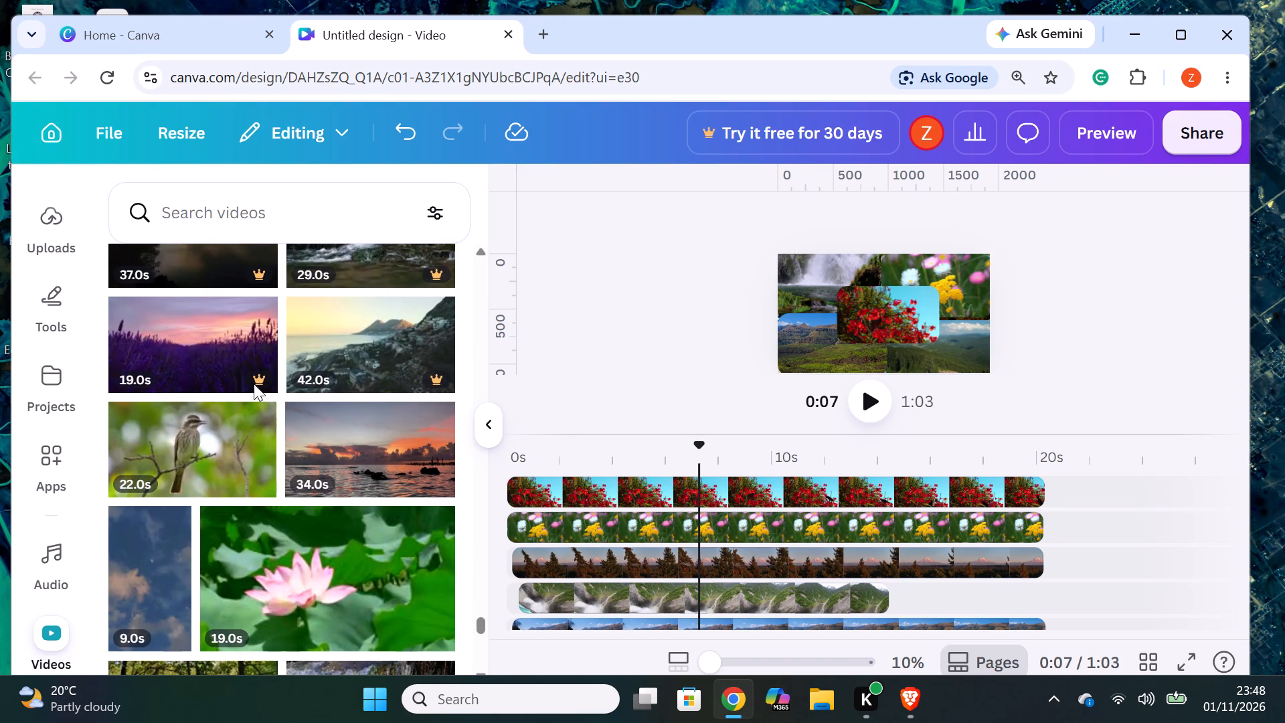
left_click_drag(161, 343, 659, 469)
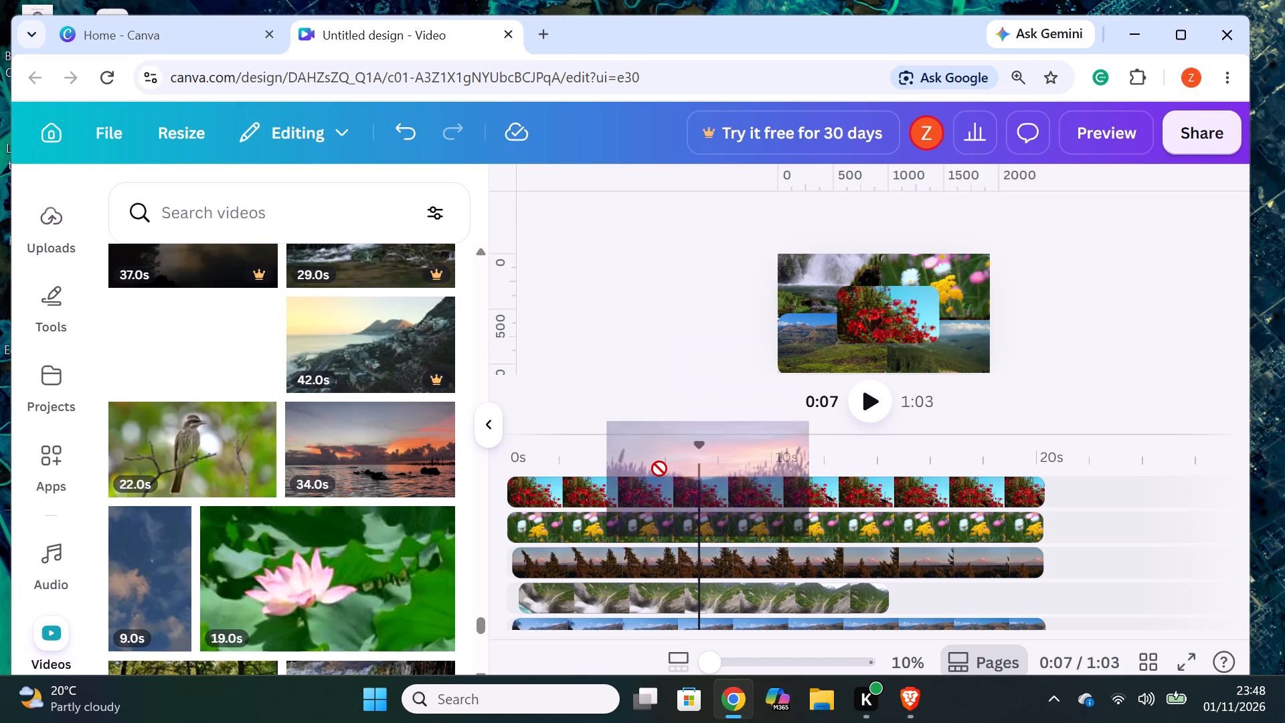
left_click_drag(659, 469, 657, 475)
left_click_drag(725, 485, 722, 484)
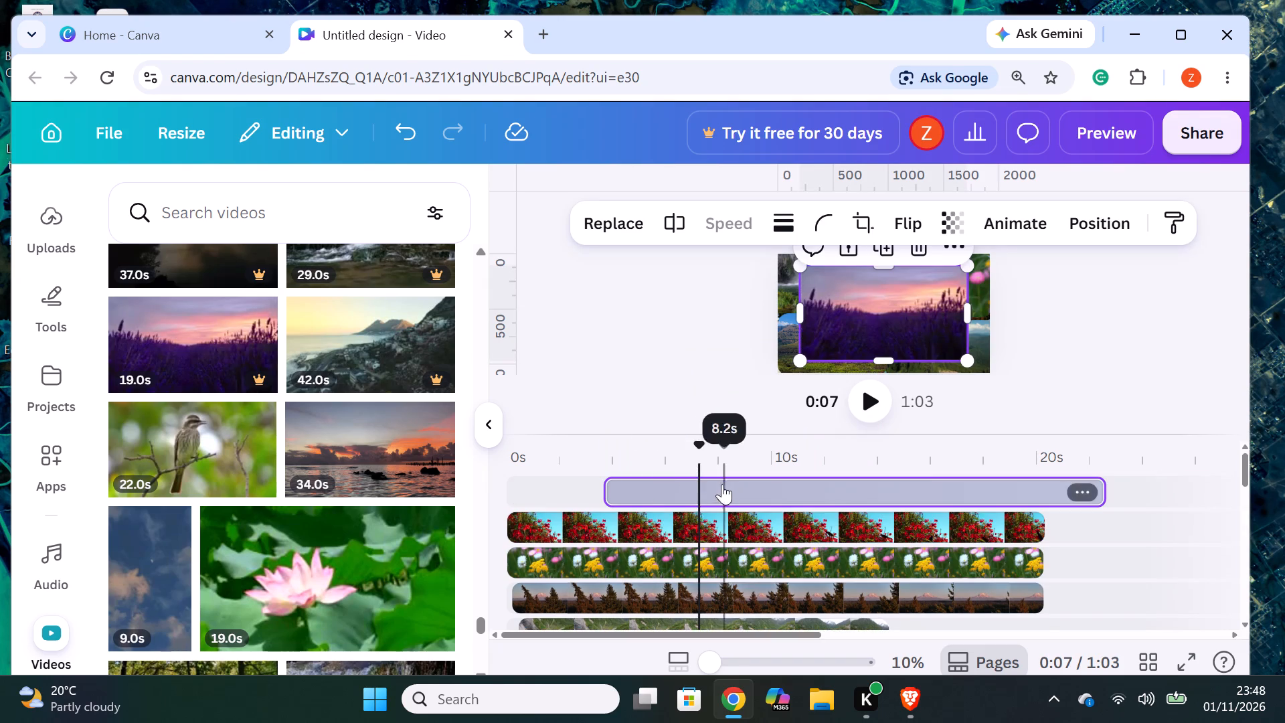
left_click_drag(722, 484, 630, 483)
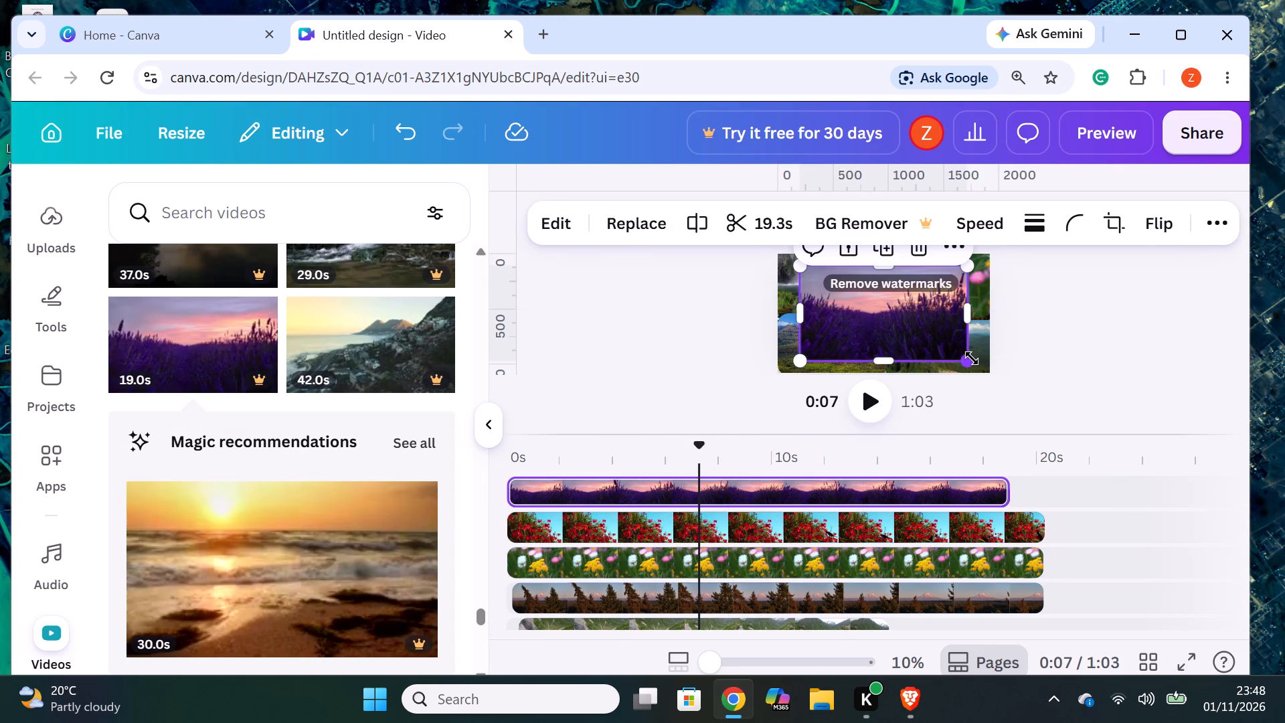
Shrink the lavender video to about two-thirds of the page width and round its corners to the maximum.
left_click_drag(966, 357, 939, 337)
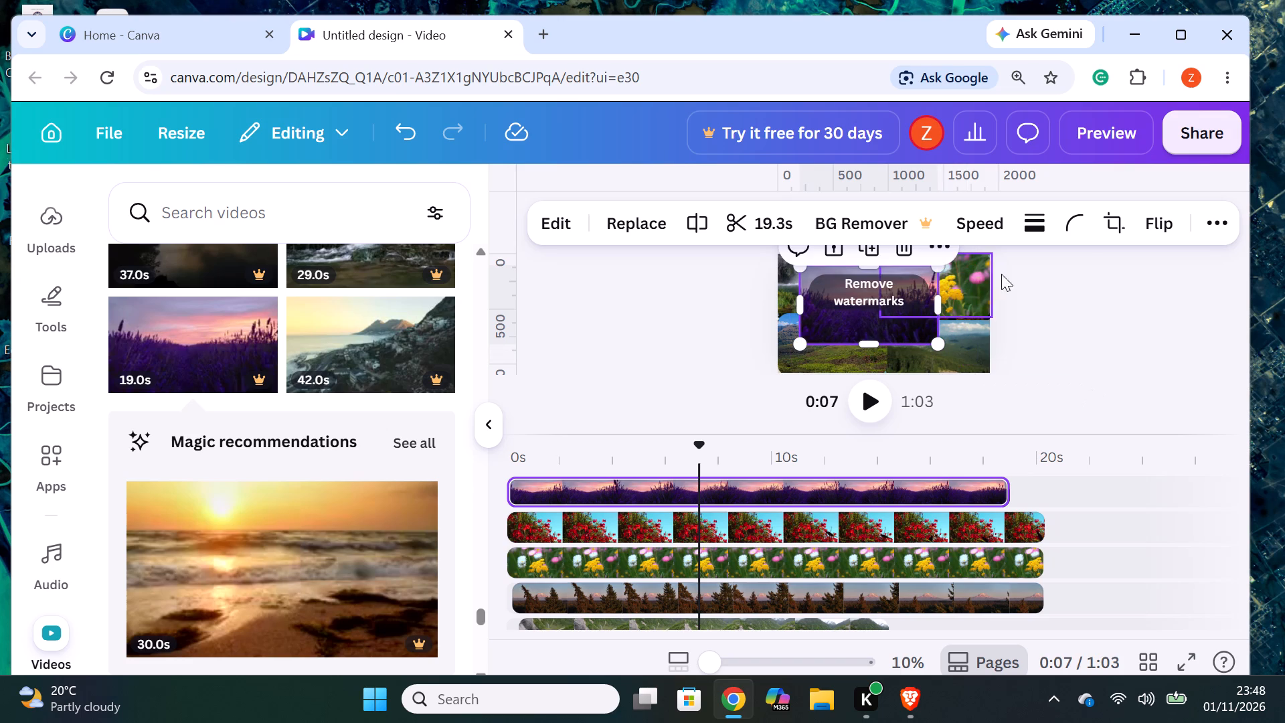
left_click(1083, 218)
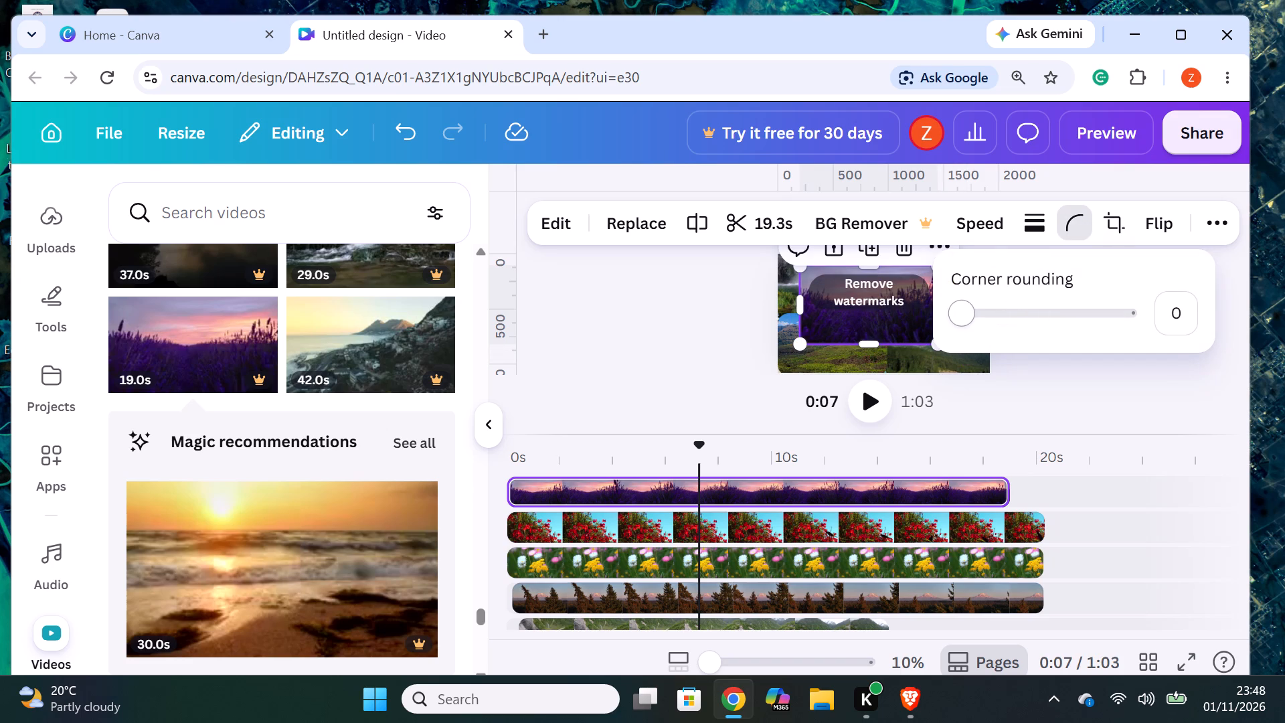
left_click_drag(964, 311, 1159, 322)
left_click(1134, 359)
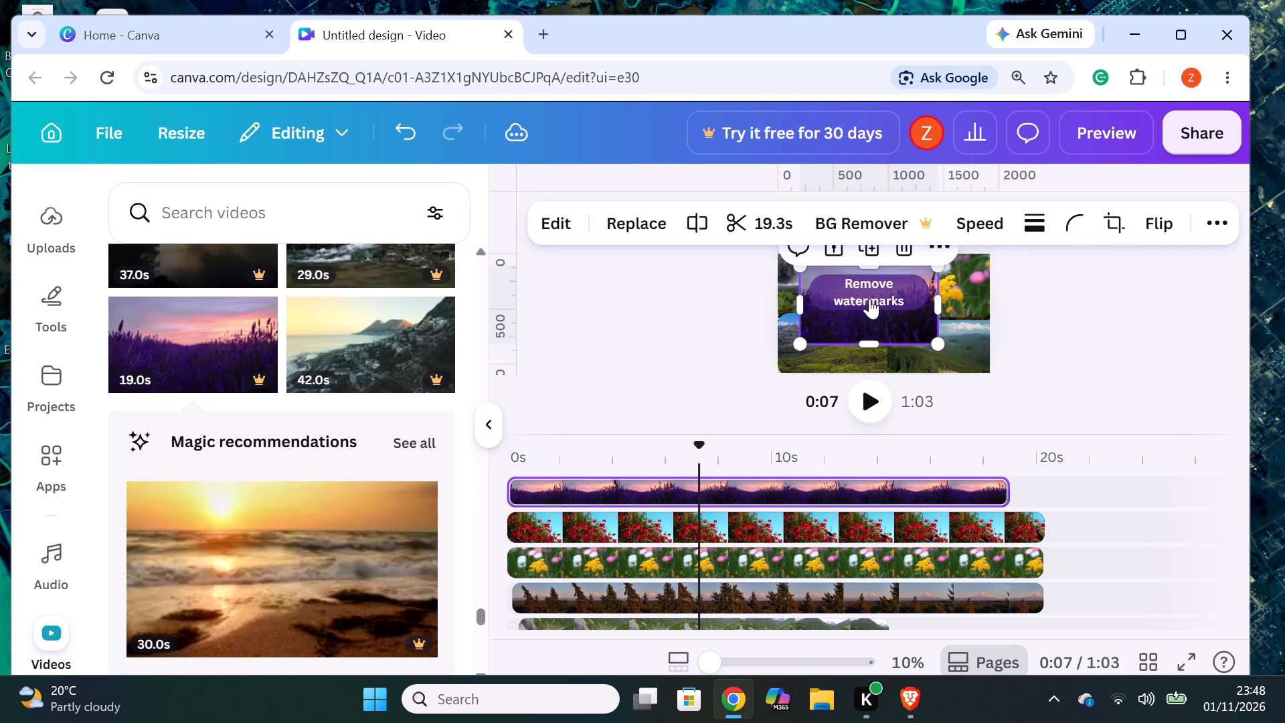
Shrink the lavender video to about half the page width and place it over the page's bottom-right quarter.
left_click_drag(883, 317, 914, 324)
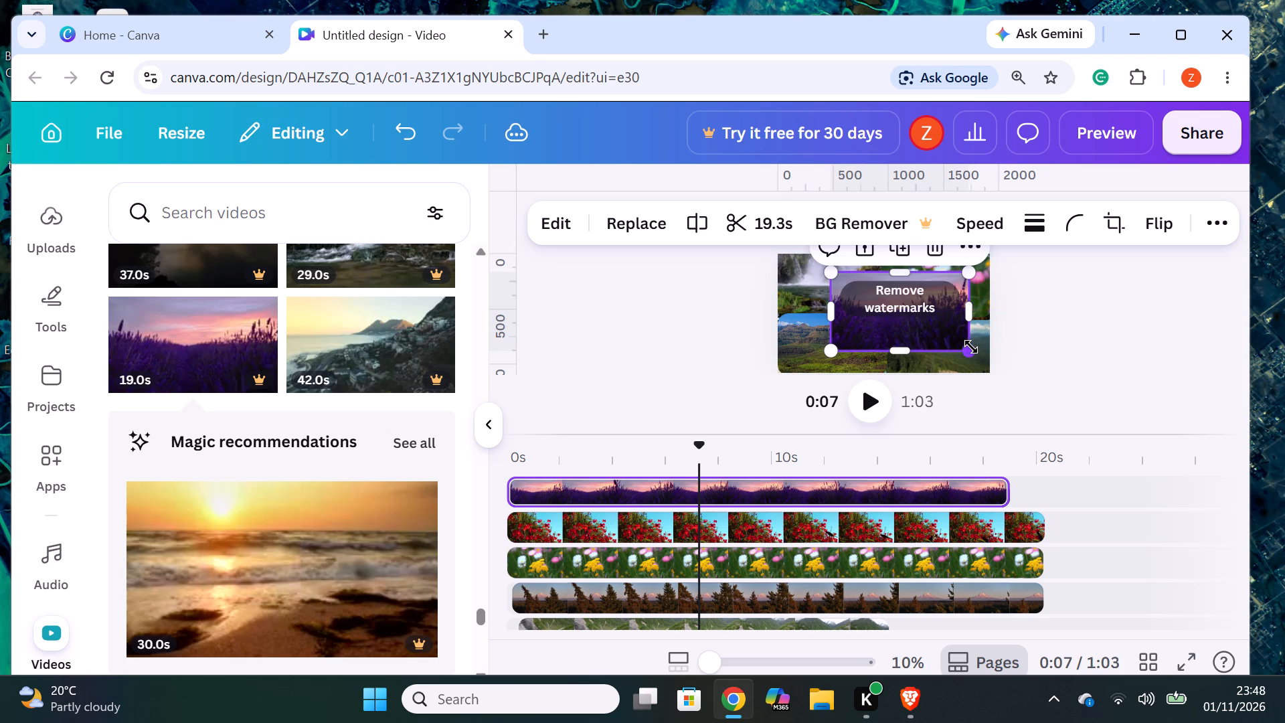
left_click_drag(972, 347, 967, 338)
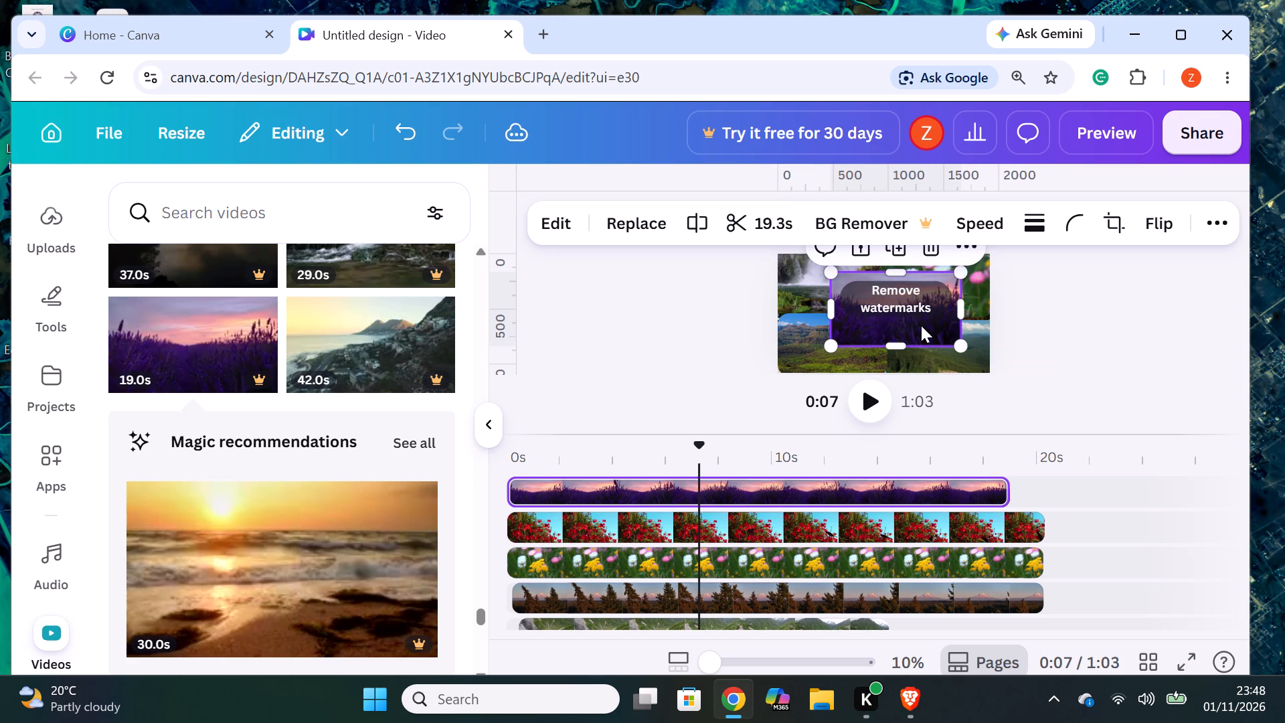
left_click_drag(921, 324, 928, 343)
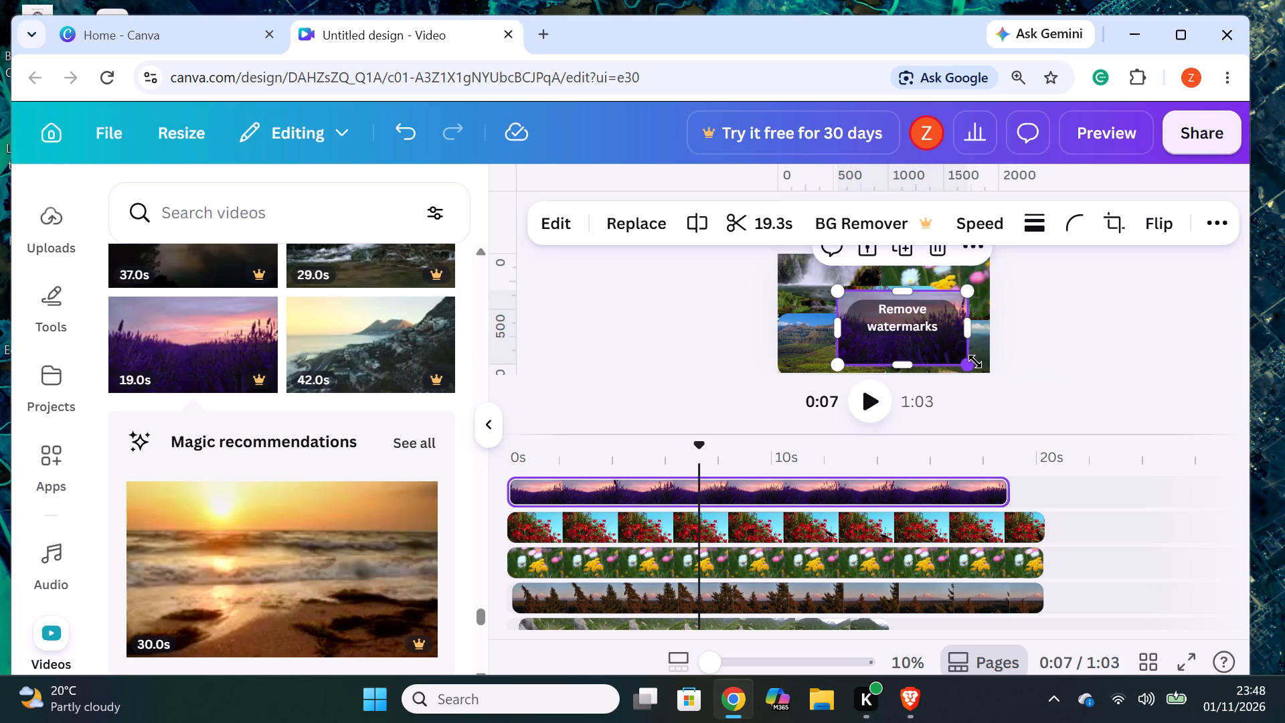
left_click(975, 361)
left_click_drag(966, 366, 953, 353)
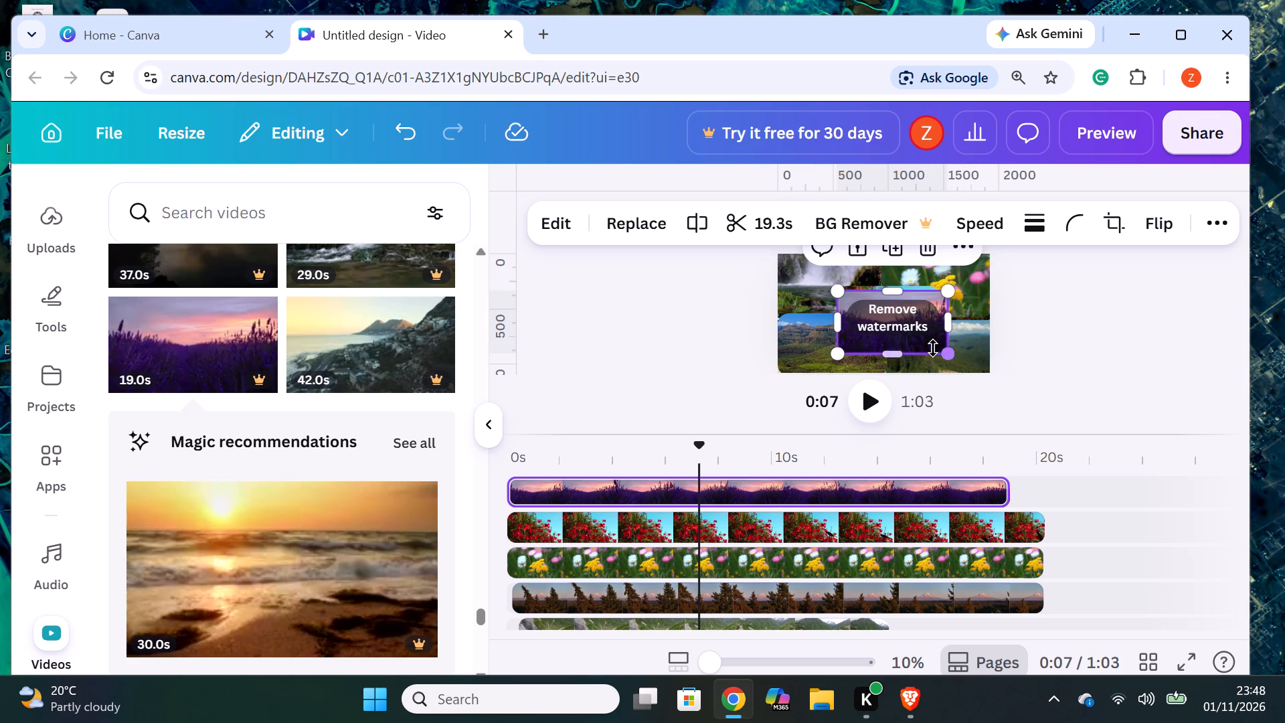
left_click_drag(930, 341, 978, 361)
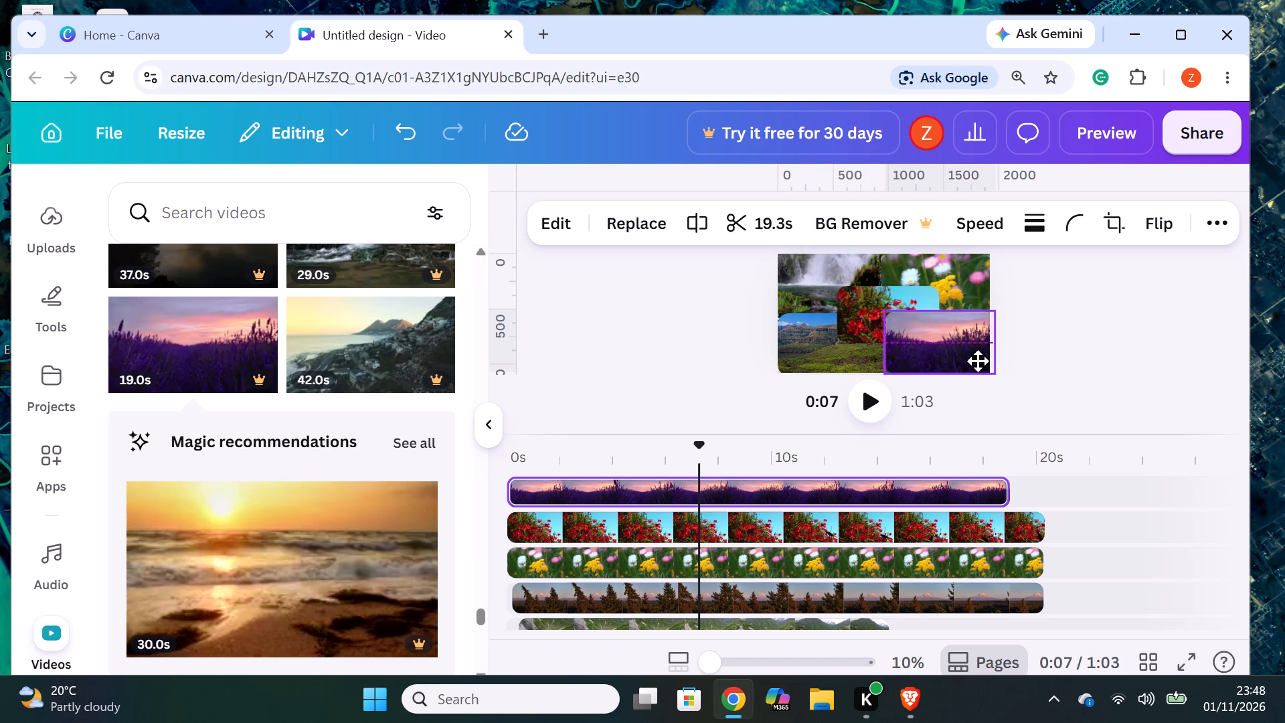
left_click_drag(978, 361, 978, 361)
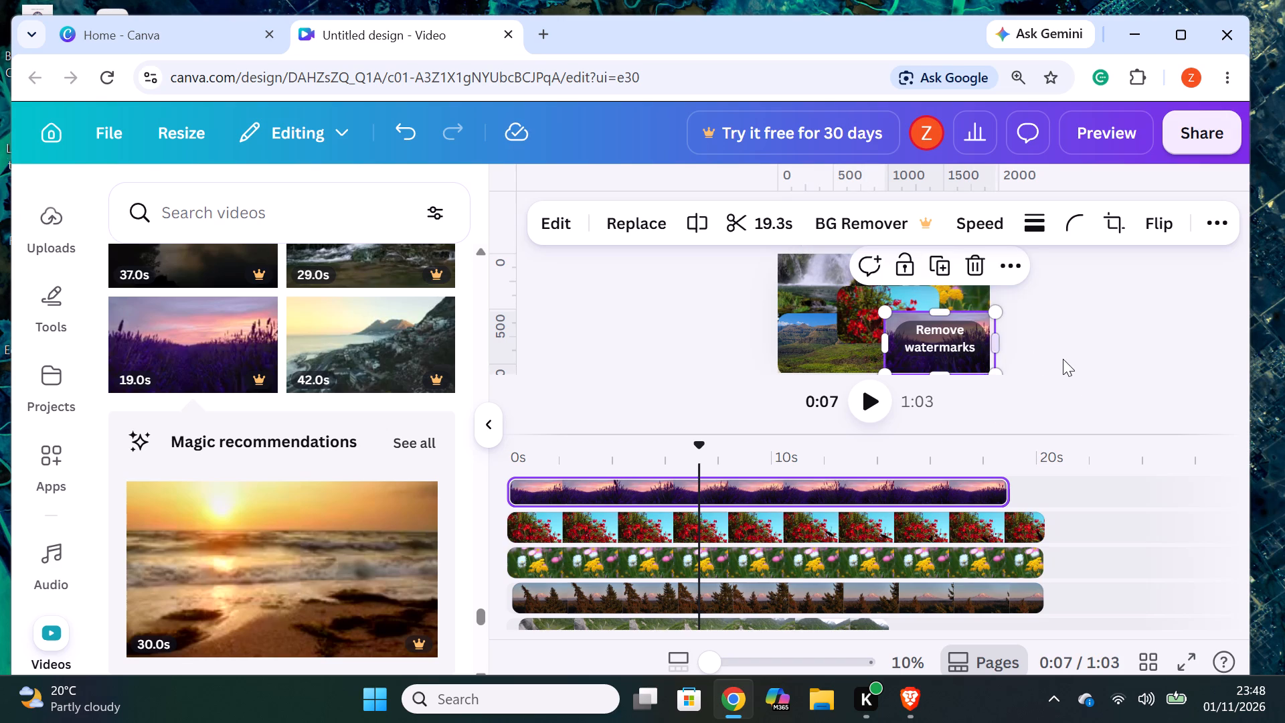
left_click(1063, 359)
Find the 22.0s cloudy beach sunset video in the library and add it as a new top timeline layer starting at 0s.
scroll(273, 488, "down", 1)
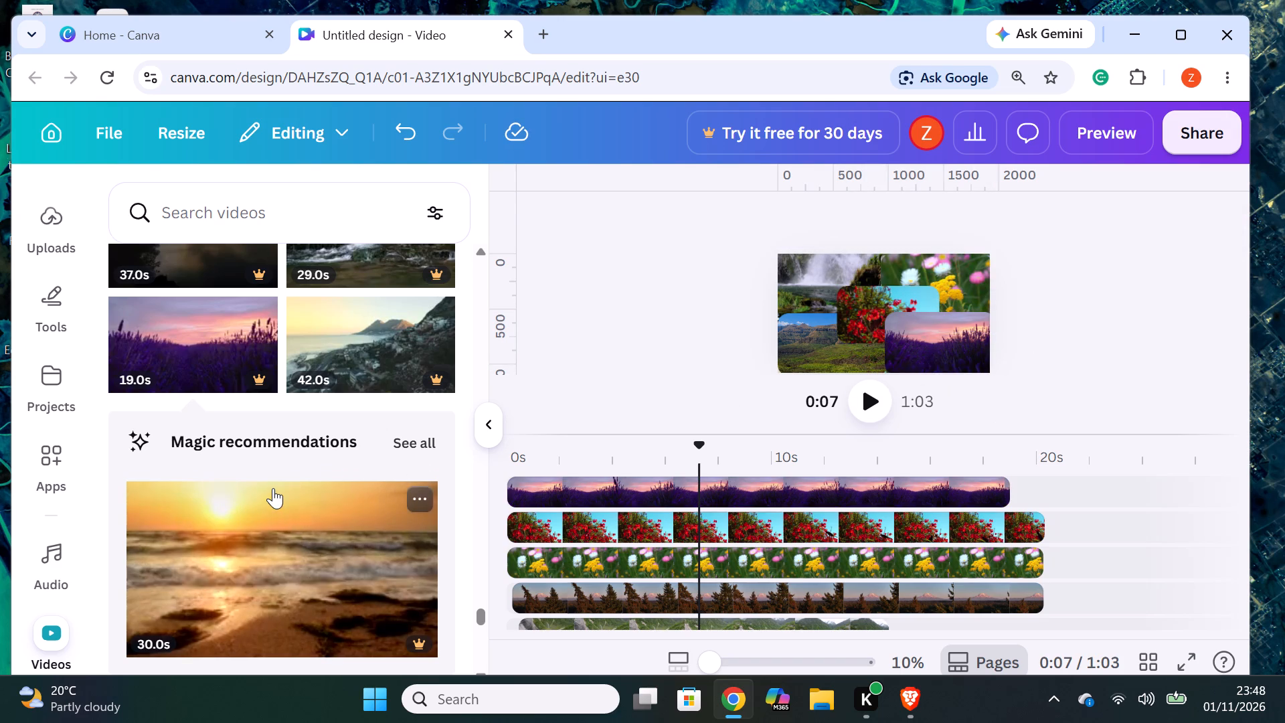
scroll(273, 488, "down", 2)
scroll(174, 526, "down", 1)
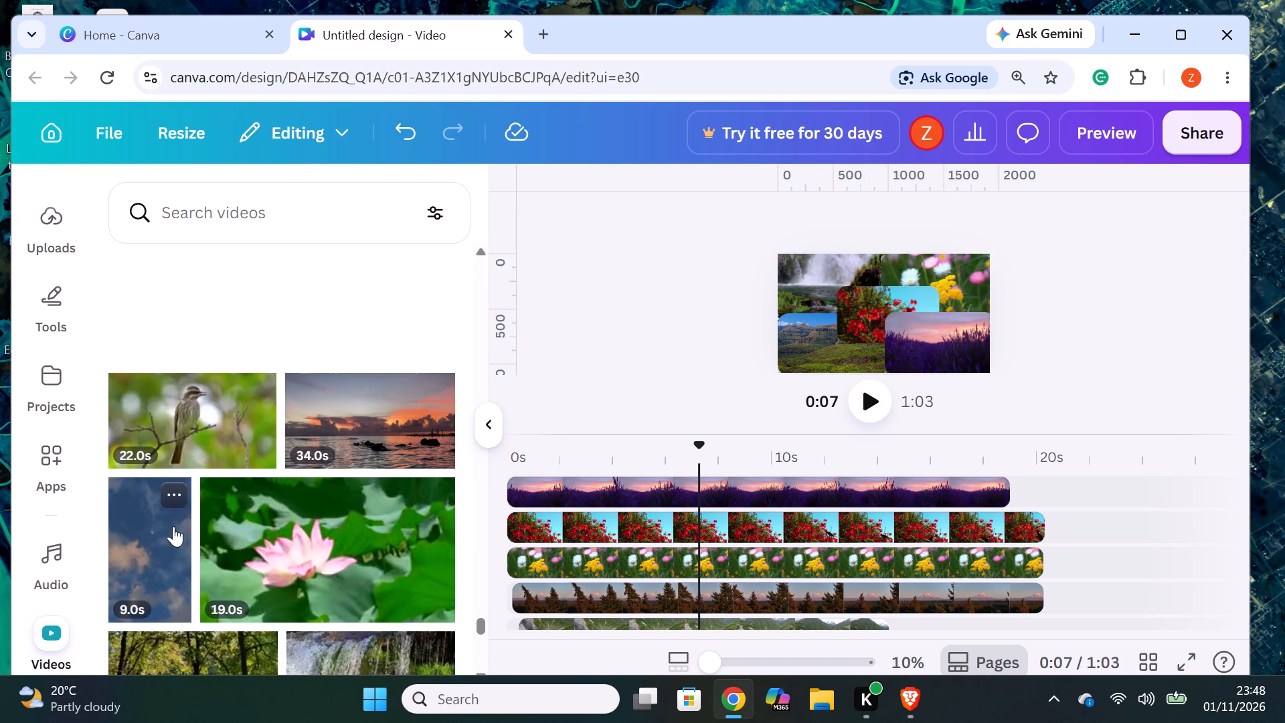
scroll(173, 526, "down", 1)
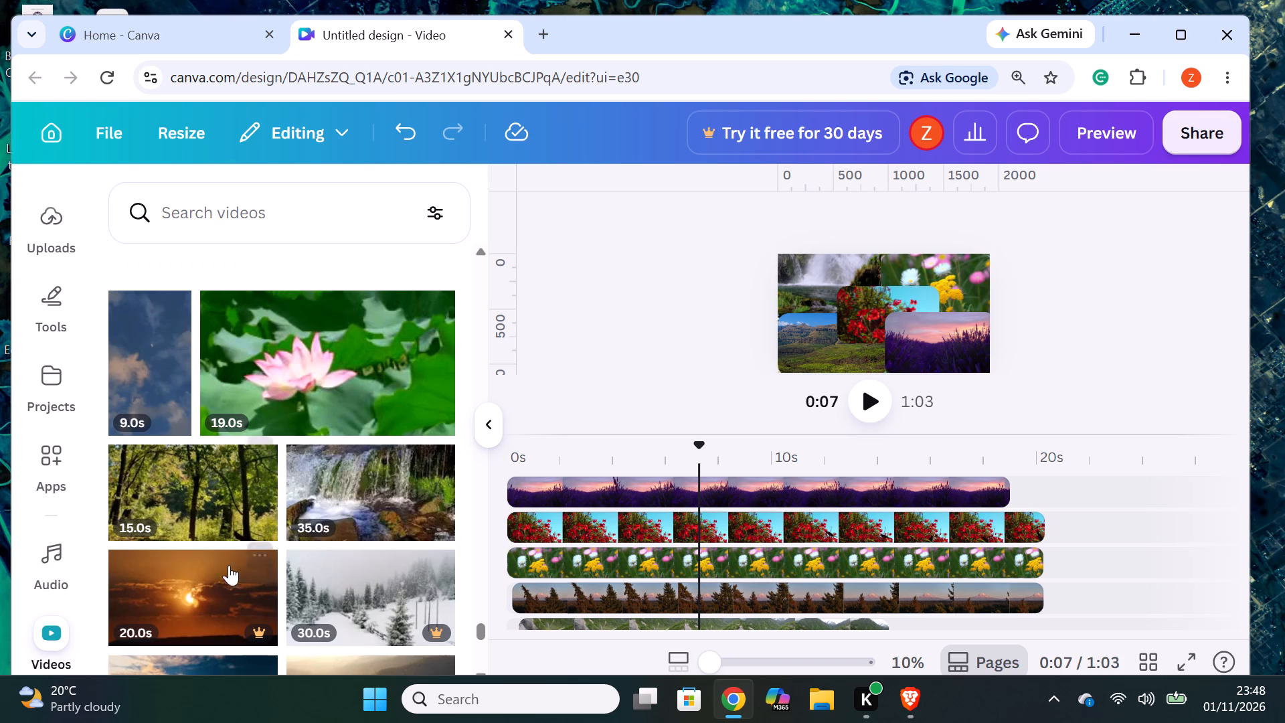
scroll(349, 511, "down", 1)
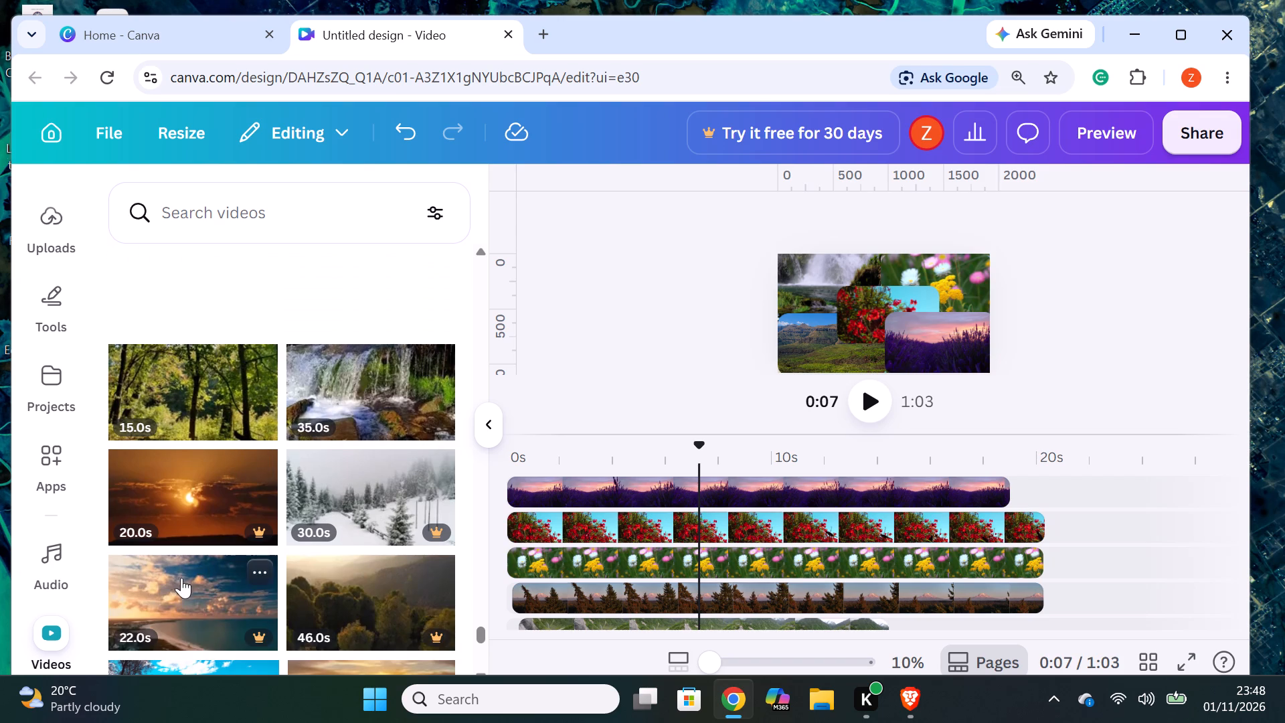
left_click_drag(179, 580, 576, 476)
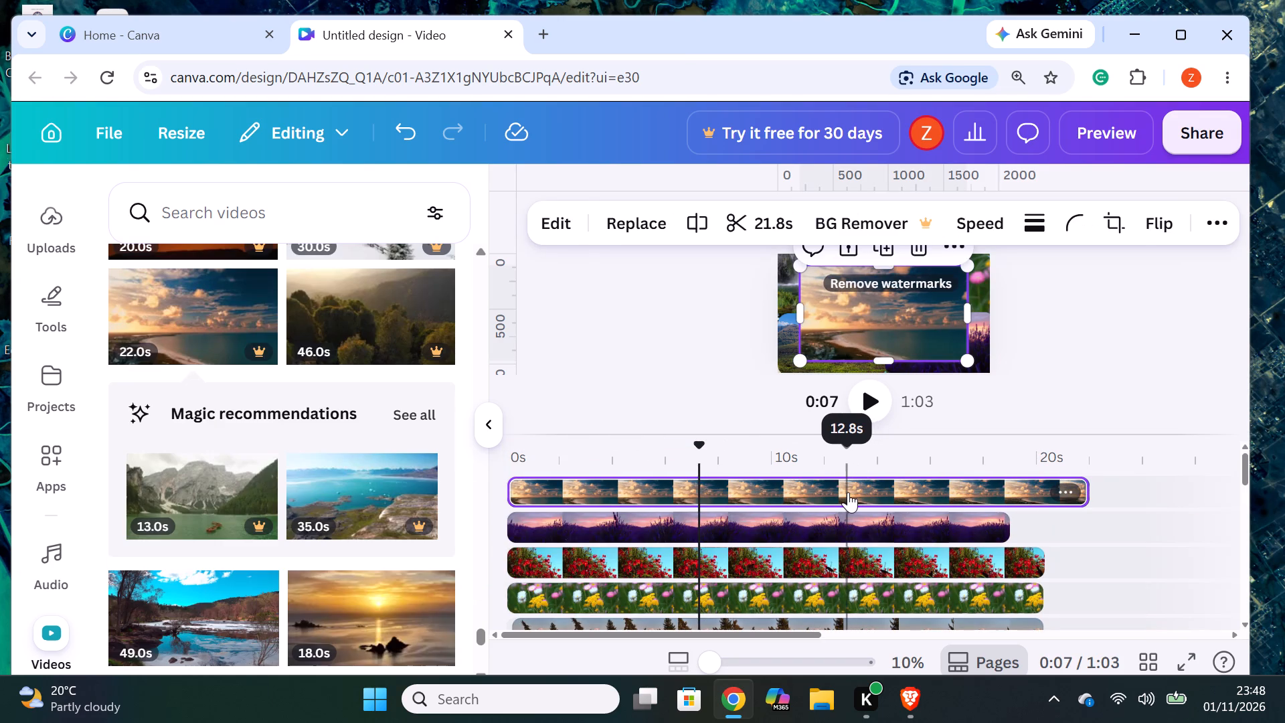
With the playhead at about 12s, shrink the beach sunset video to about half the page width and round its corners to the maximum.
left_click(848, 492)
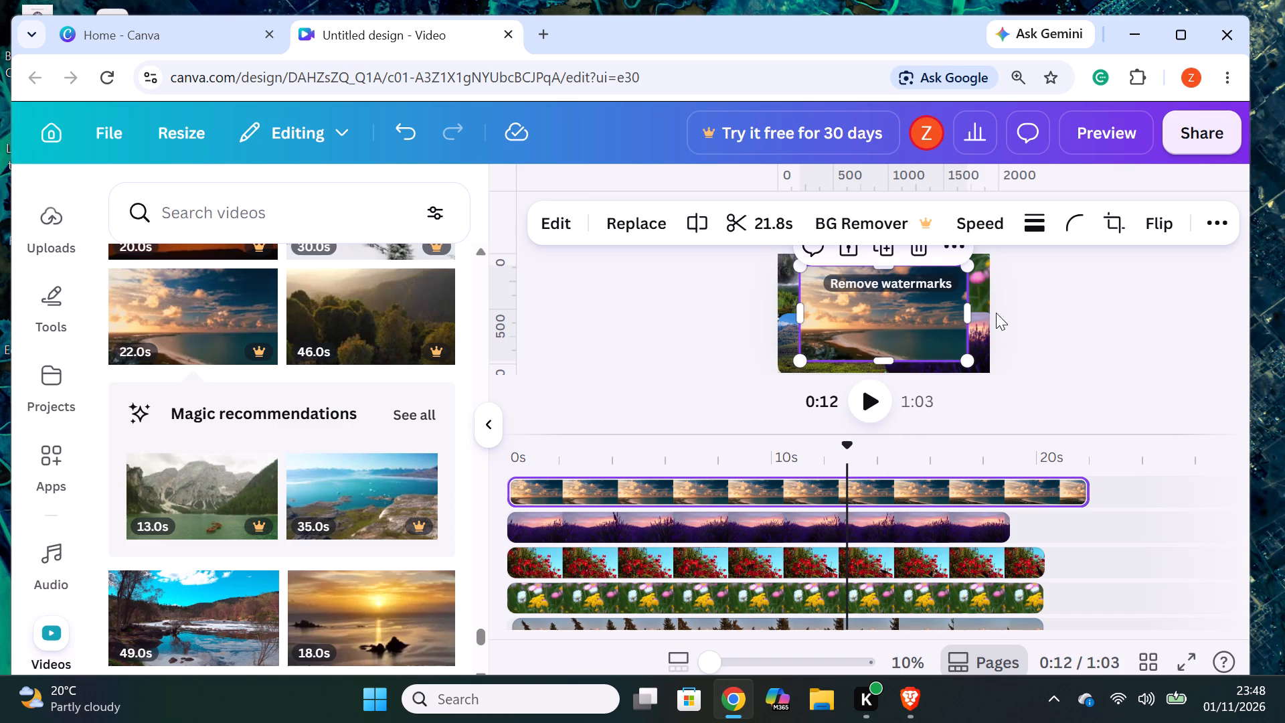
left_click_drag(966, 357, 912, 318)
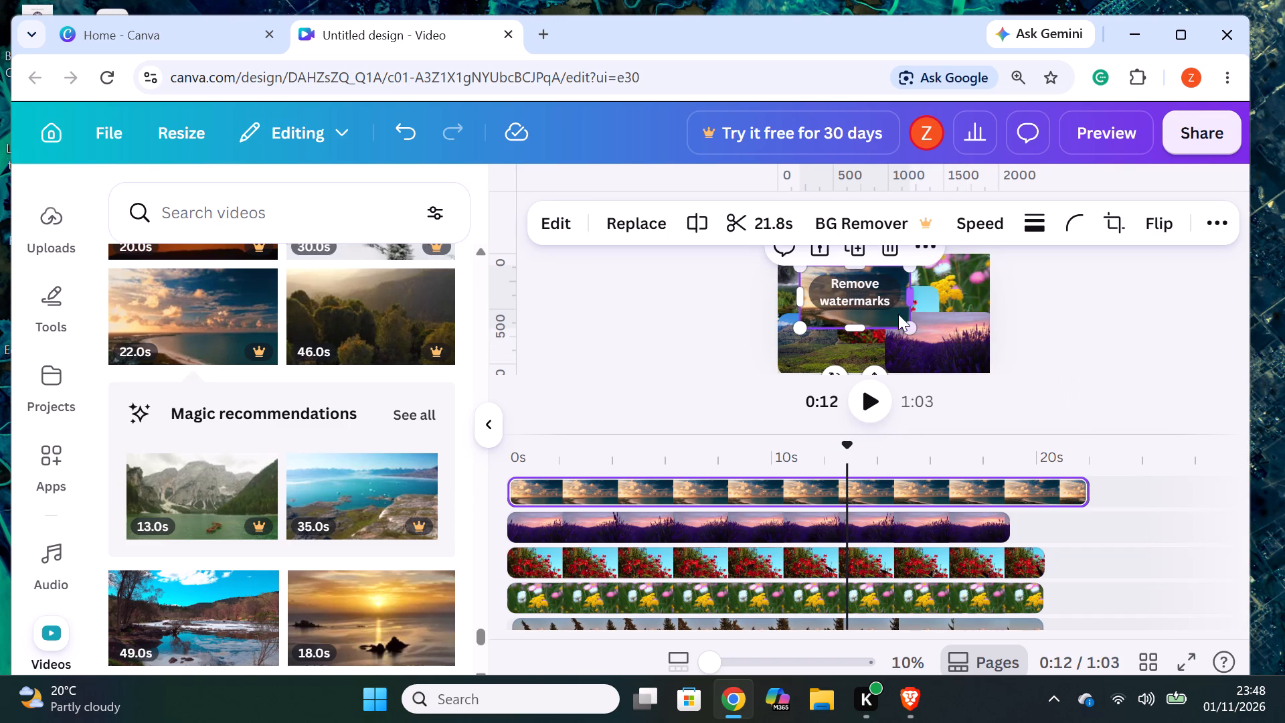
left_click(1067, 230)
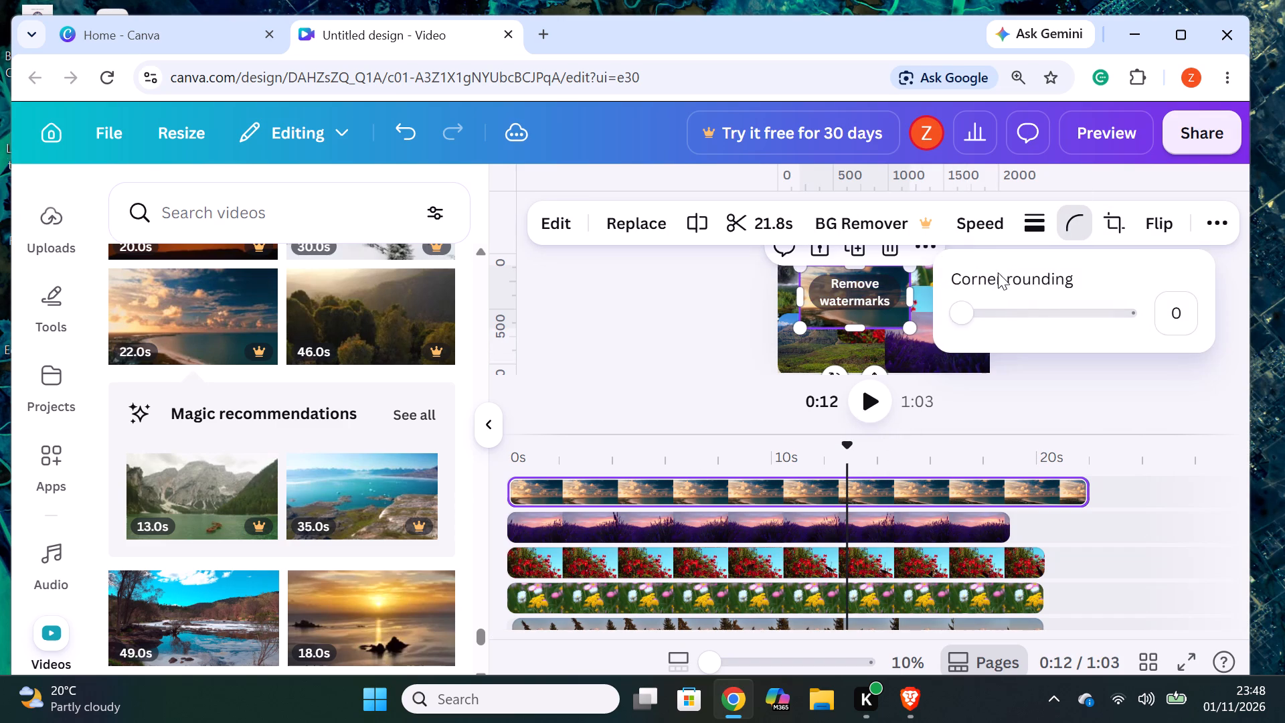
left_click_drag(965, 318, 1136, 331)
left_click(1131, 364)
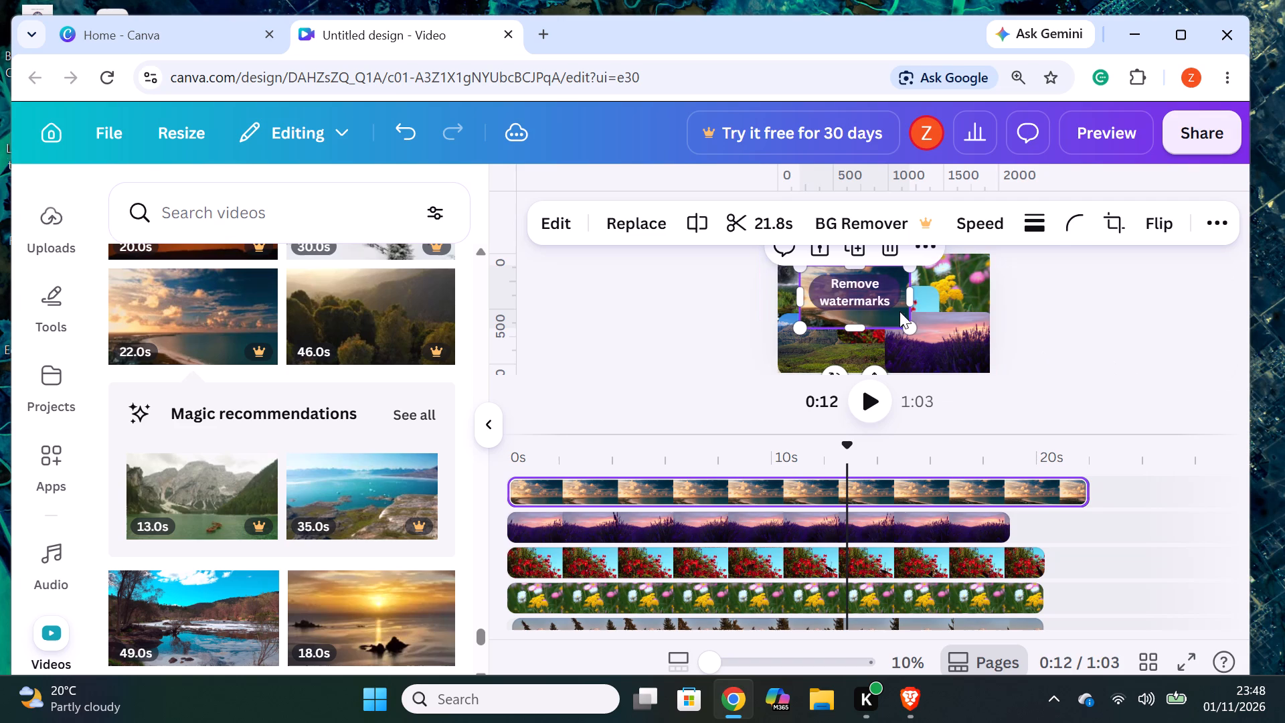
Place the beach sunset video over the page's top-left quarter.
left_click_drag(889, 314, 864, 303)
left_click(1152, 343)
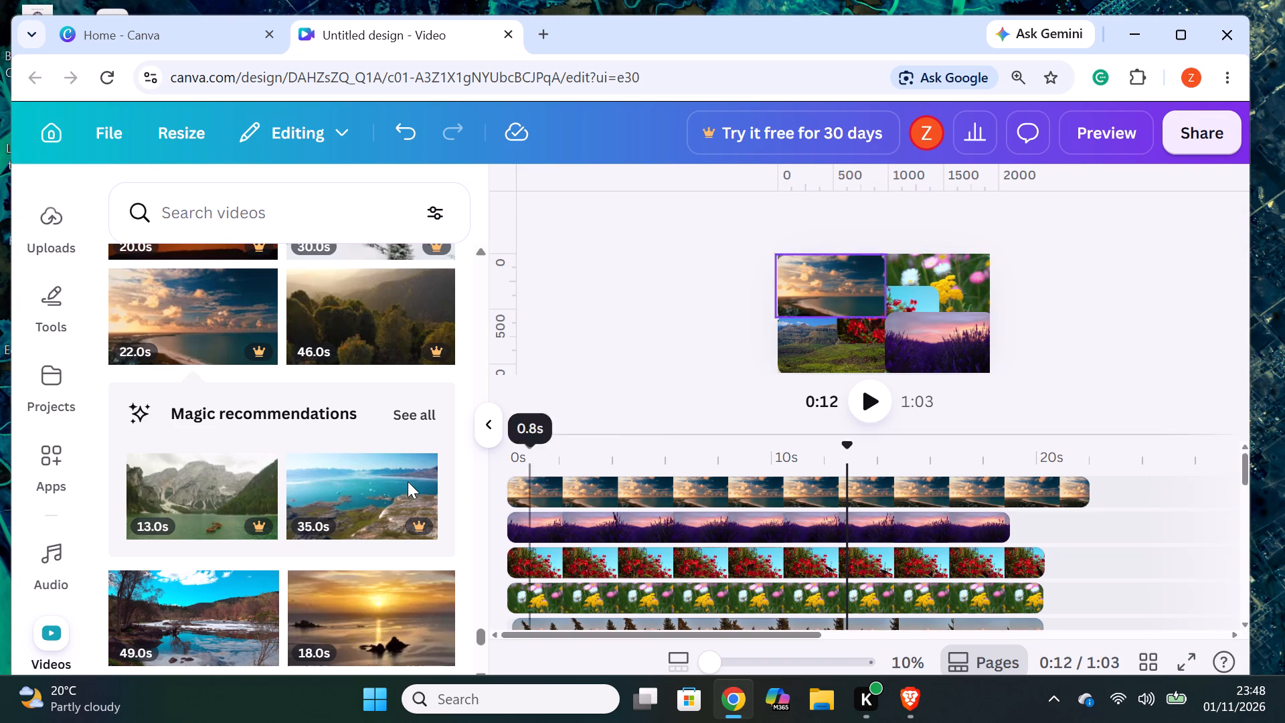
Find the 49.0s green island and sea video in the library and add it as a new top timeline layer starting at about 0s.
scroll(351, 464, "down", 3)
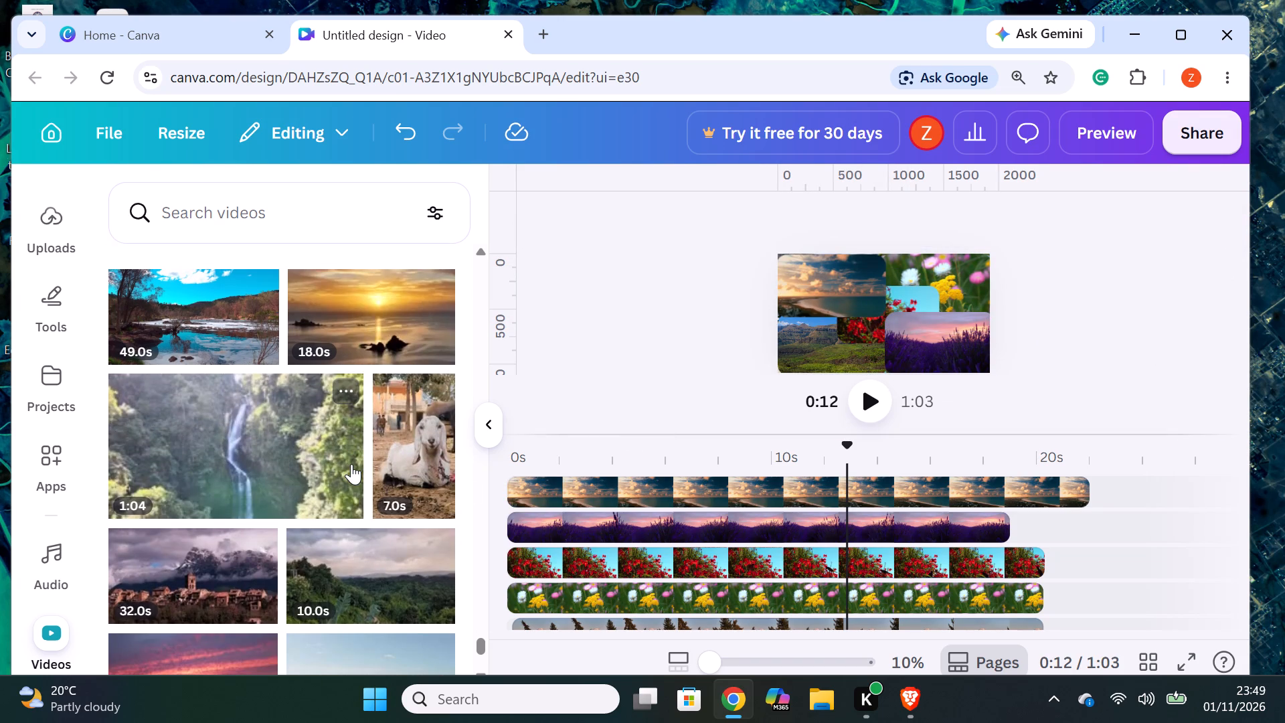
scroll(351, 464, "down", 1)
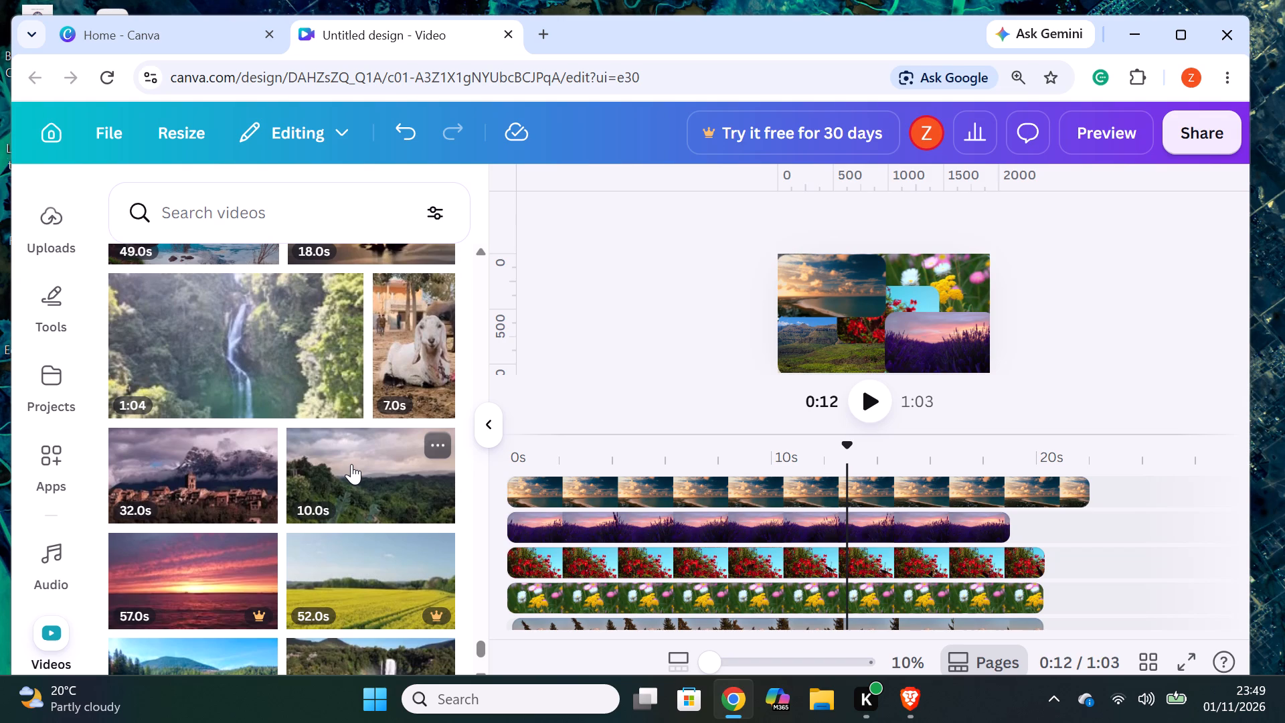
scroll(351, 464, "down", 1)
scroll(303, 536, "down", 2)
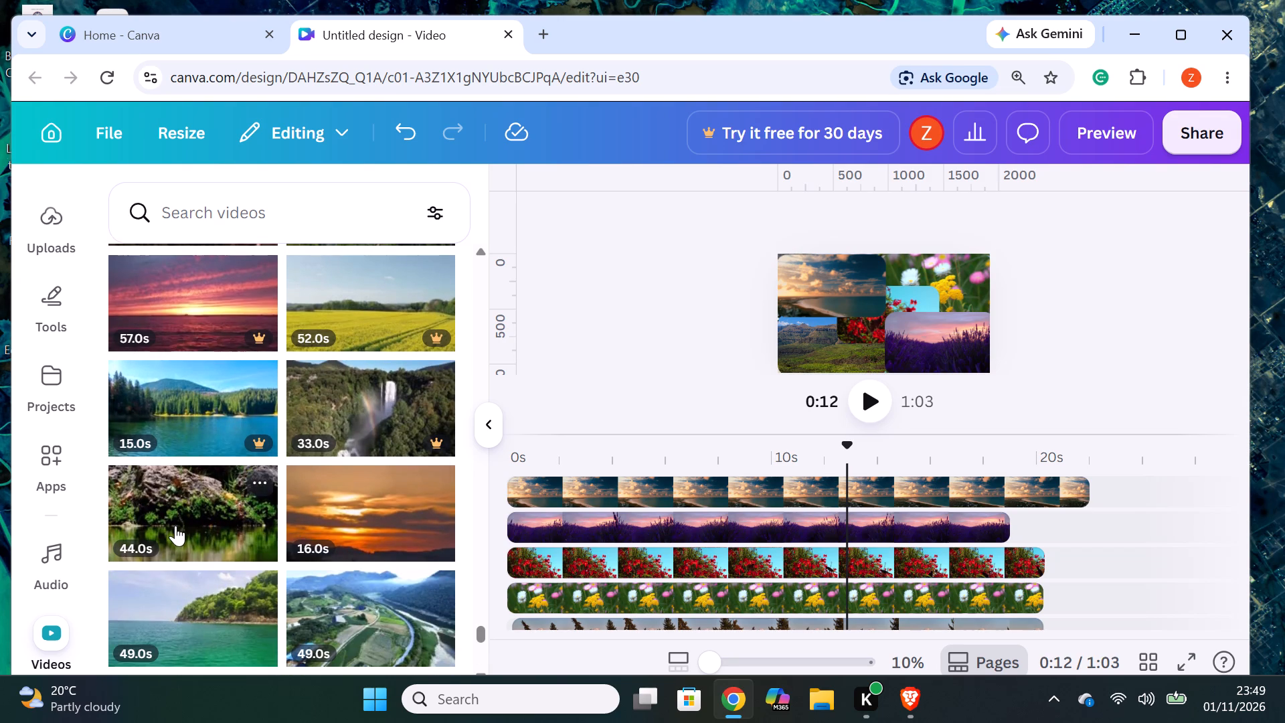
scroll(175, 526, "down", 2)
left_click_drag(209, 430, 668, 467)
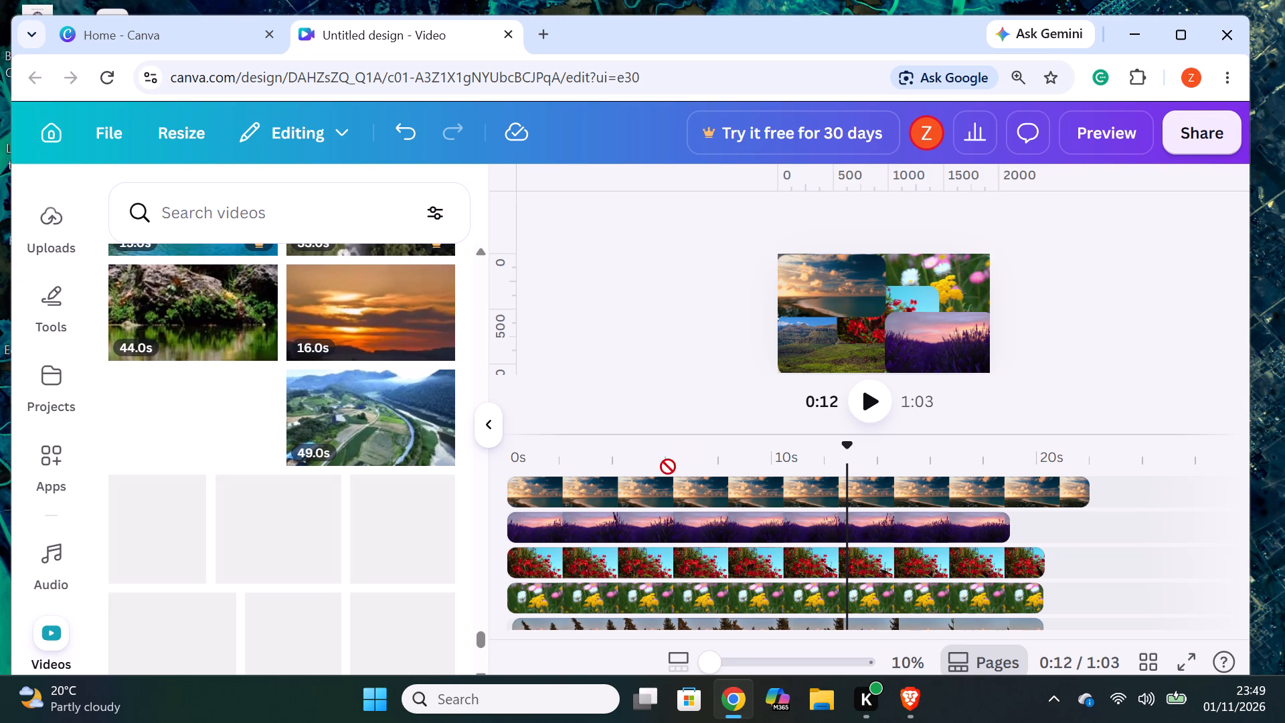
left_click_drag(668, 467, 647, 473)
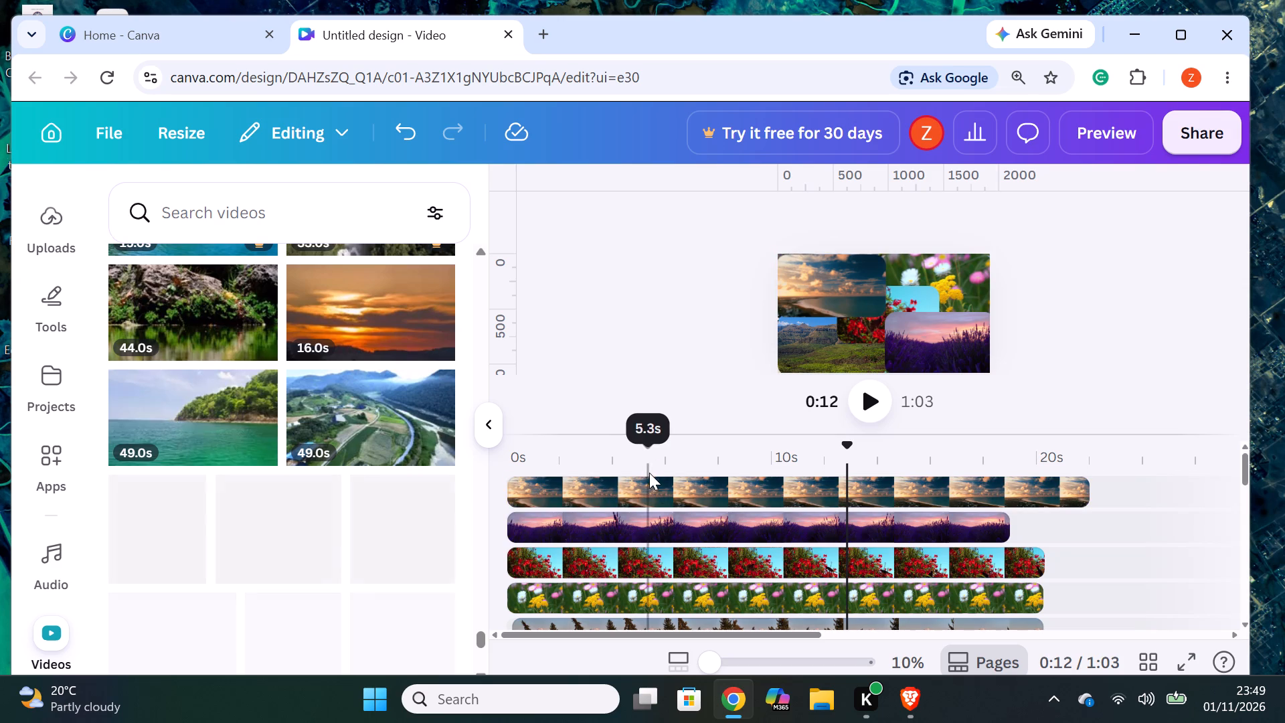
left_click_drag(185, 416, 674, 465)
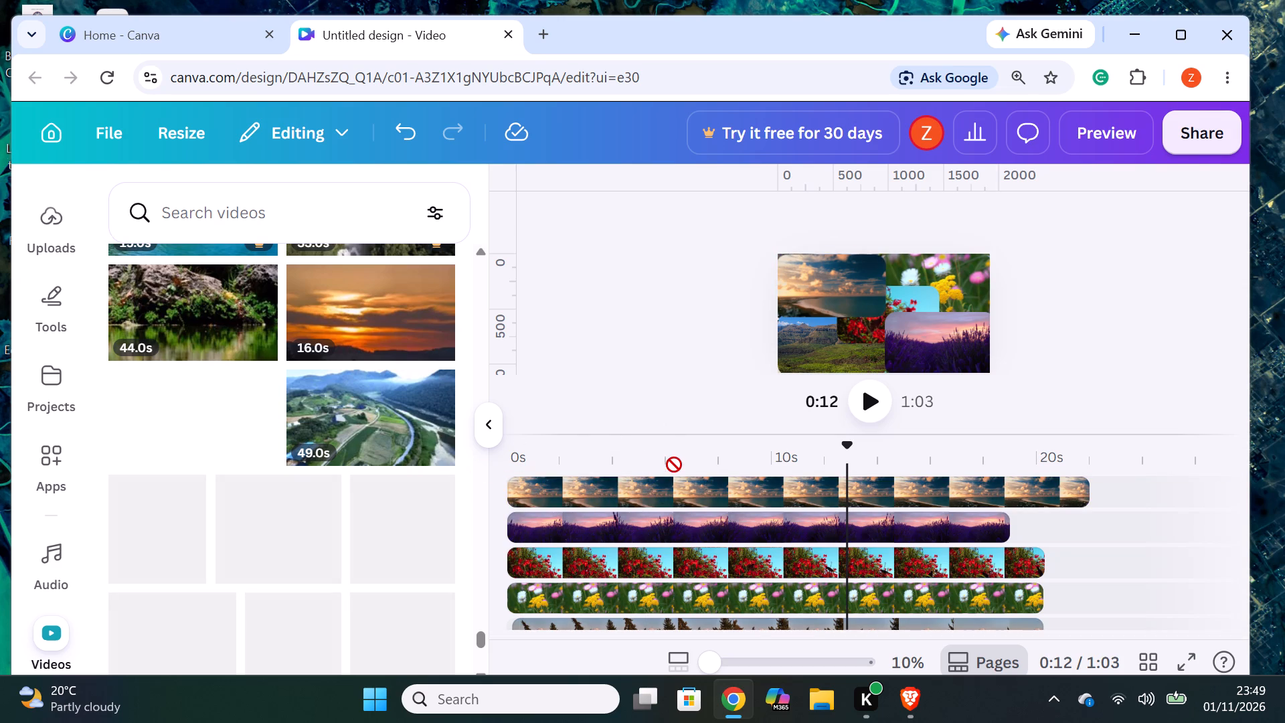
left_click_drag(674, 465, 672, 473)
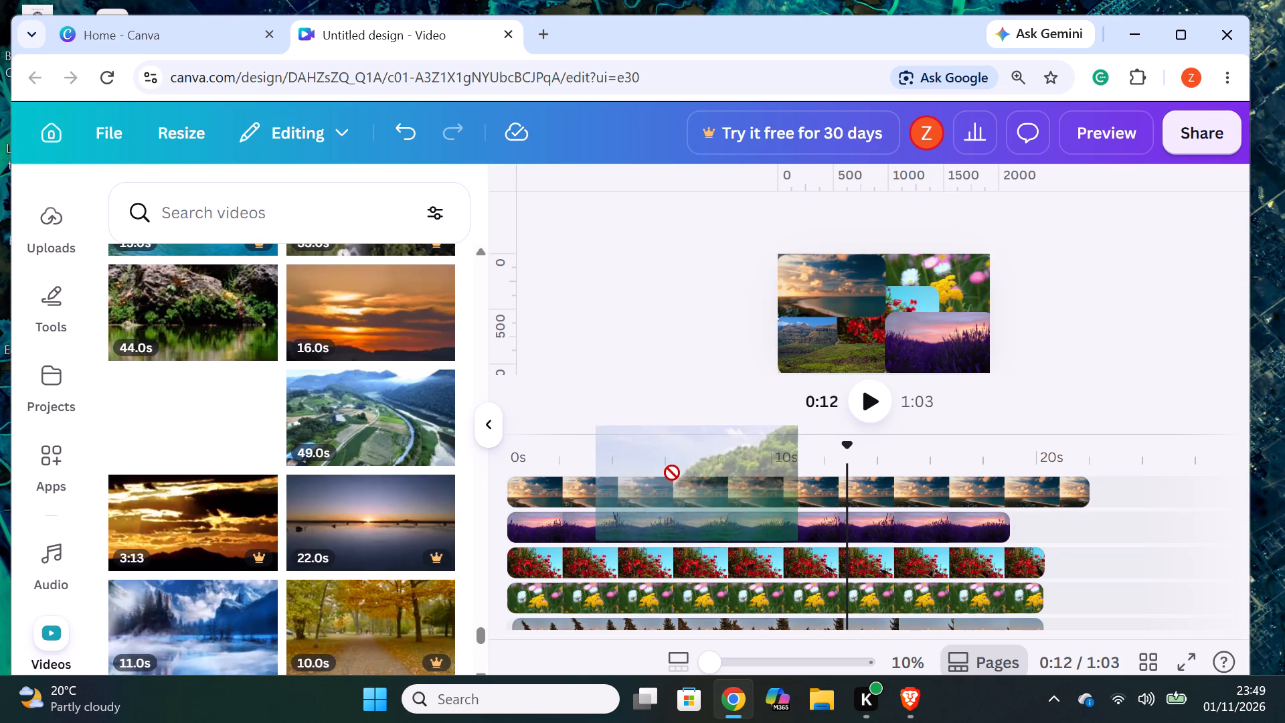
left_click_drag(672, 473, 672, 475)
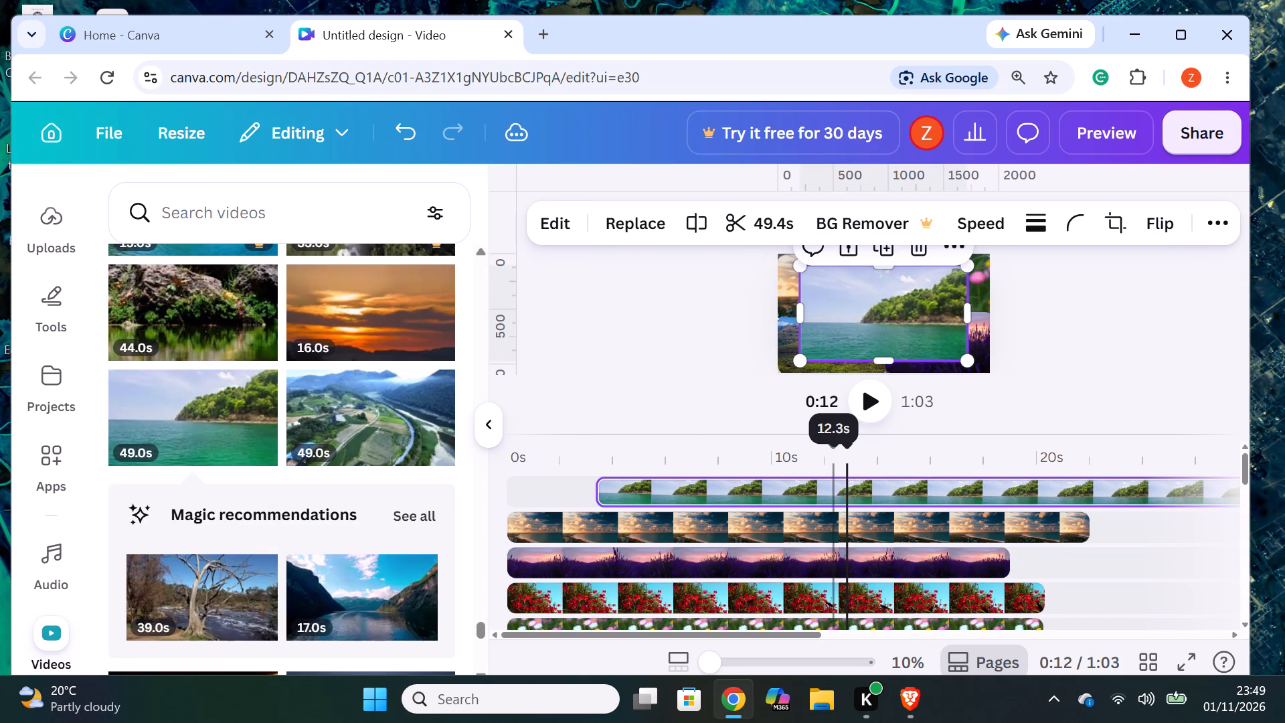
left_click_drag(808, 483, 722, 475)
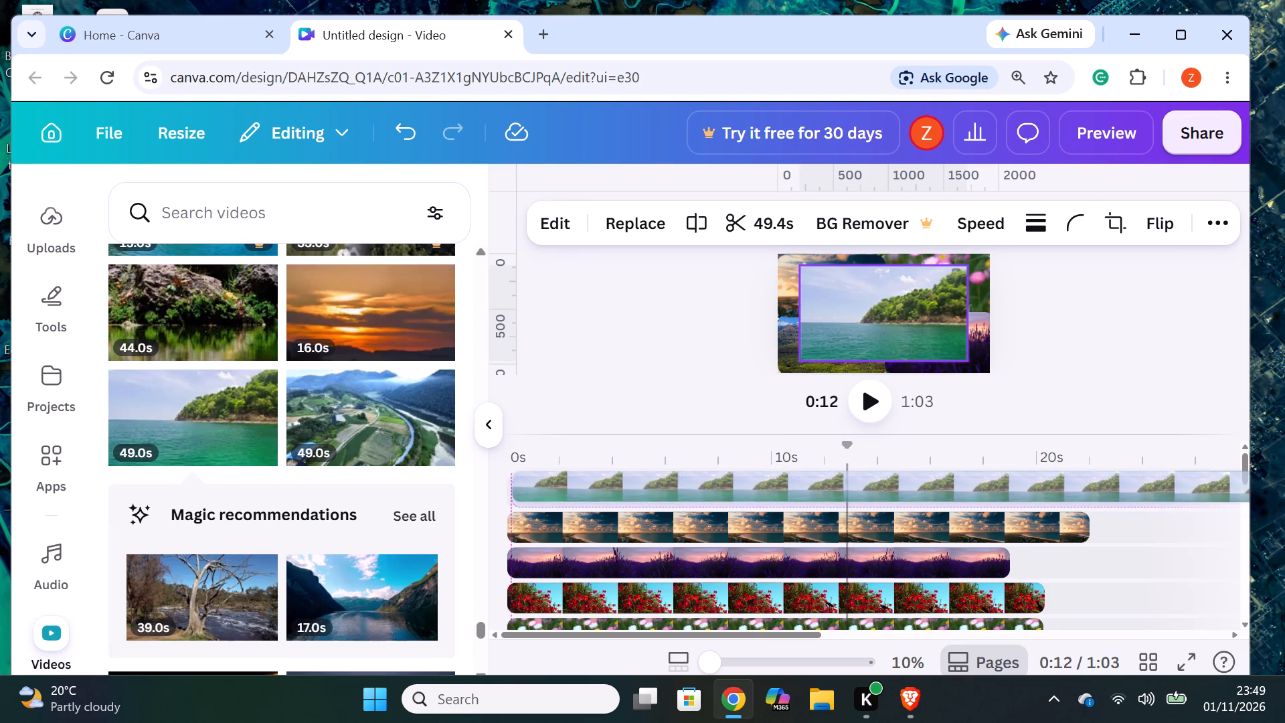
left_click_drag(722, 475, 723, 477)
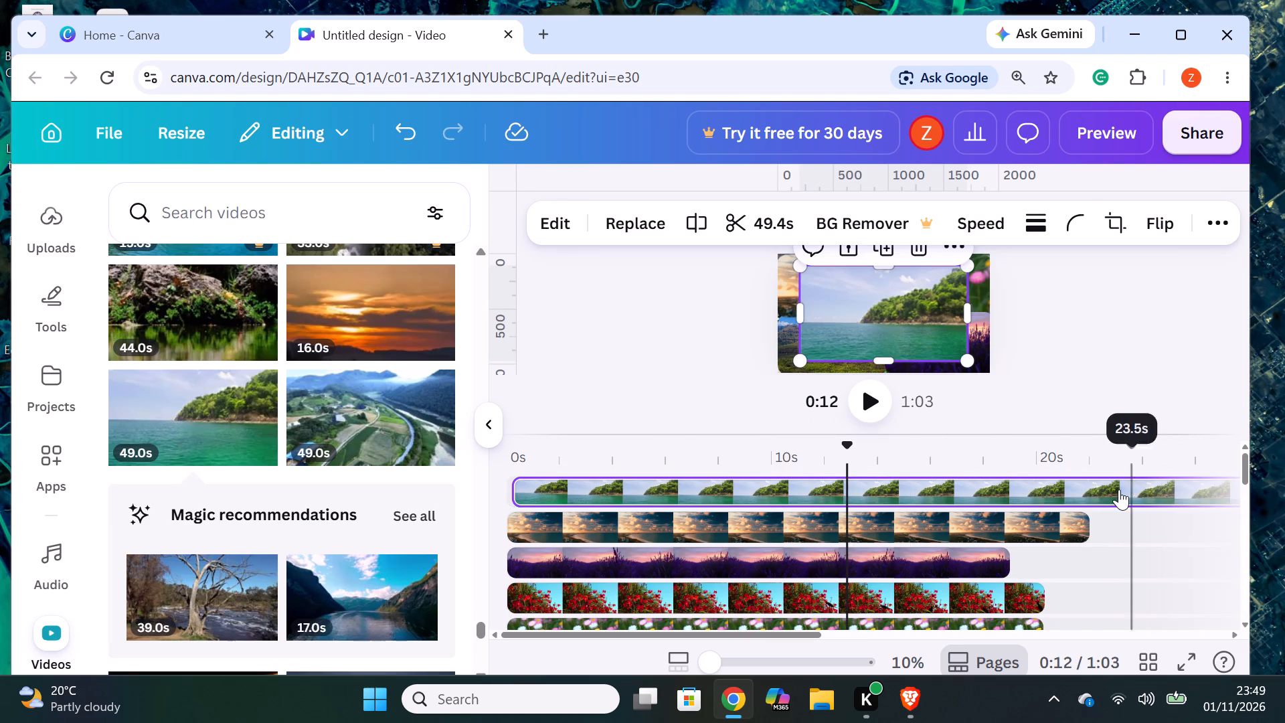
Split the island video at about 22s, level with the end of the beach sunset clip, and delete the remainder.
left_click(1092, 493)
right_click(1089, 493)
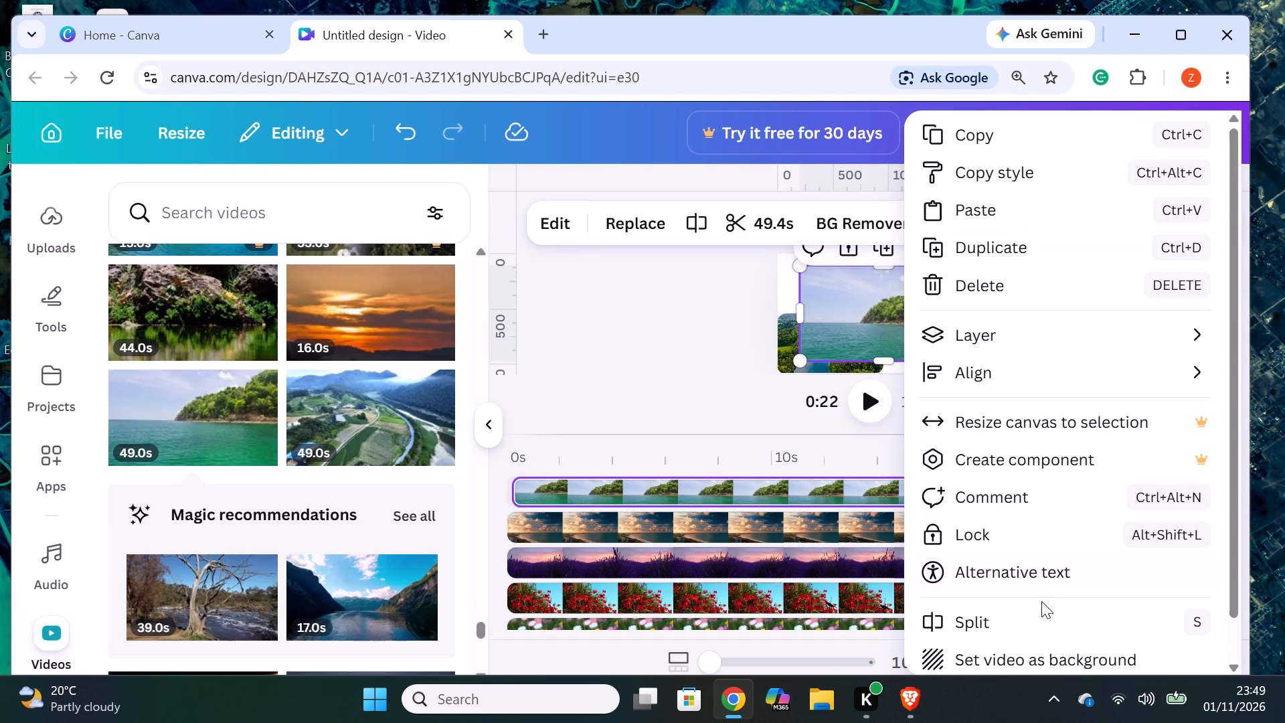
left_click(1044, 616)
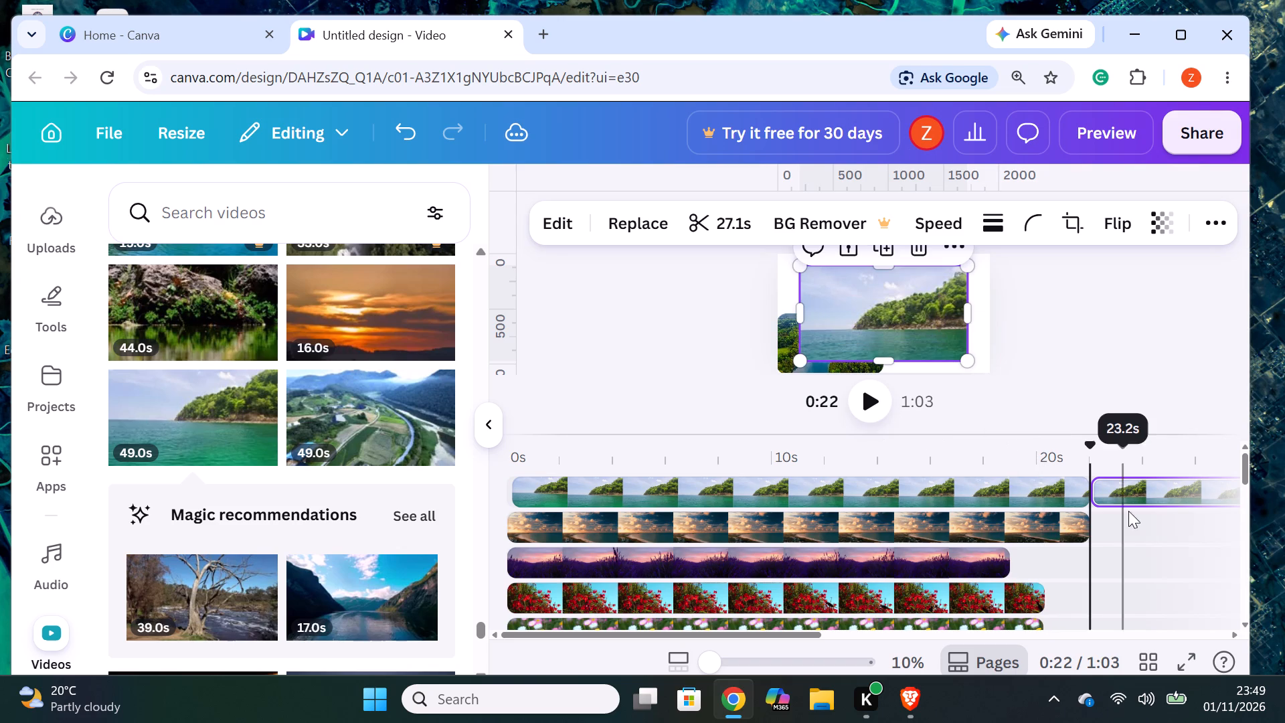
right_click(1152, 486)
left_click(984, 294)
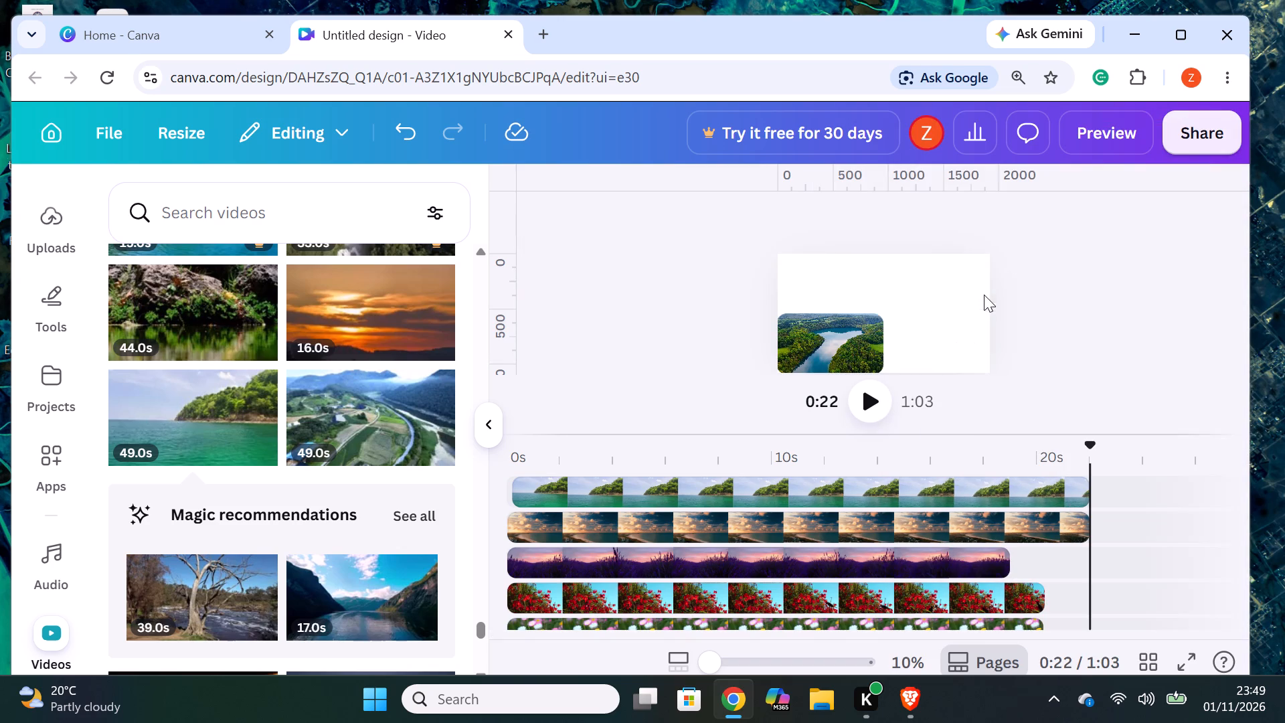
Delete the green island and sea video from the top timeline layer.
left_click(898, 479)
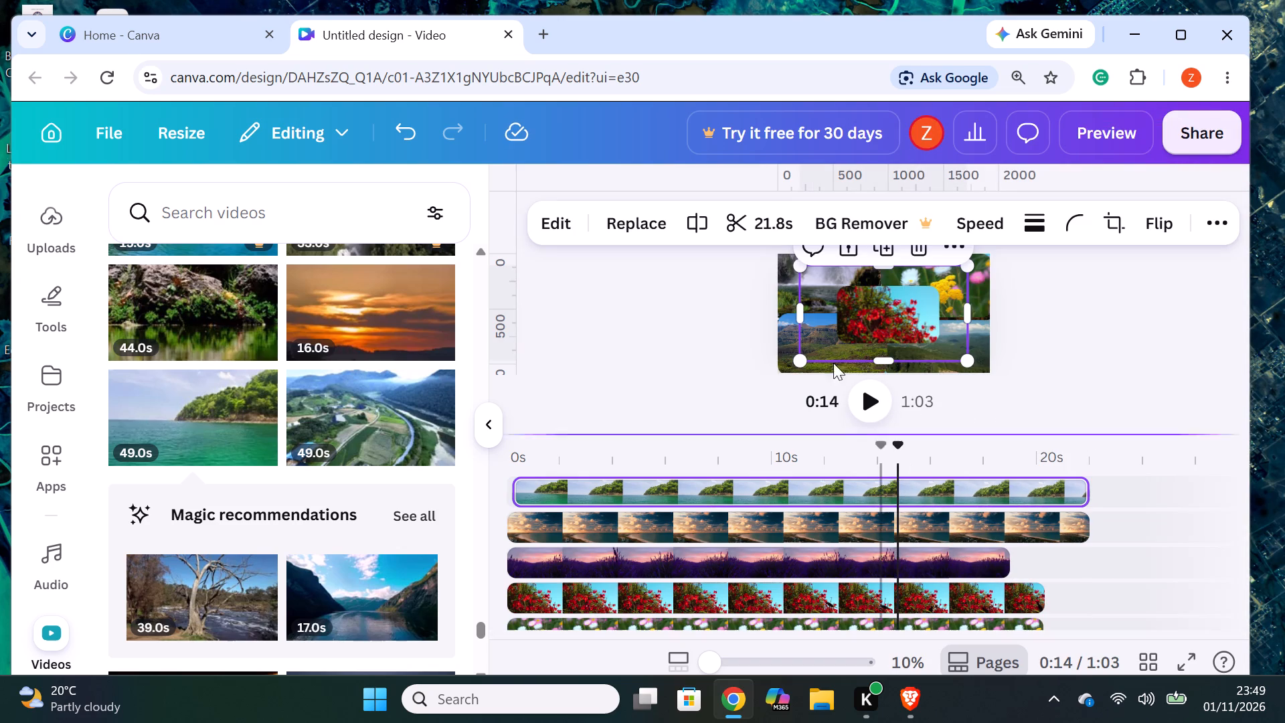
left_click(923, 492)
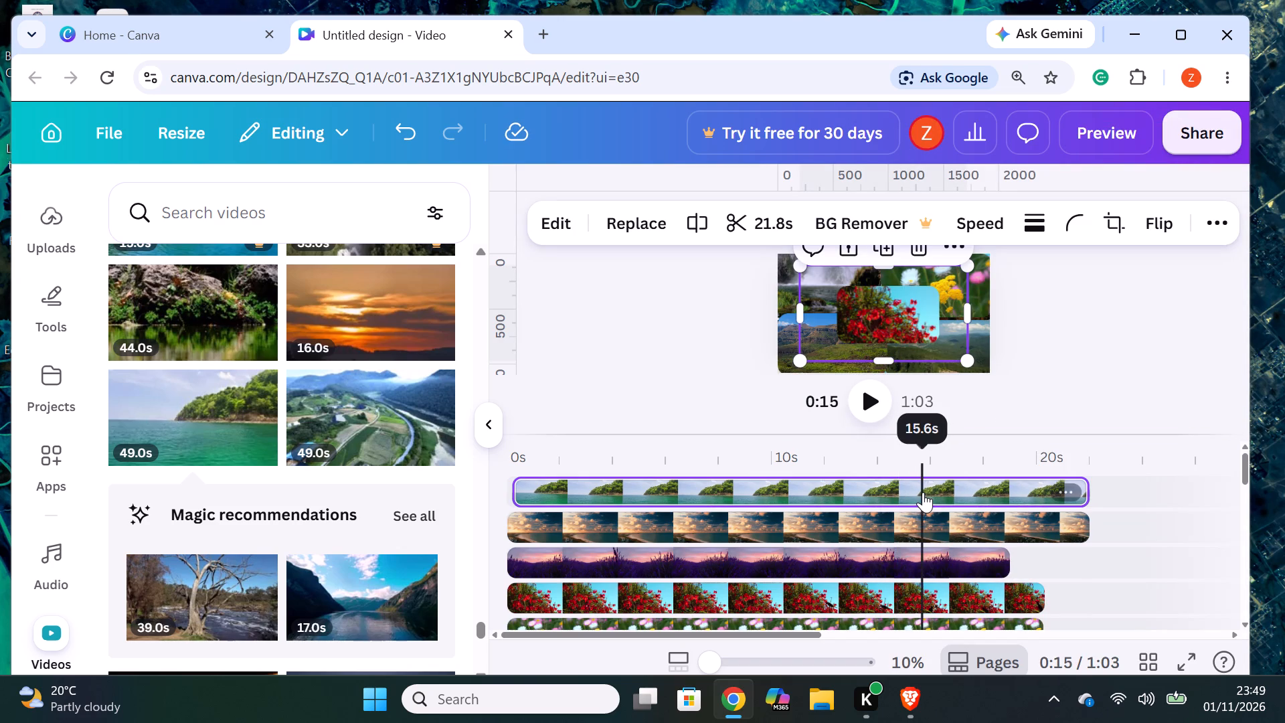
left_click(922, 492)
left_click(892, 538)
left_click(882, 549)
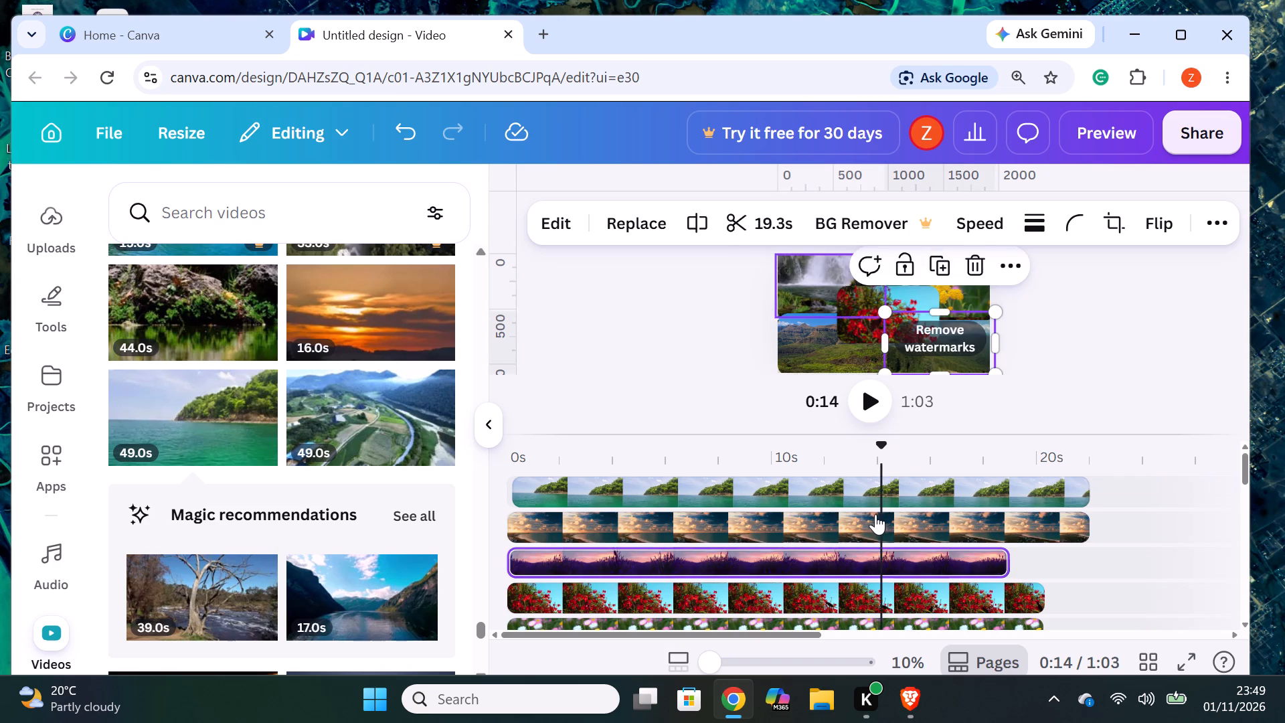
left_click(875, 513)
left_click(868, 499)
left_click(950, 313)
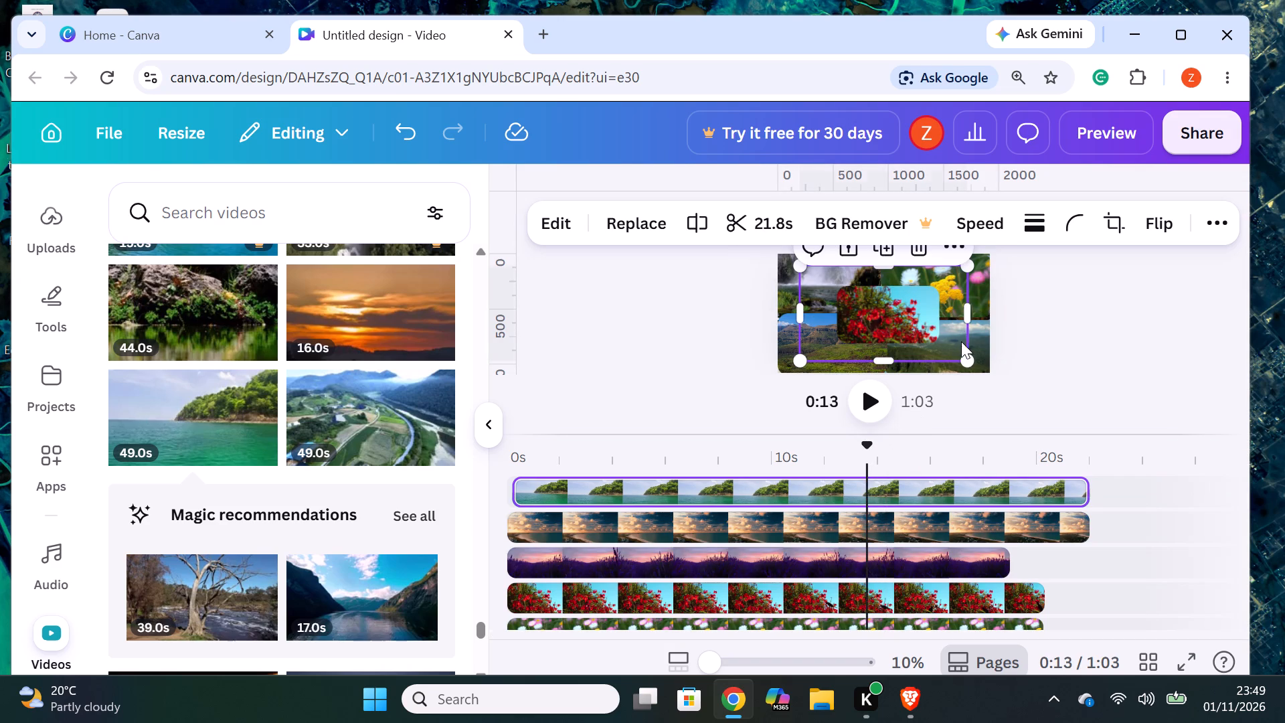
left_click(964, 356)
right_click(950, 294)
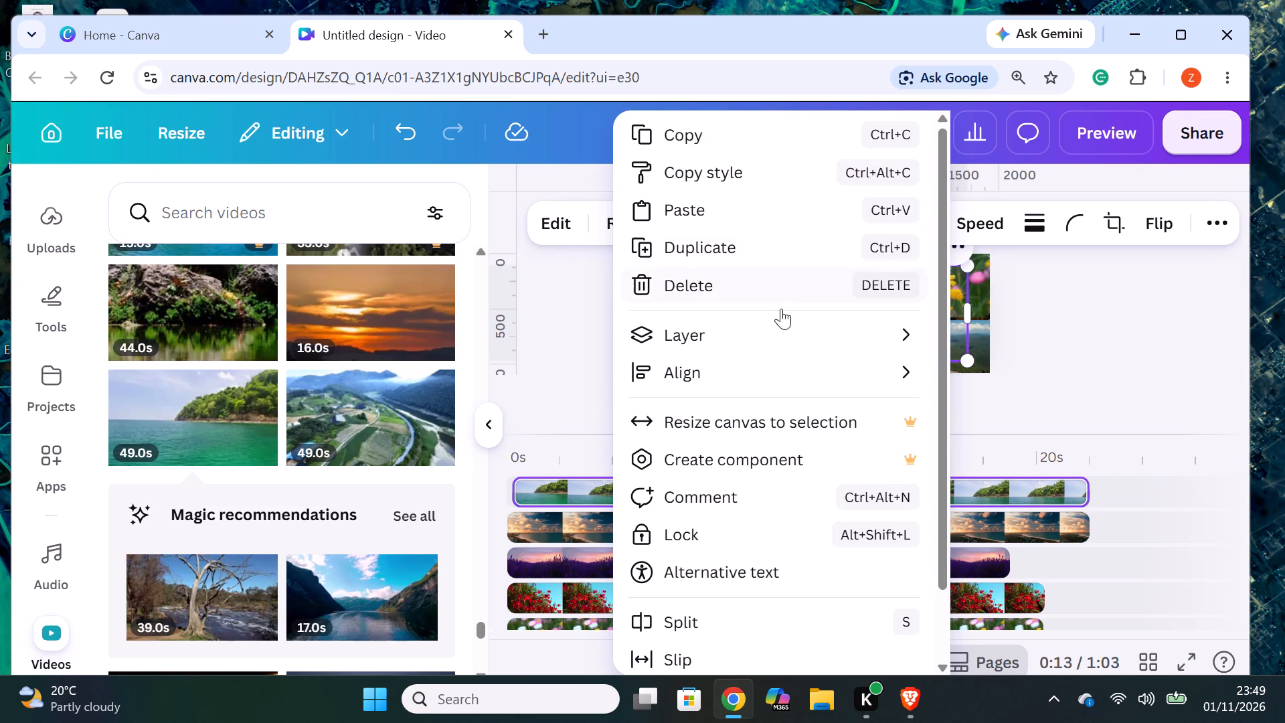
left_click(782, 289)
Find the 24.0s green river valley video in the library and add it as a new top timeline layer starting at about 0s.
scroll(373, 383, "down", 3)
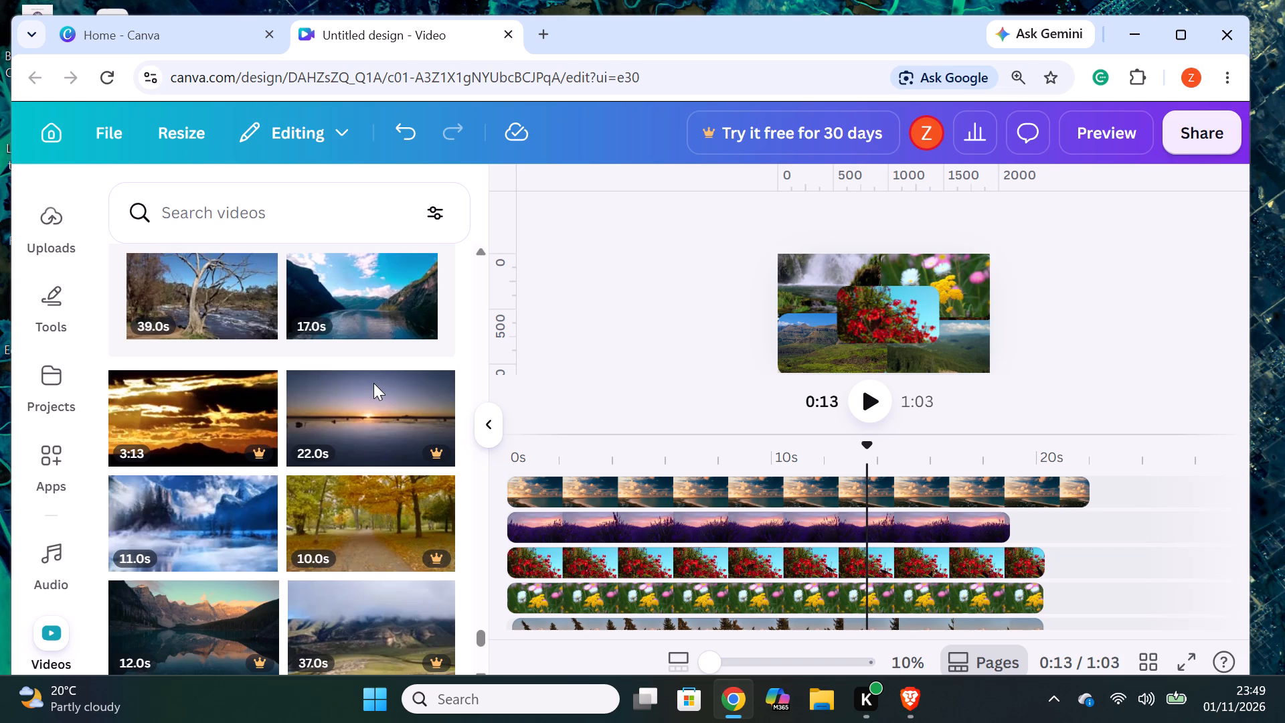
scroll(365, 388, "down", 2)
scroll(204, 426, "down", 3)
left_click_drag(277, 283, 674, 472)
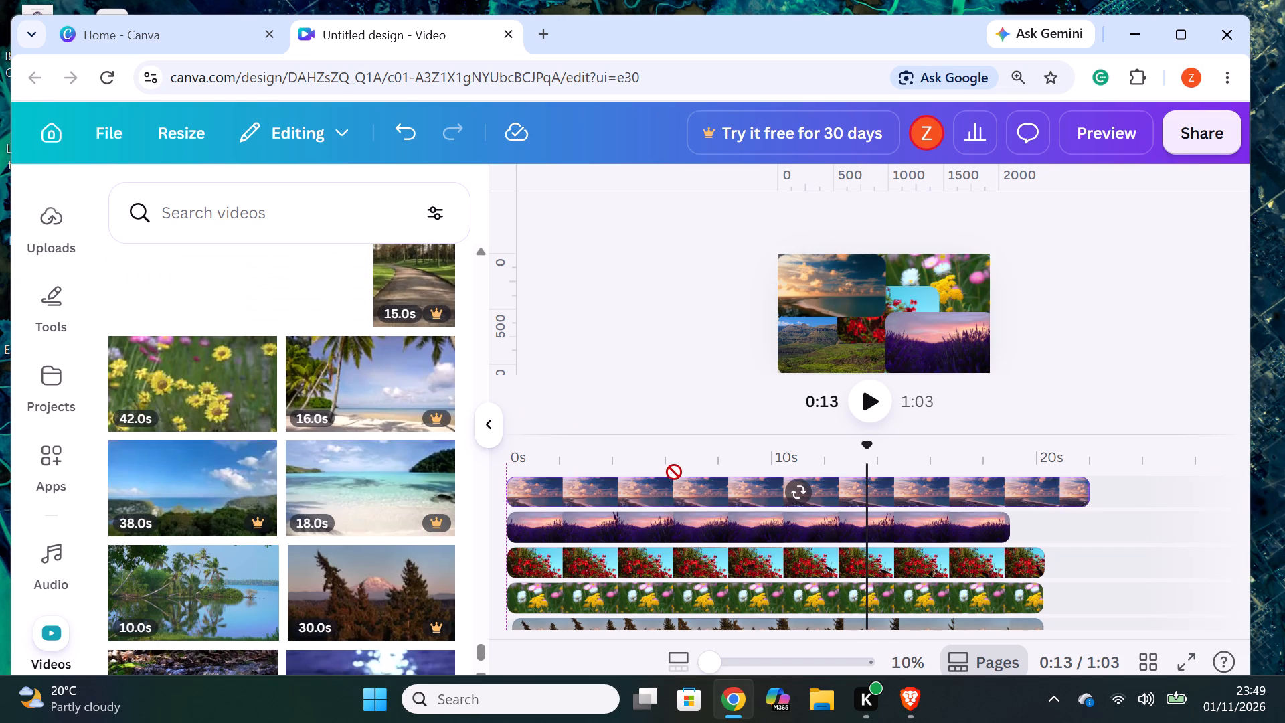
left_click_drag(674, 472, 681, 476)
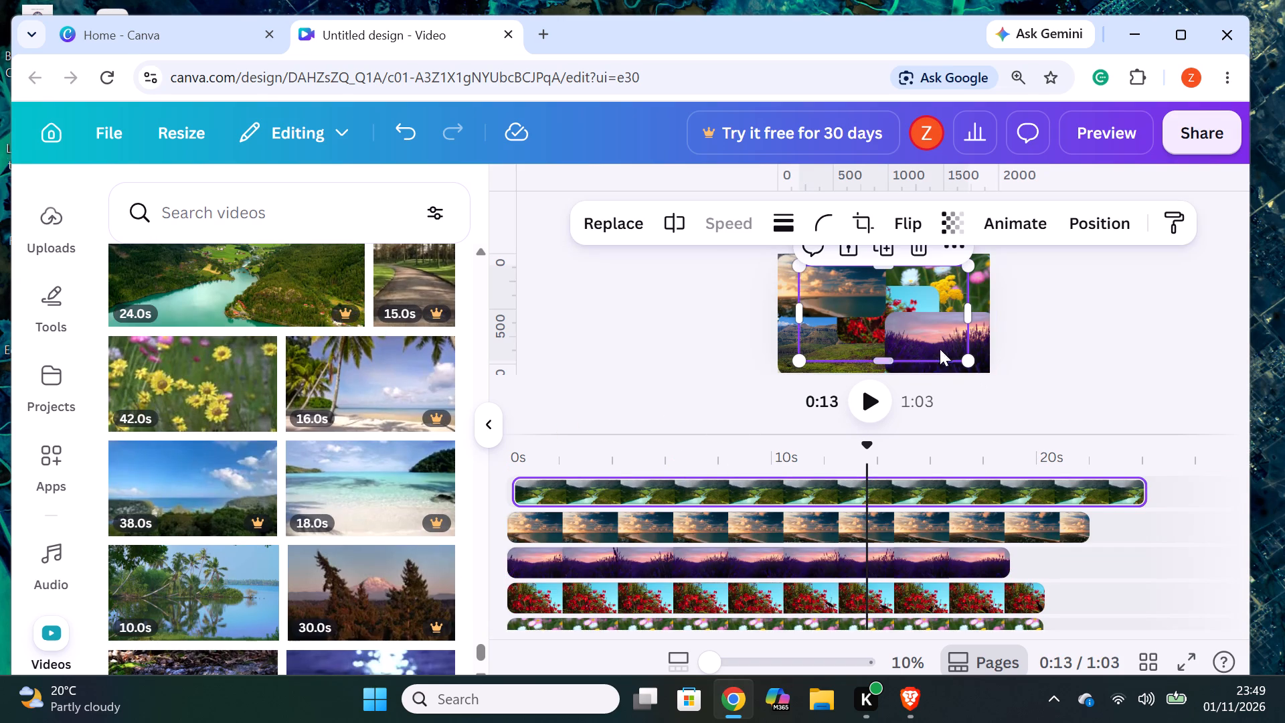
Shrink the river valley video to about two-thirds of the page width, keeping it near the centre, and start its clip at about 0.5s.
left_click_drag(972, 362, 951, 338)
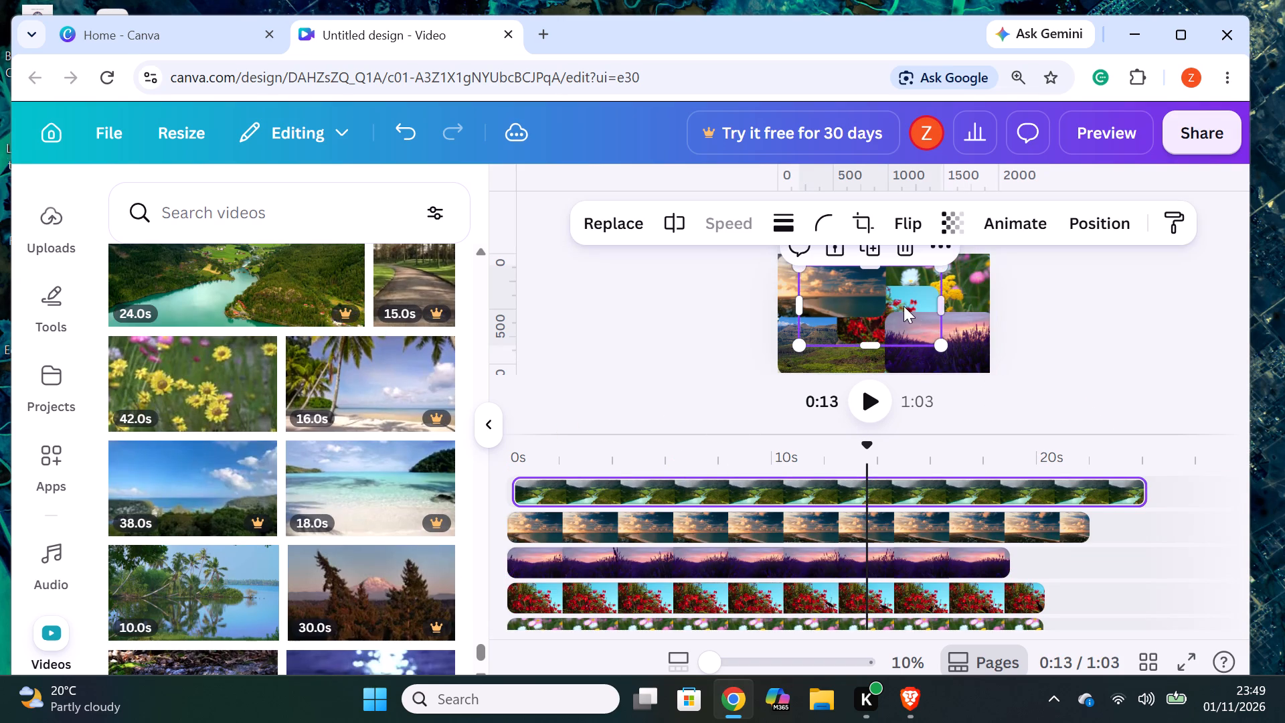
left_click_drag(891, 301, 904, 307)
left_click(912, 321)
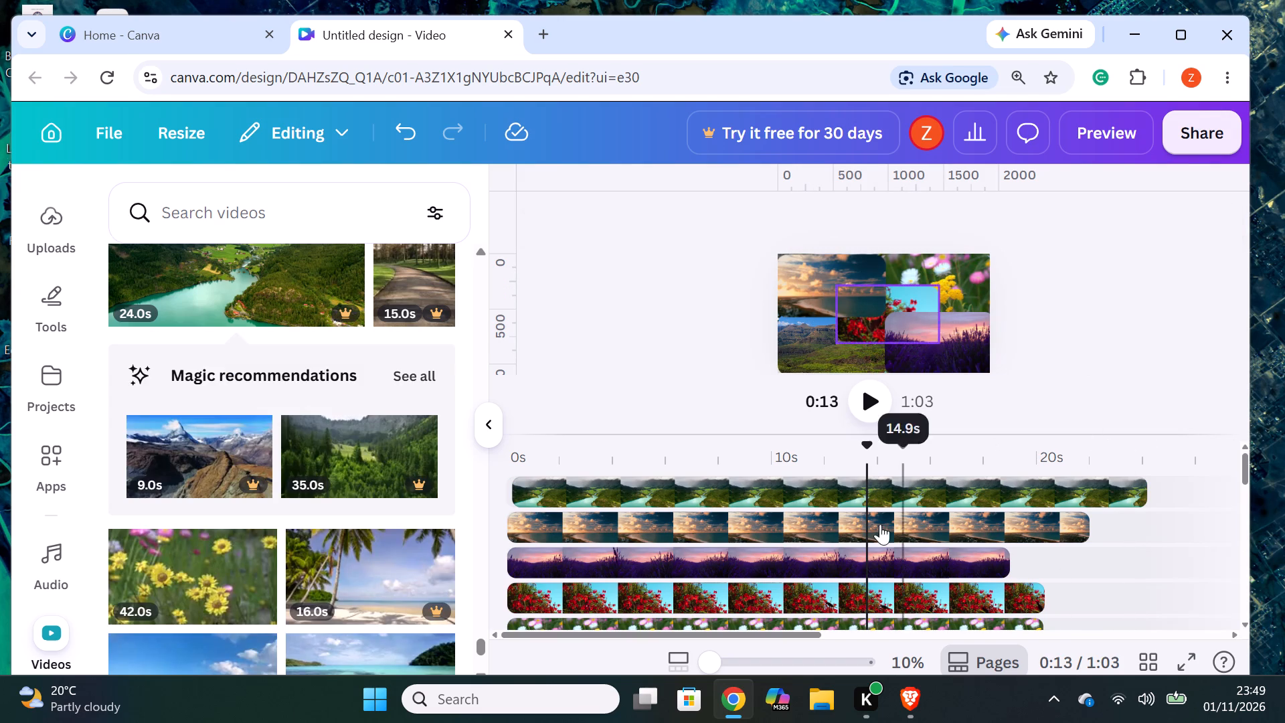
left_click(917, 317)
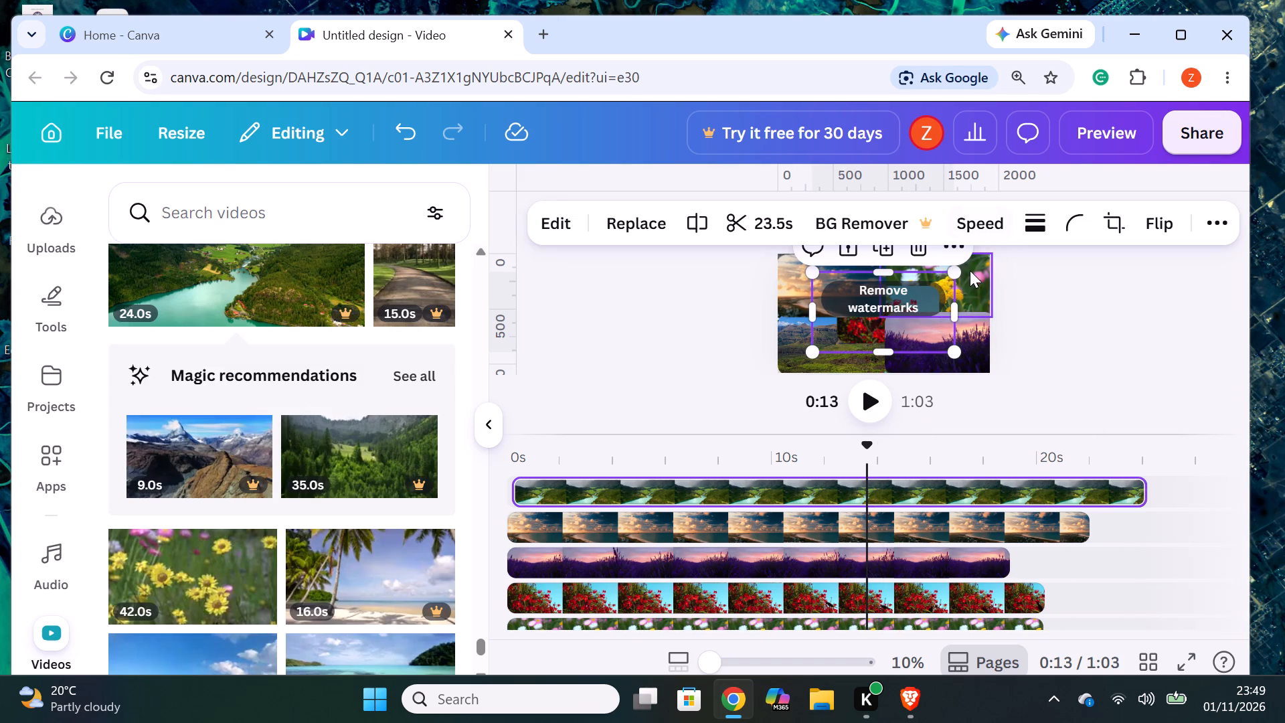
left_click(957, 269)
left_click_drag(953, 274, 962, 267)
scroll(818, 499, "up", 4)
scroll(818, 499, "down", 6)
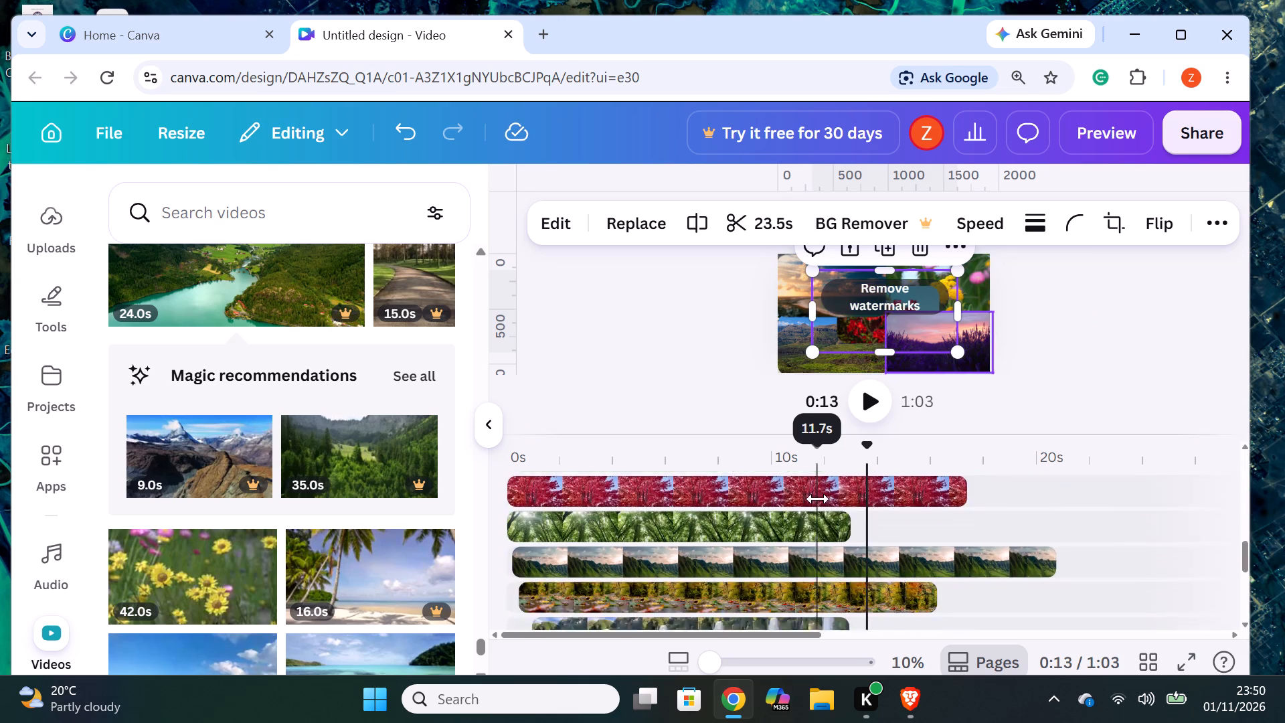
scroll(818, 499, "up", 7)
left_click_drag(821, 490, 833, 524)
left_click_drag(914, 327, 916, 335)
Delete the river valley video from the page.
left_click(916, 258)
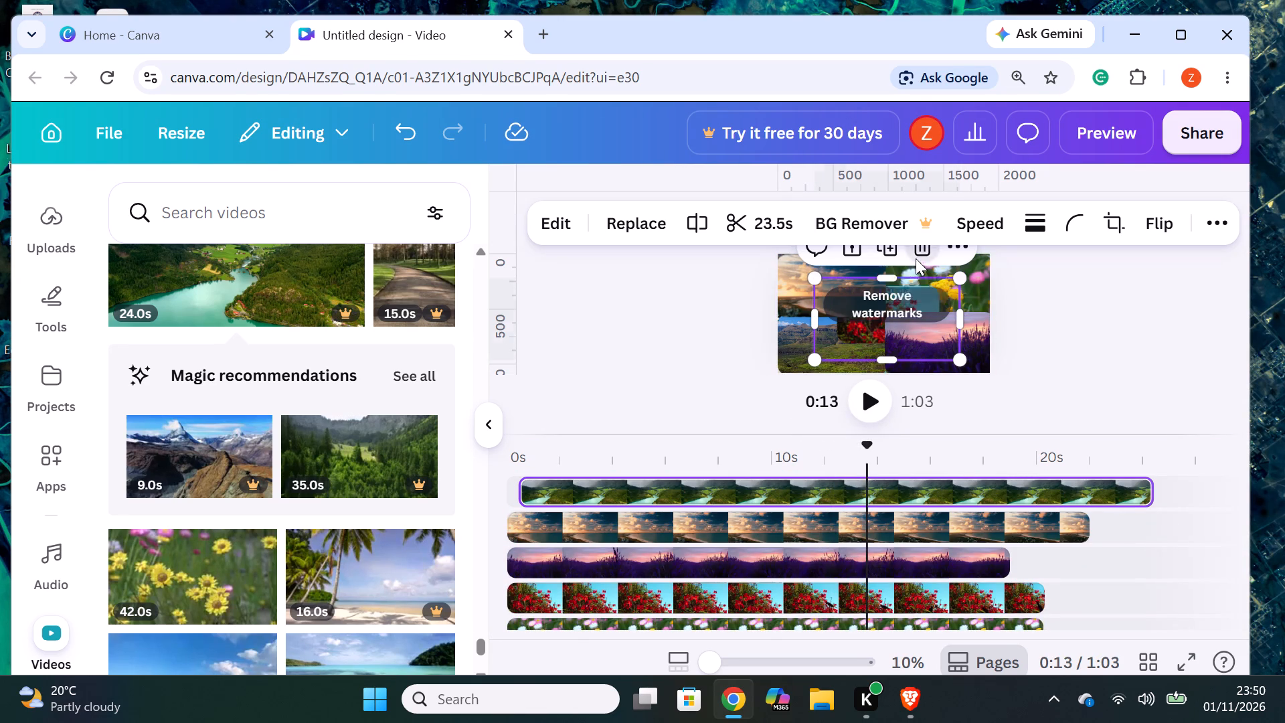
Replace the beach sunset clip on the top timeline layer with the 42.0s yellow flowers video.
left_click_drag(205, 572, 519, 484)
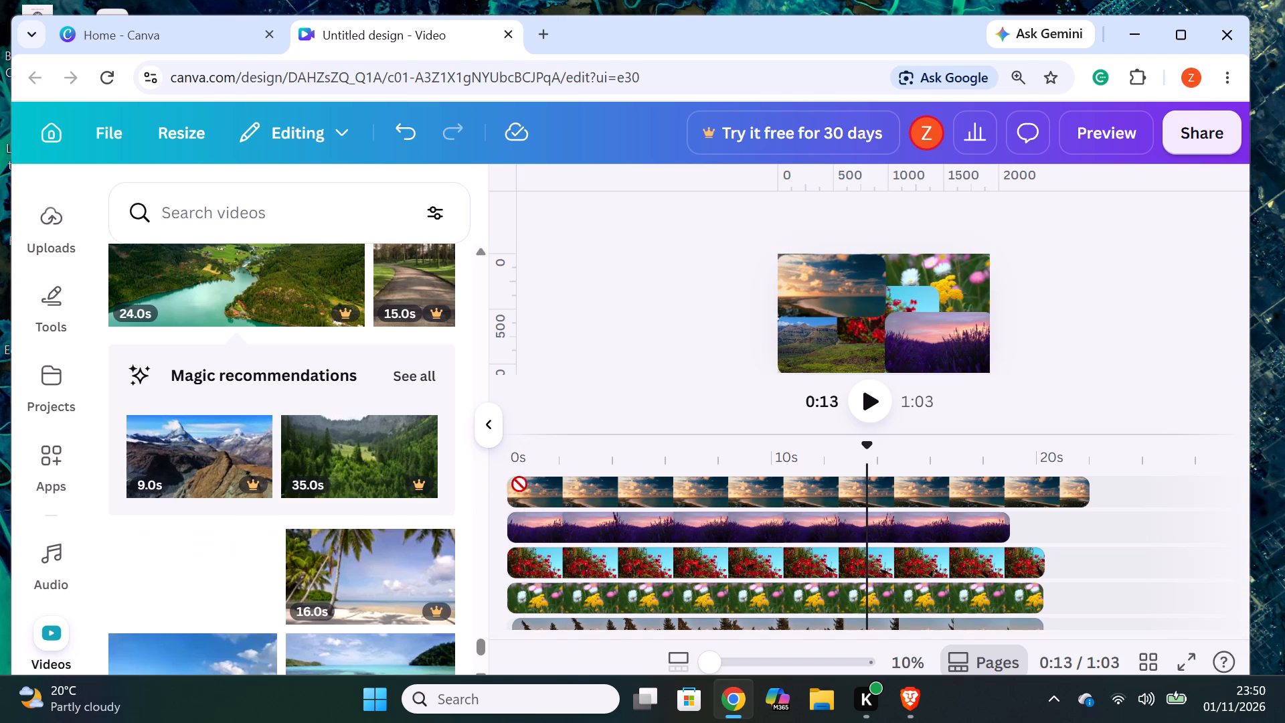
left_click_drag(519, 484, 606, 482)
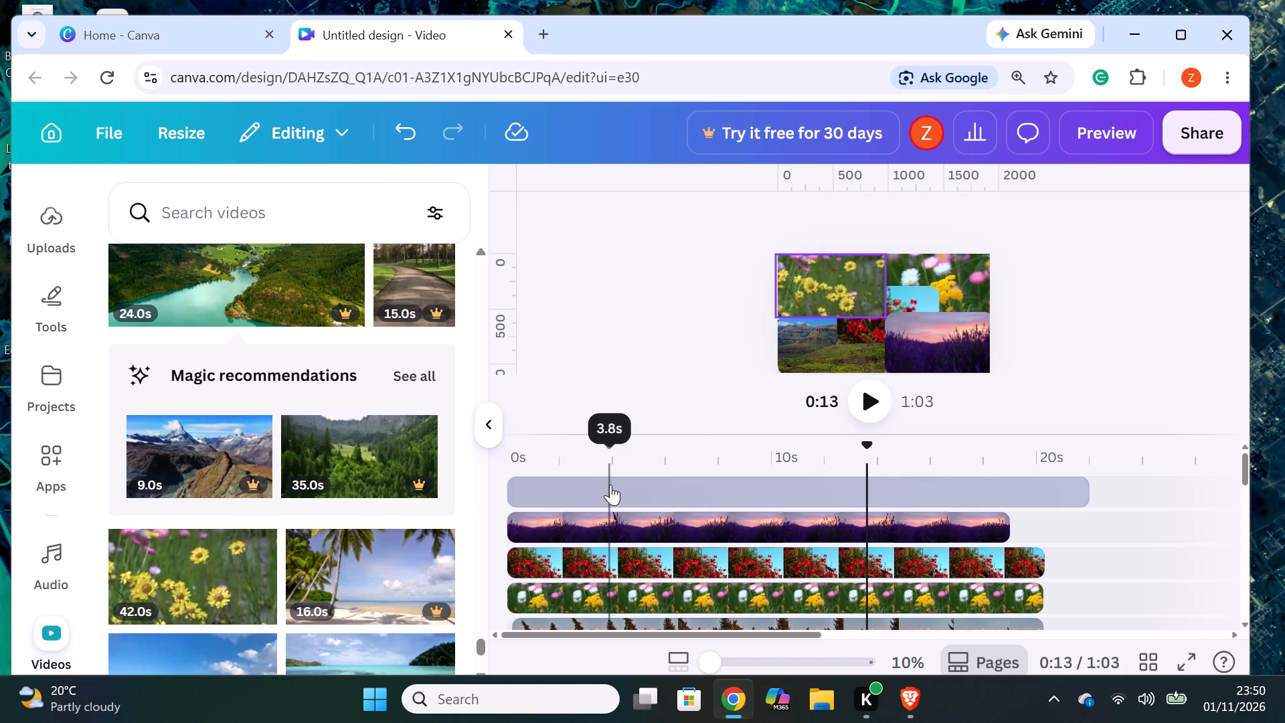
Replace the purple lavender clip on the second timeline layer with the 10.0s palm trees and lake video.
scroll(266, 540, "down", 5)
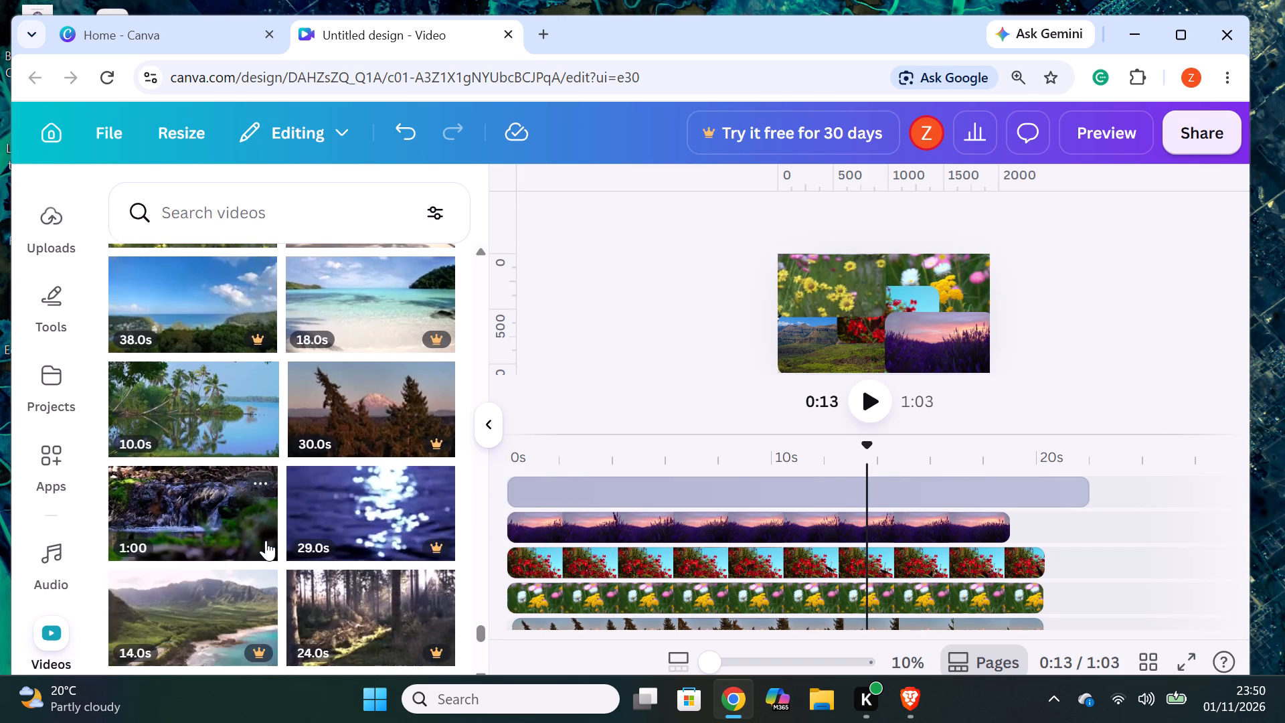
scroll(266, 540, "up", 3)
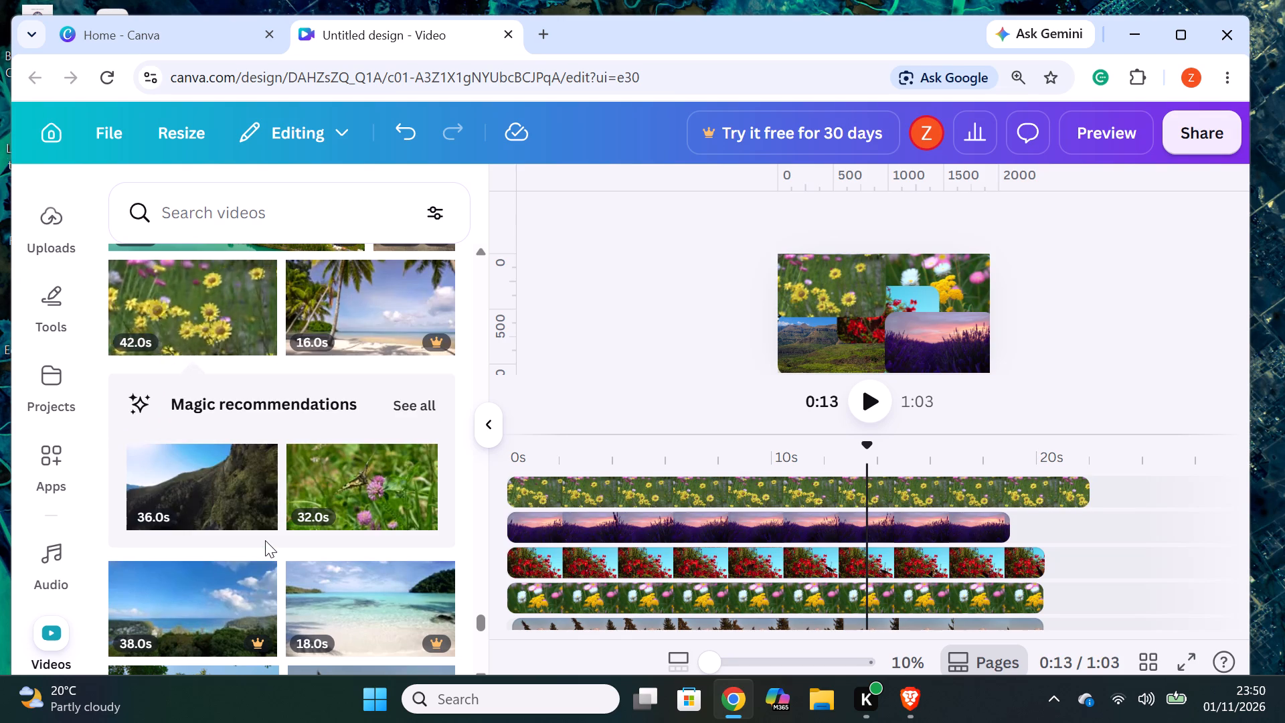
scroll(226, 584, "down", 2)
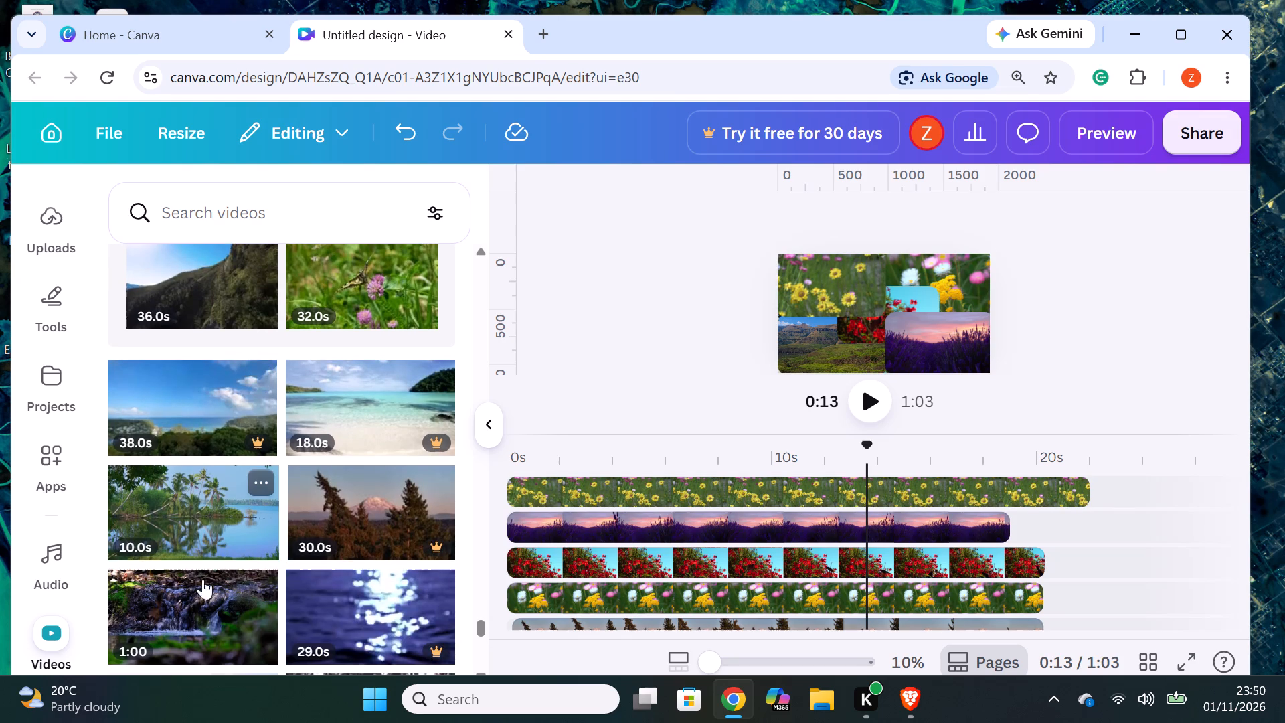
left_click_drag(229, 542, 442, 546)
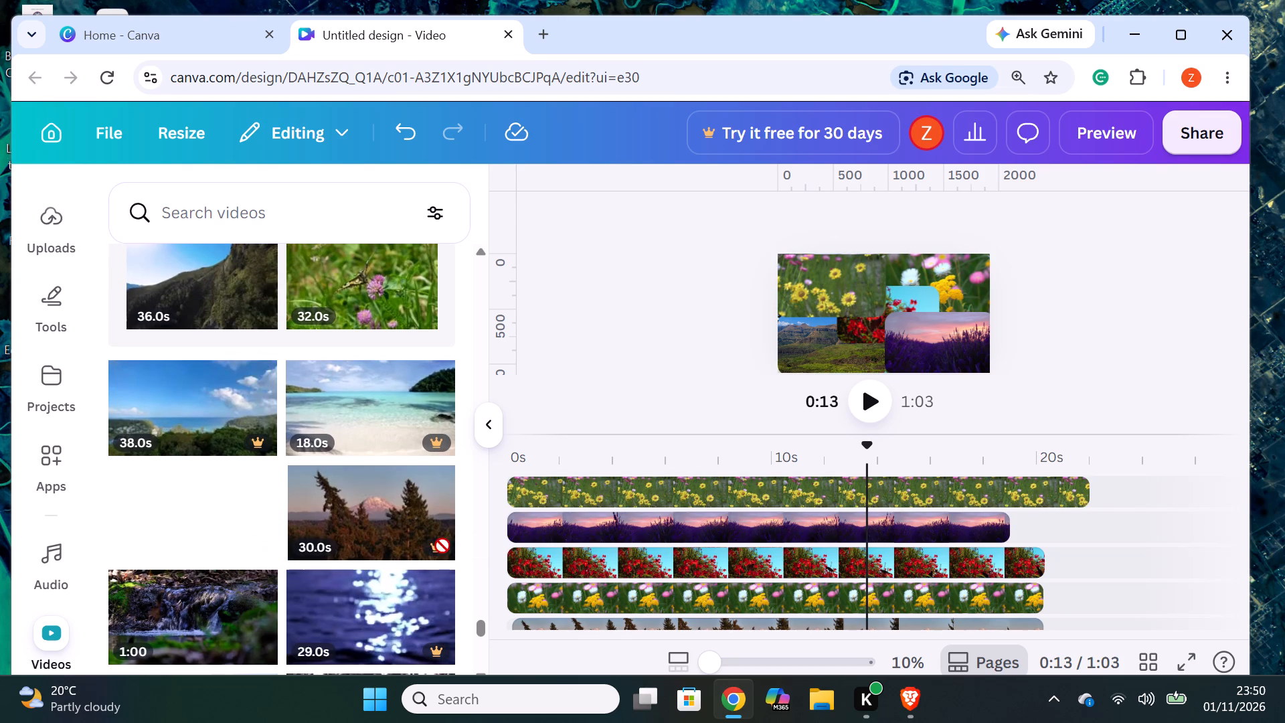
left_click_drag(442, 546, 807, 551)
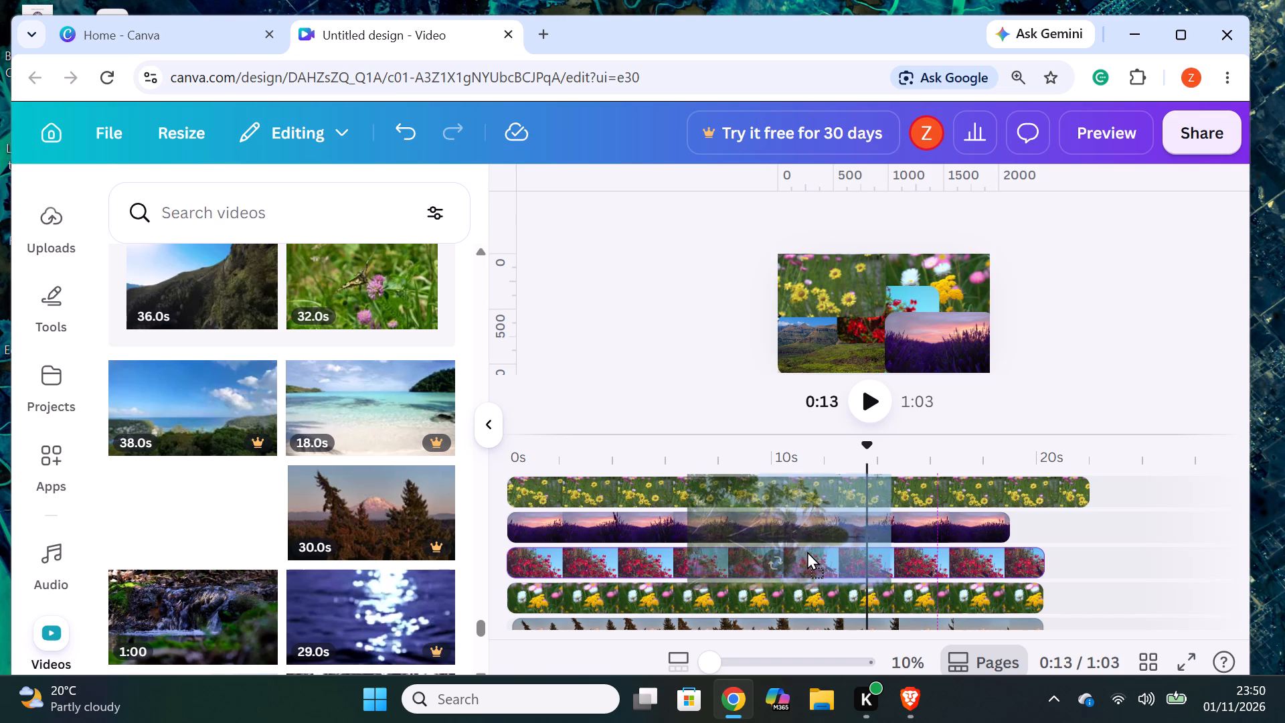
left_click_drag(807, 551, 787, 536)
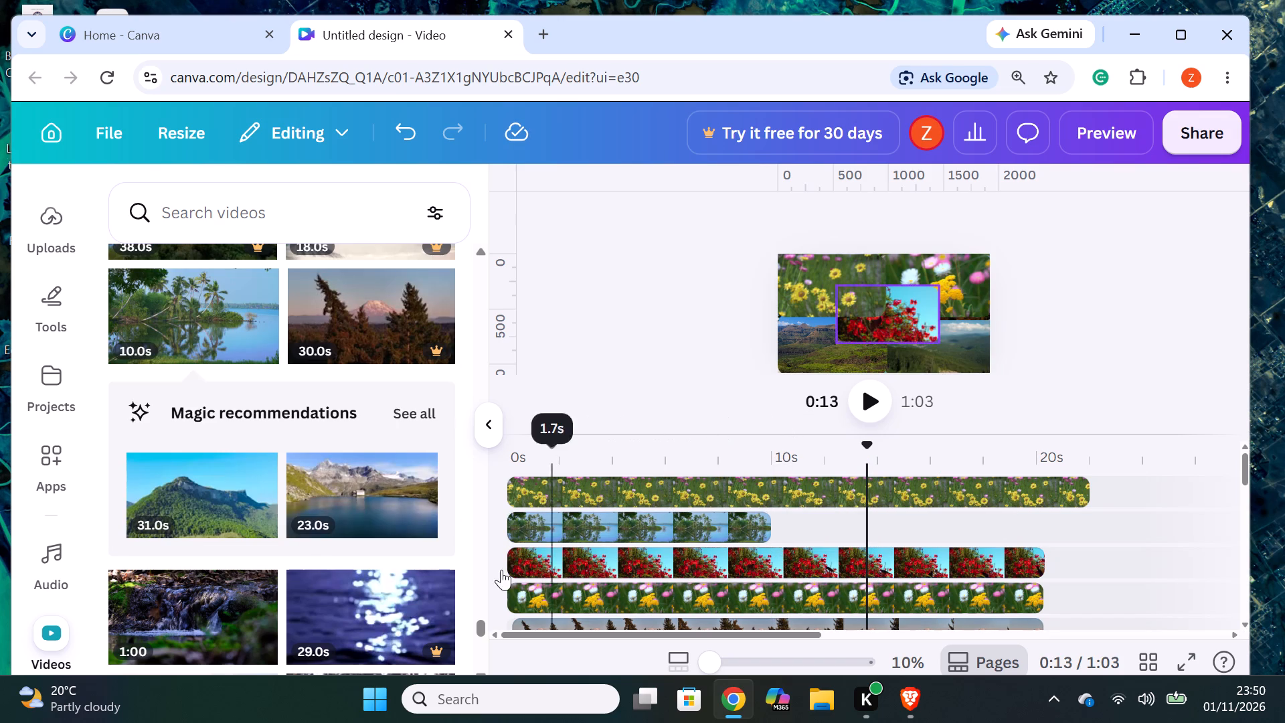
Replace the red flowers clip on the third timeline layer with the 14.0s green coastal valley video.
scroll(285, 556, "down", 1)
left_click_drag(120, 607, 539, 548)
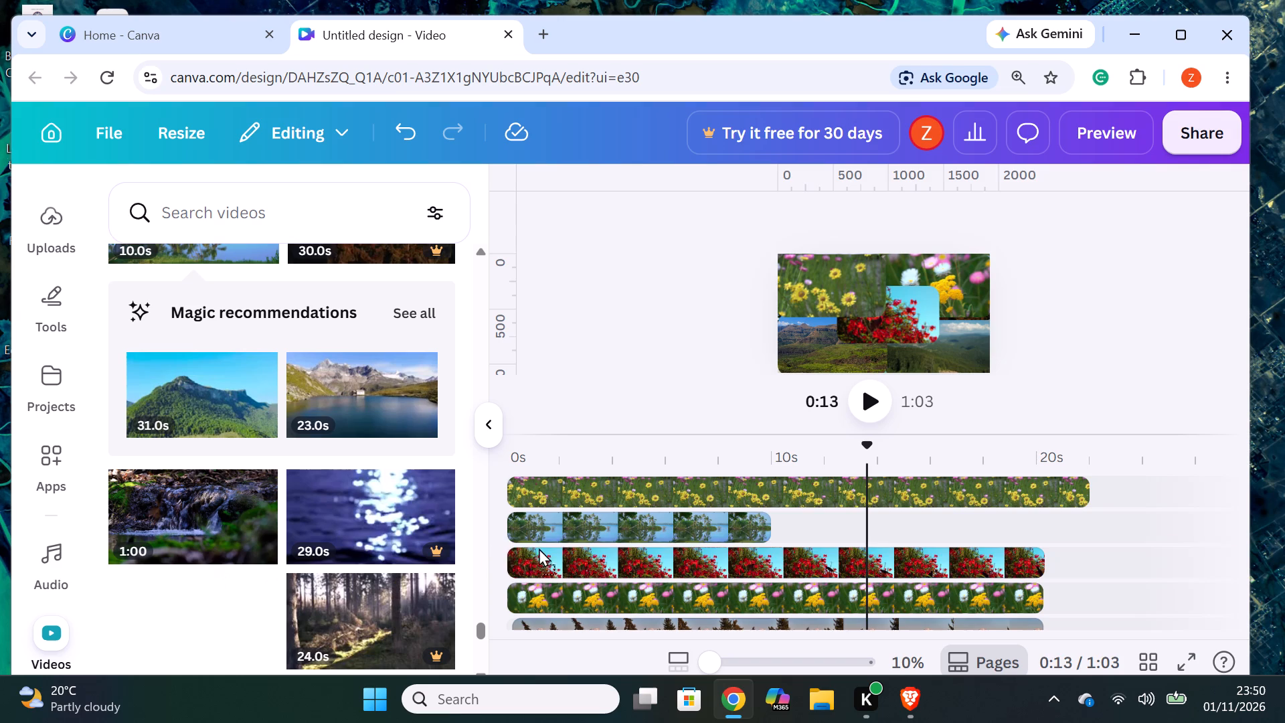
left_click_drag(539, 548, 587, 555)
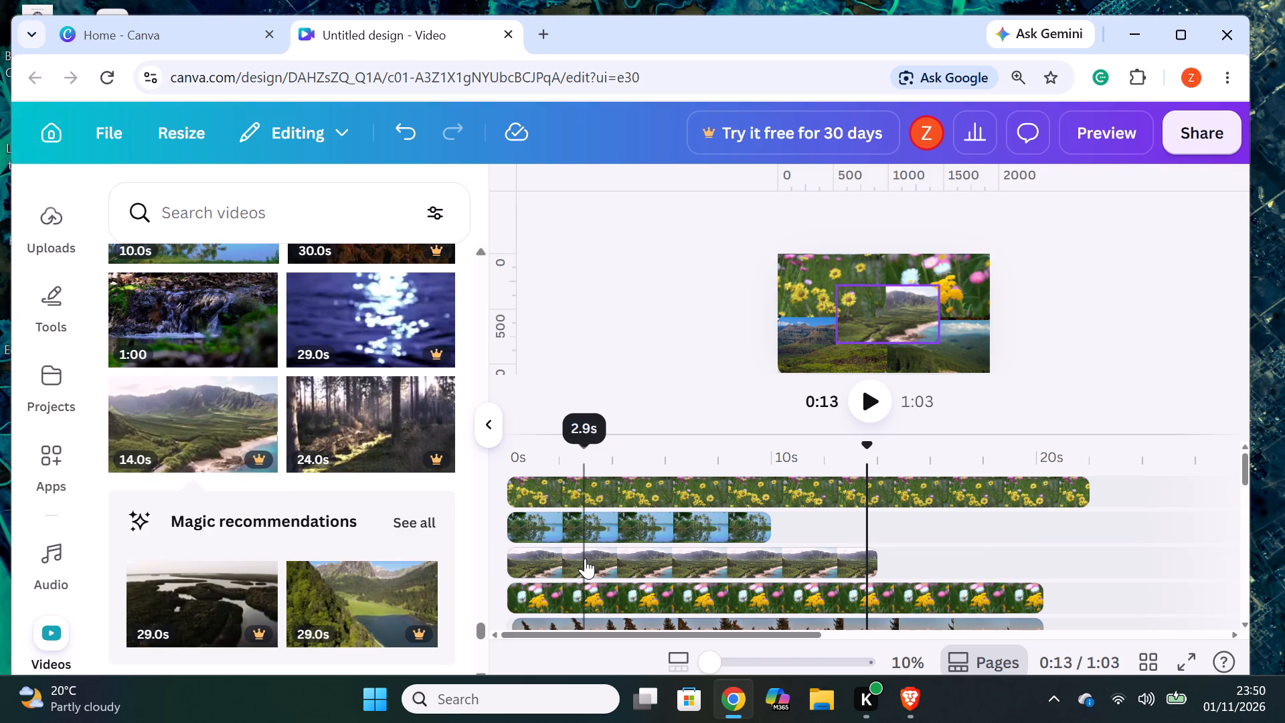
Add the 29.0s snowy forest video as a new timeline layer just below the yellow flowers layer, starting at about 0.5s.
scroll(267, 552, "down", 3)
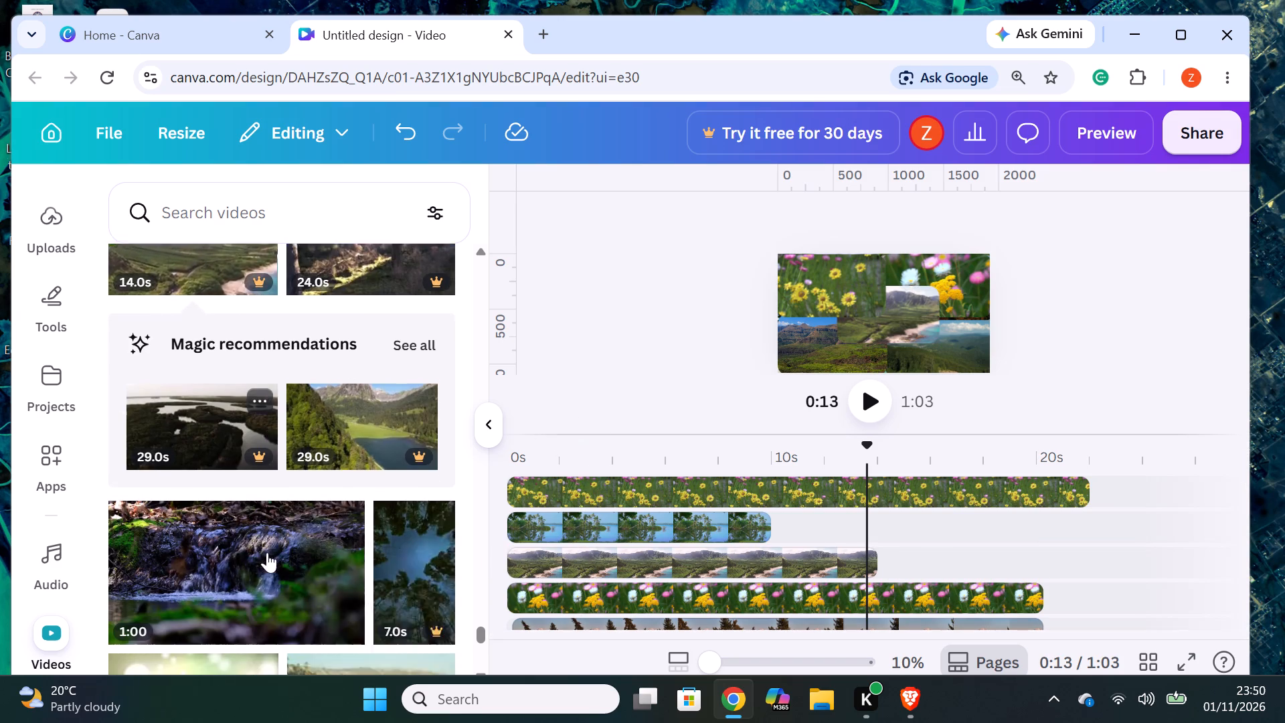
scroll(267, 552, "down", 1)
left_click_drag(165, 590, 575, 533)
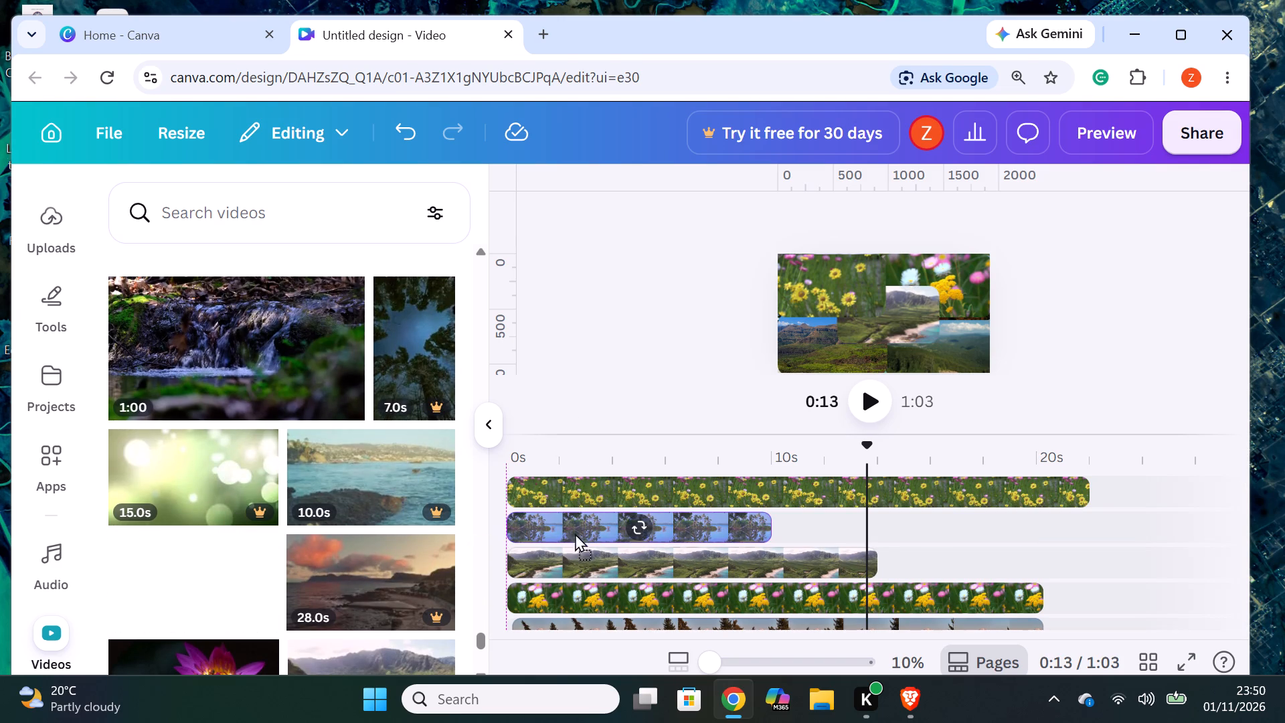
left_click_drag(575, 533, 583, 509)
left_click(600, 530)
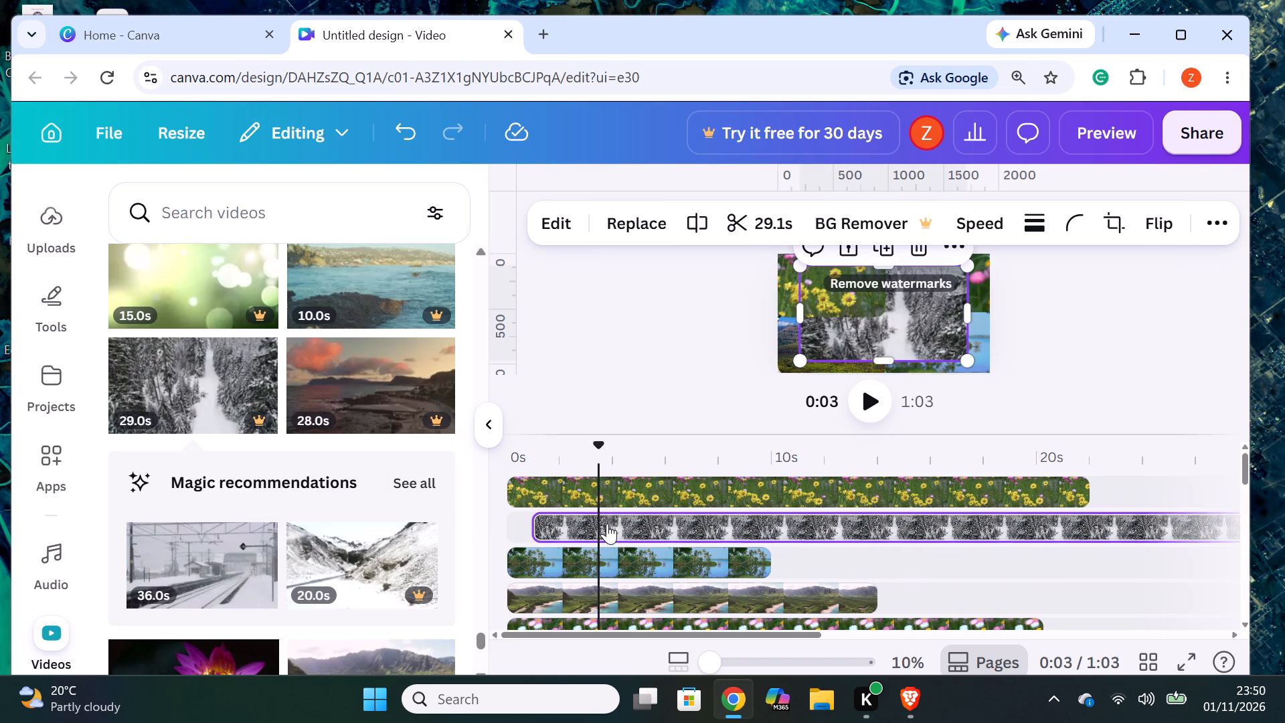
left_click_drag(607, 524, 595, 515)
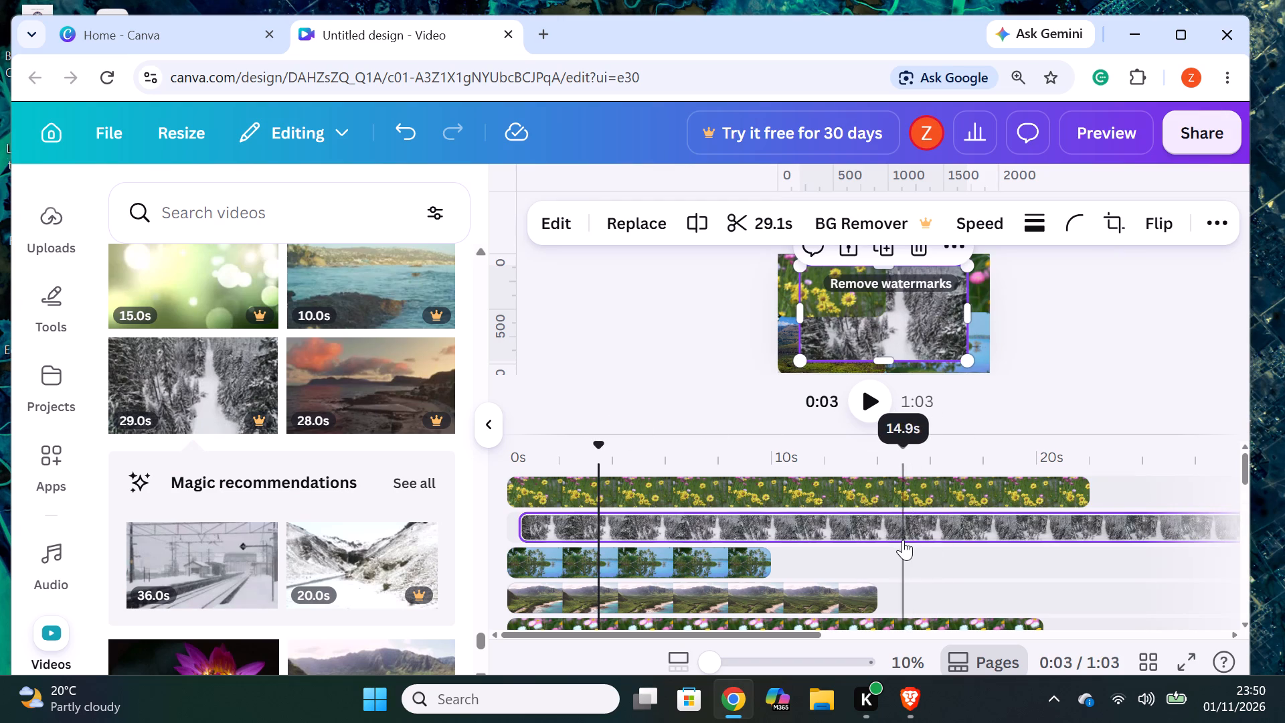
Split the snowy forest video at about 22s, level with the end of the yellow flowers clip, and delete the remainder.
left_click(1092, 525)
right_click(1090, 525)
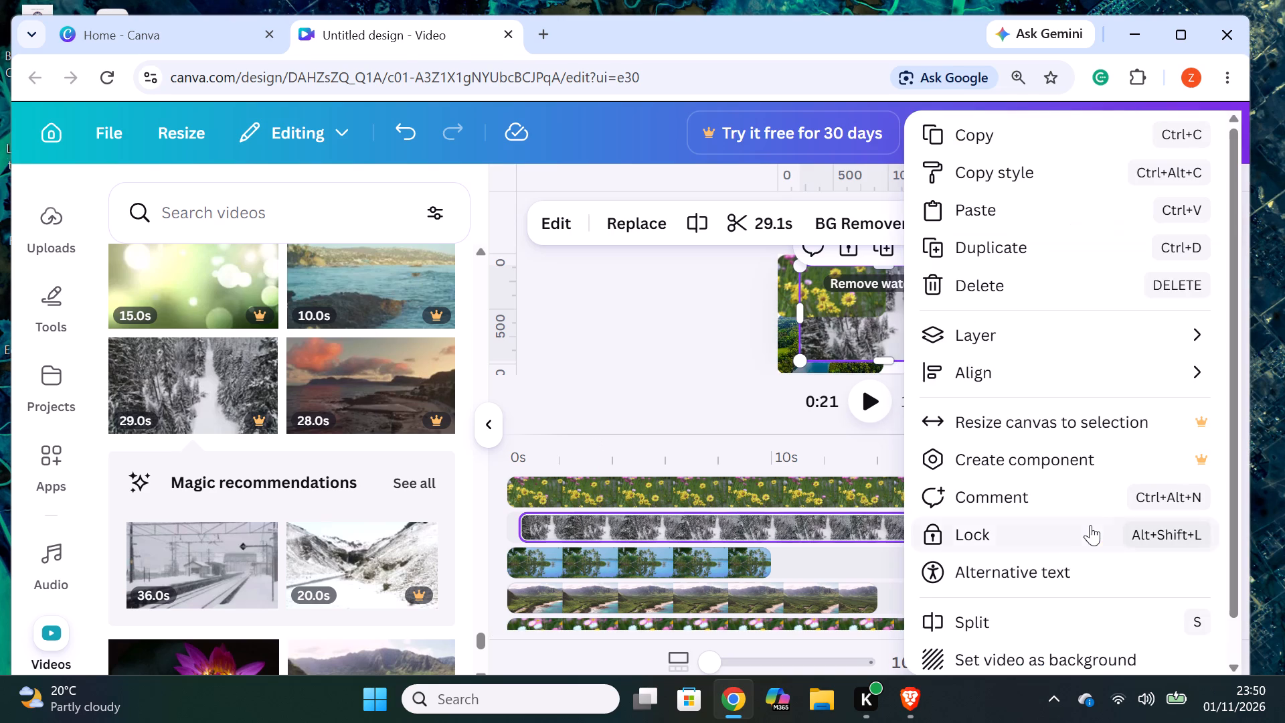
left_click(1013, 614)
right_click(1132, 521)
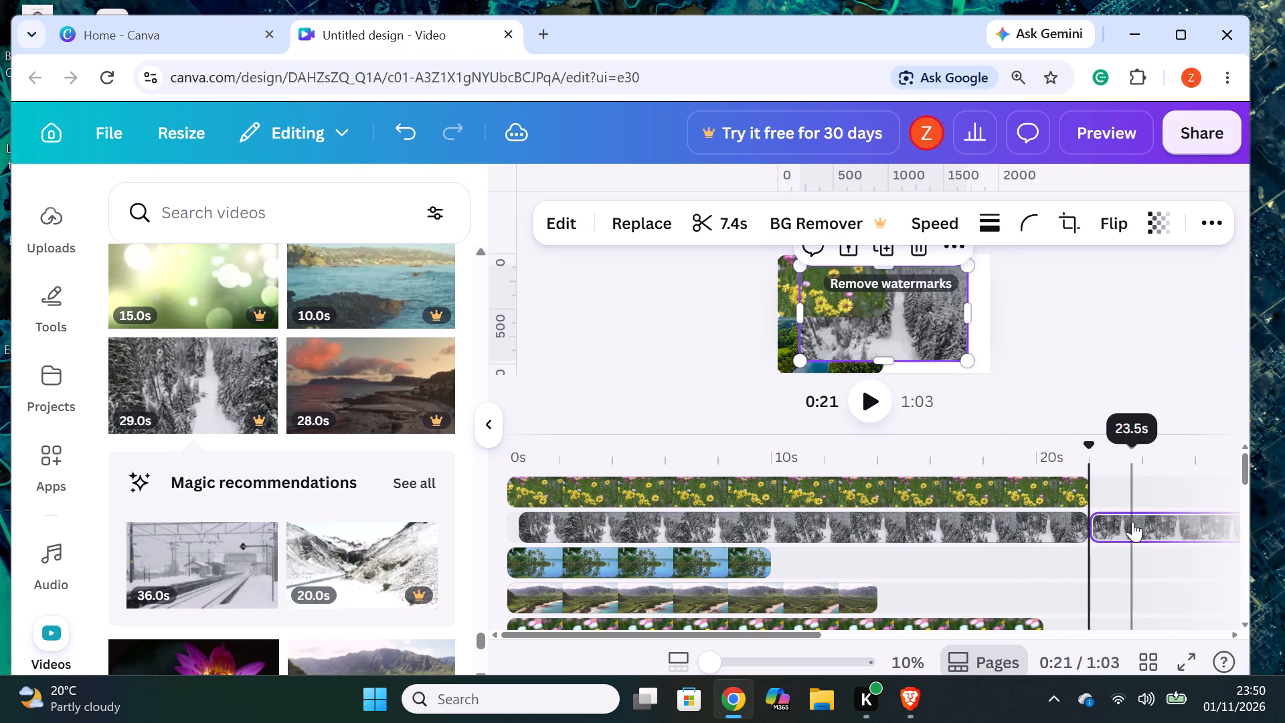
double_click(993, 303)
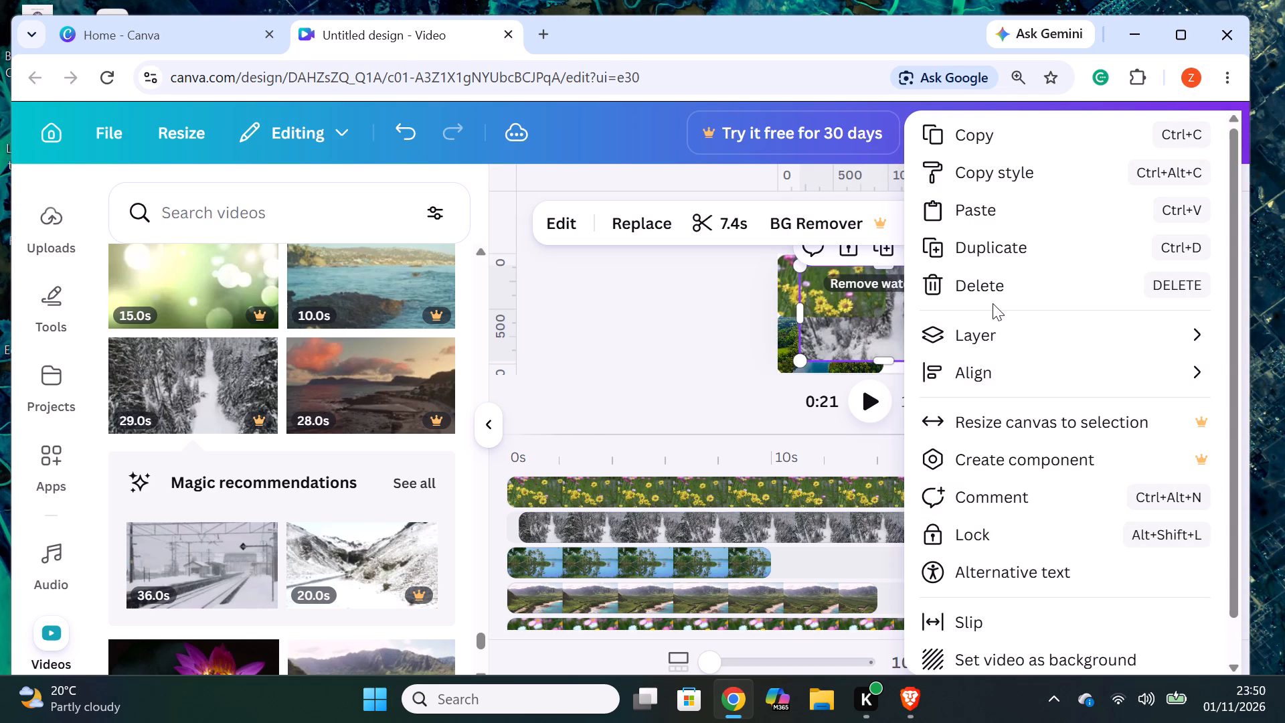
left_click(992, 294)
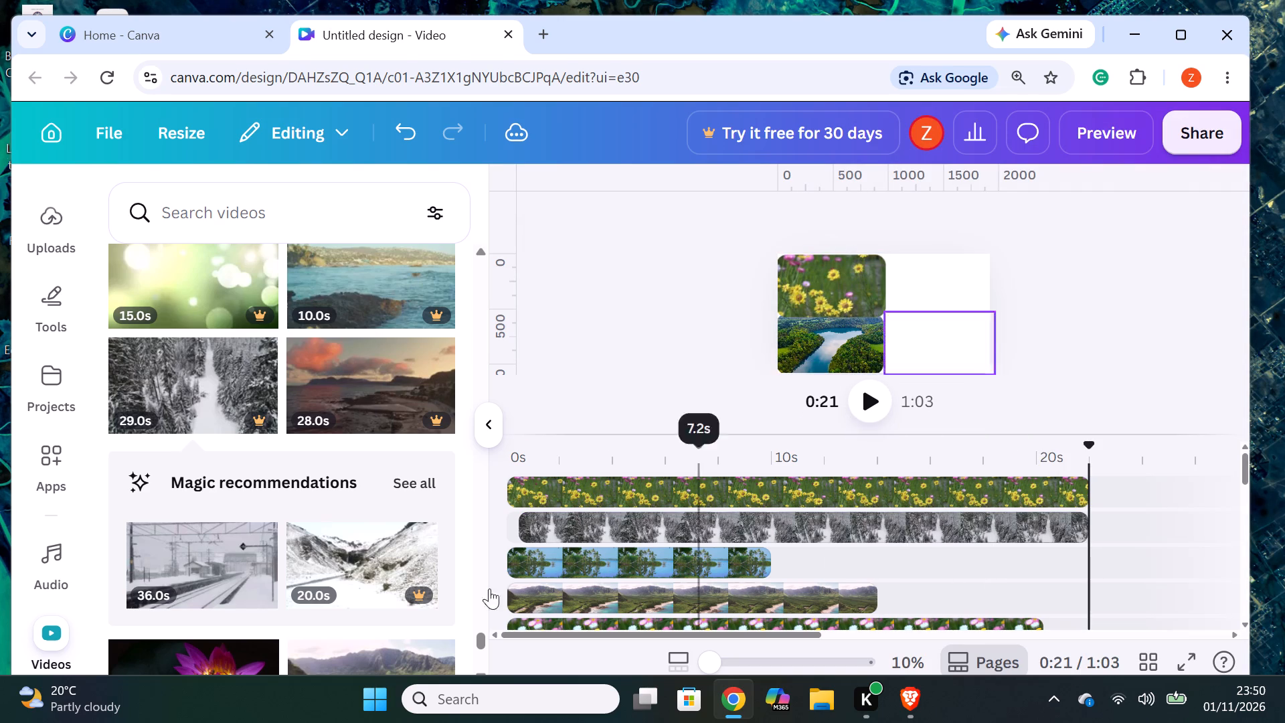
Replace the snowy forest clip on the second timeline layer with the 25.0s sunlit forest video from the library.
scroll(201, 580, "down", 6)
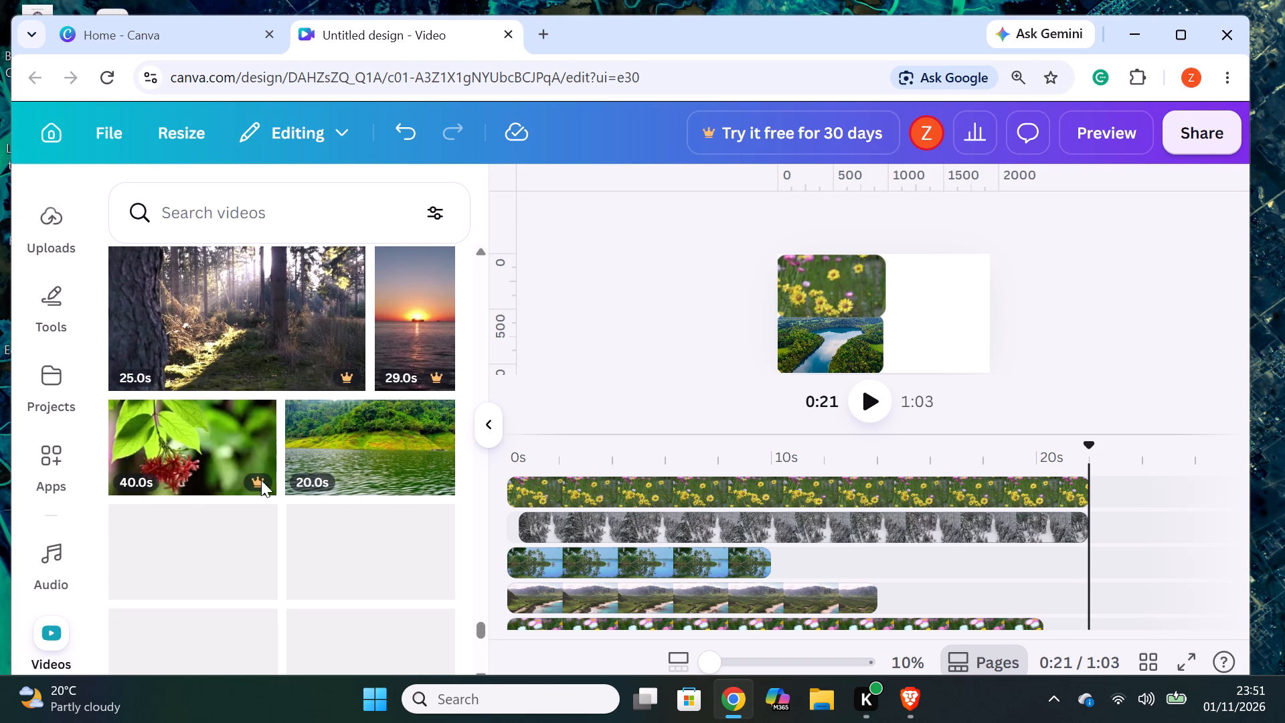
left_click_drag(245, 356, 248, 361)
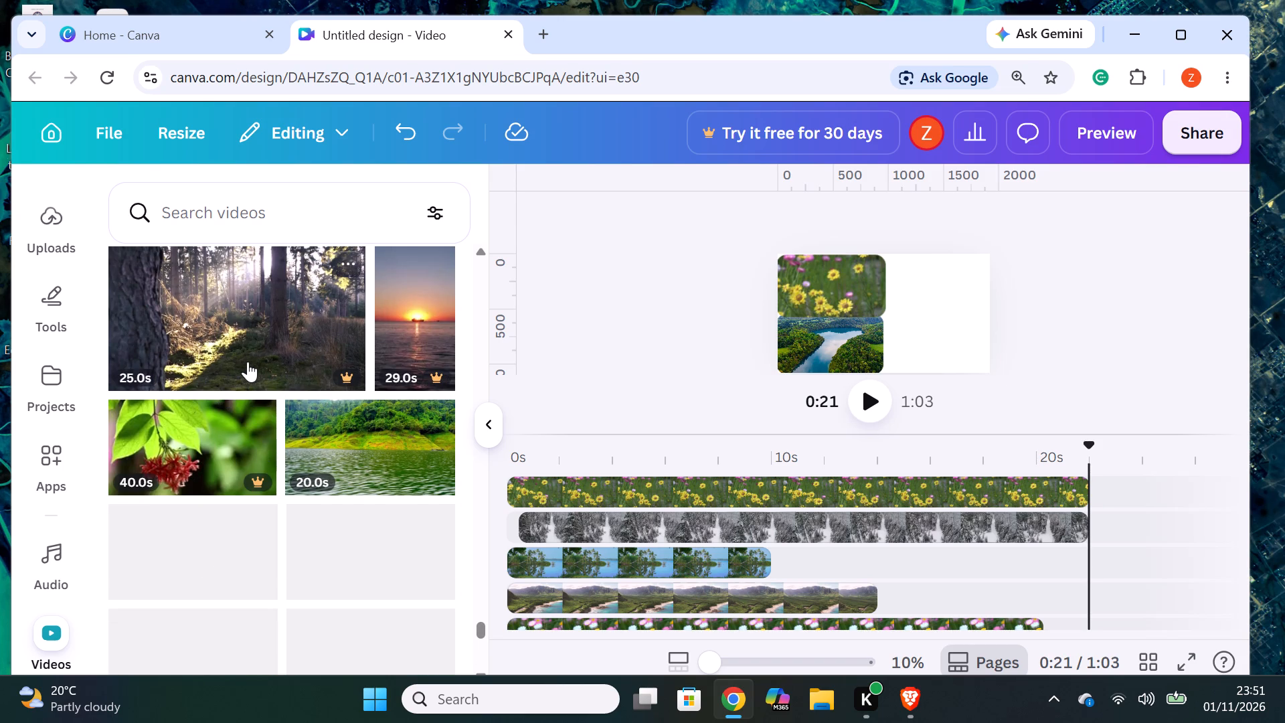
left_click_drag(248, 361, 608, 526)
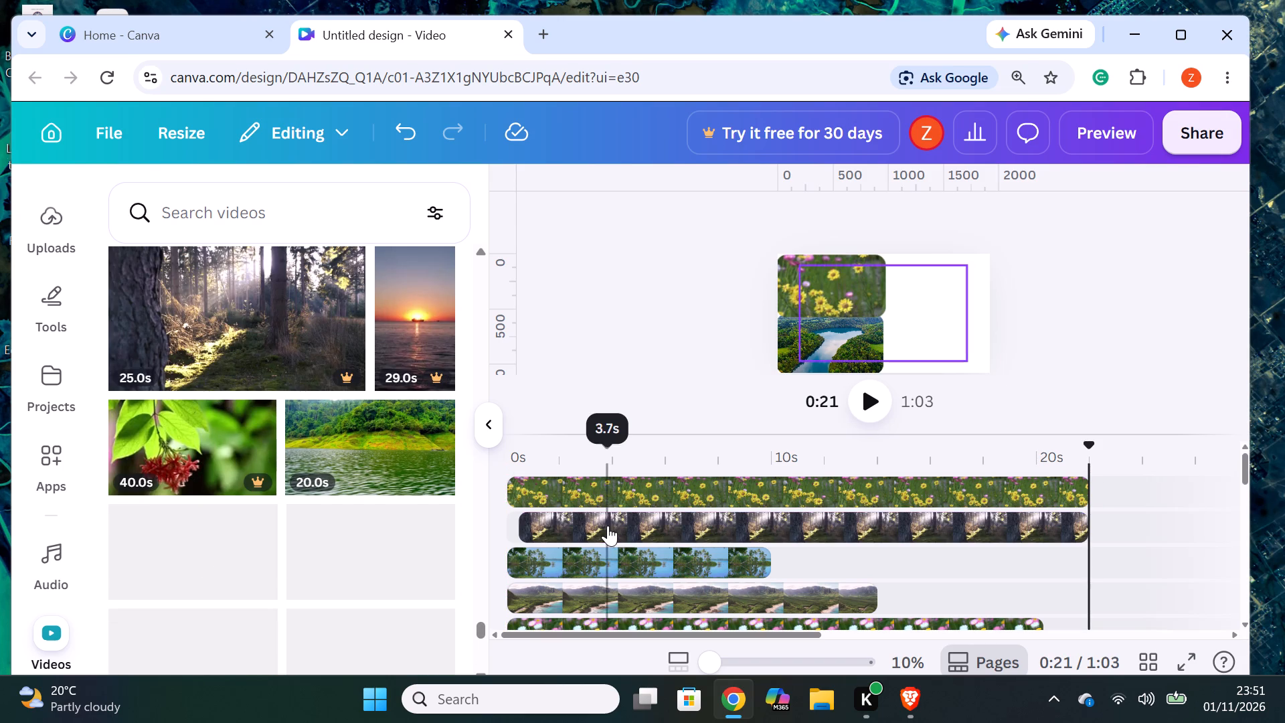
Shrink the sunlit forest clip on the second timeline layer and move it to the lower middle of the canvas.
left_click(742, 541)
left_click(724, 580)
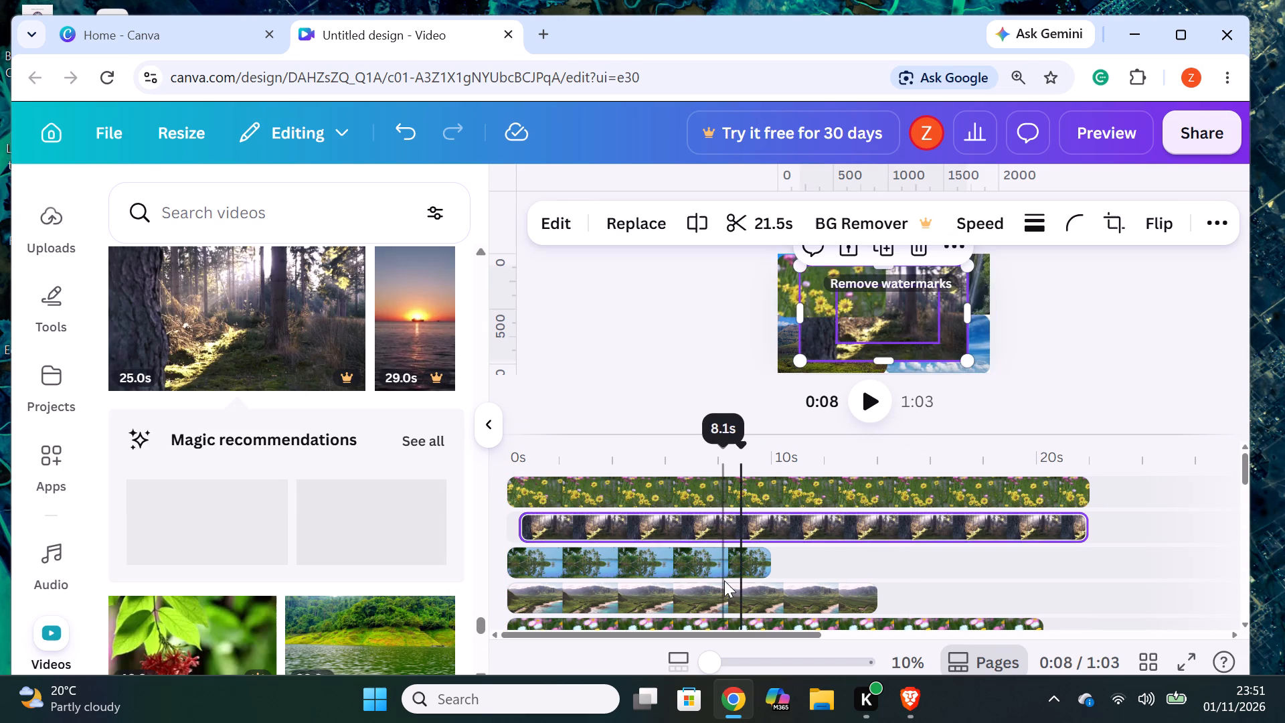
left_click(730, 603)
left_click(704, 563)
left_click(745, 615)
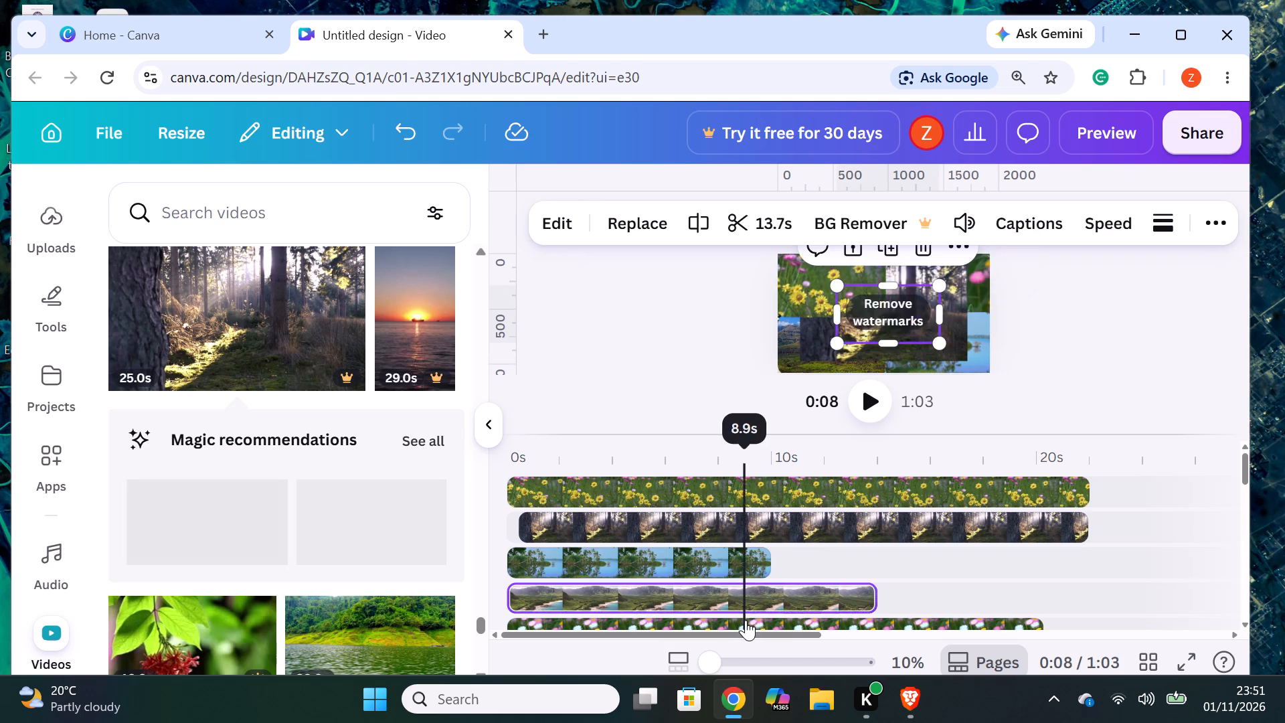
left_click(746, 620)
left_click(693, 545)
left_click(729, 505)
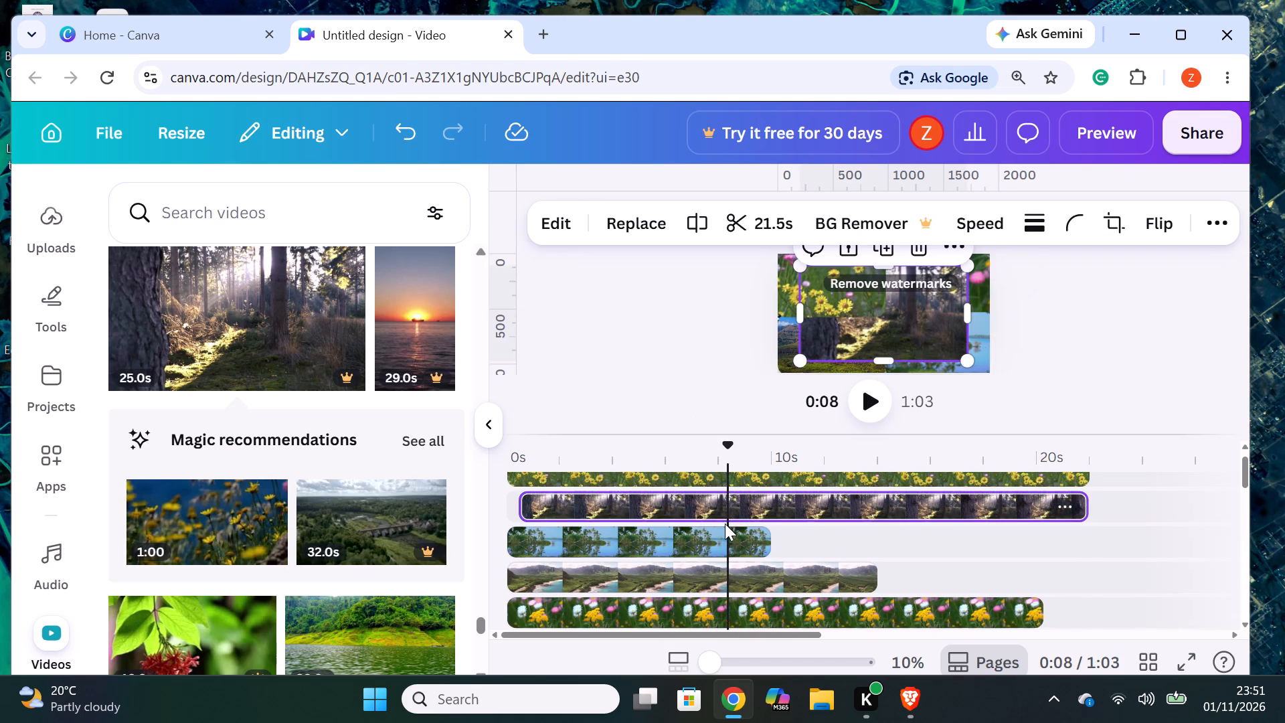
scroll(765, 578, "up", 3)
left_click(915, 315)
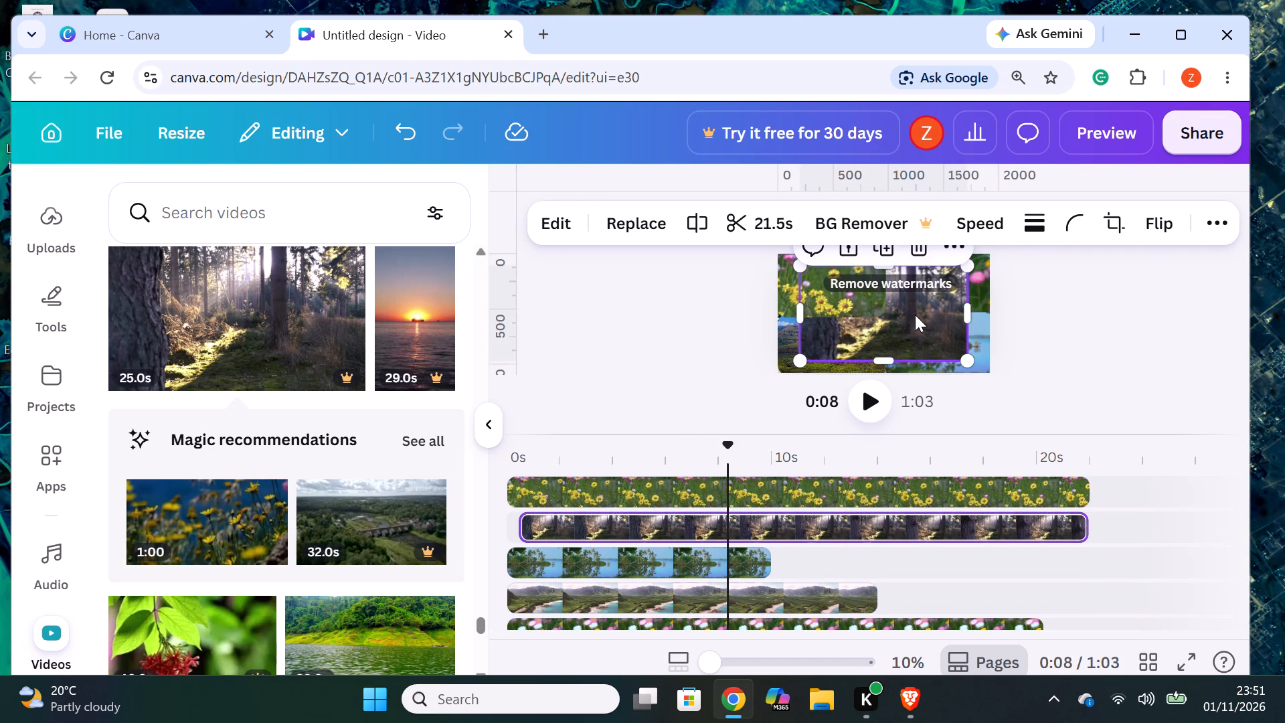
left_click(956, 345)
left_click_drag(968, 364, 969, 362)
left_click_drag(969, 362, 948, 346)
left_click_drag(920, 329, 944, 365)
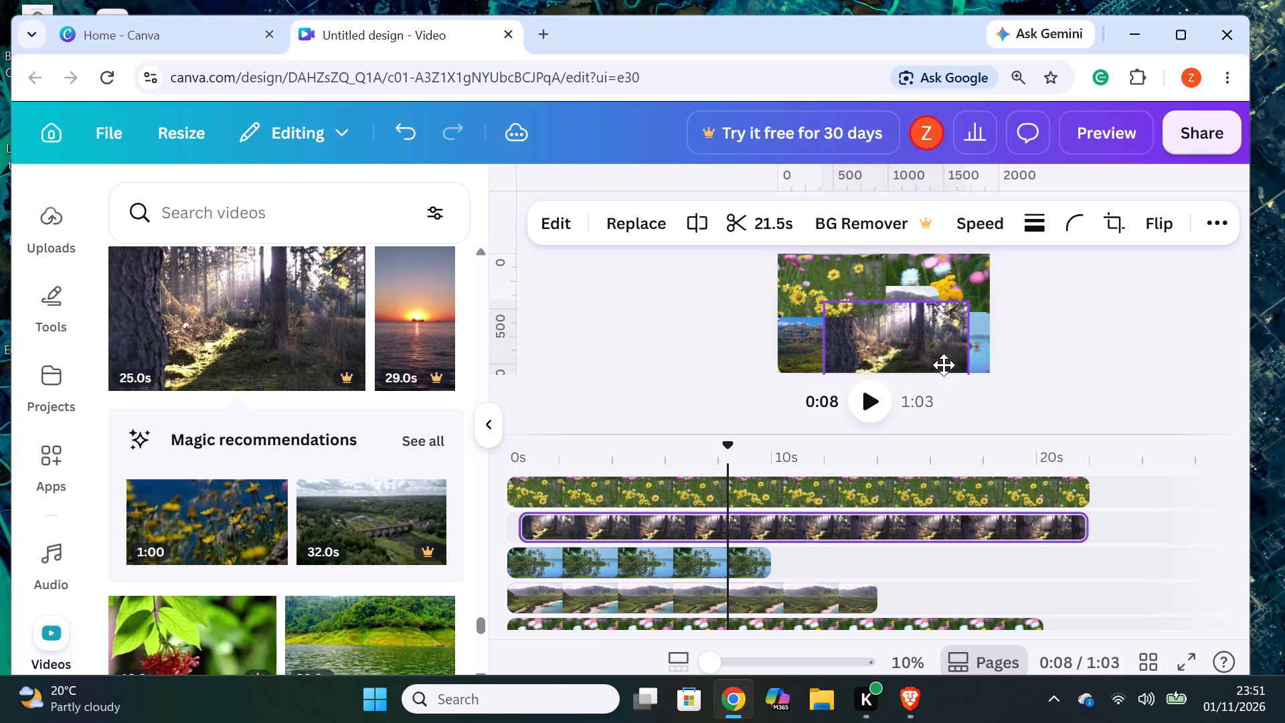
left_click_drag(944, 365, 944, 365)
Round the corners of the sunlit forest clip to the maximum.
left_click(1070, 222)
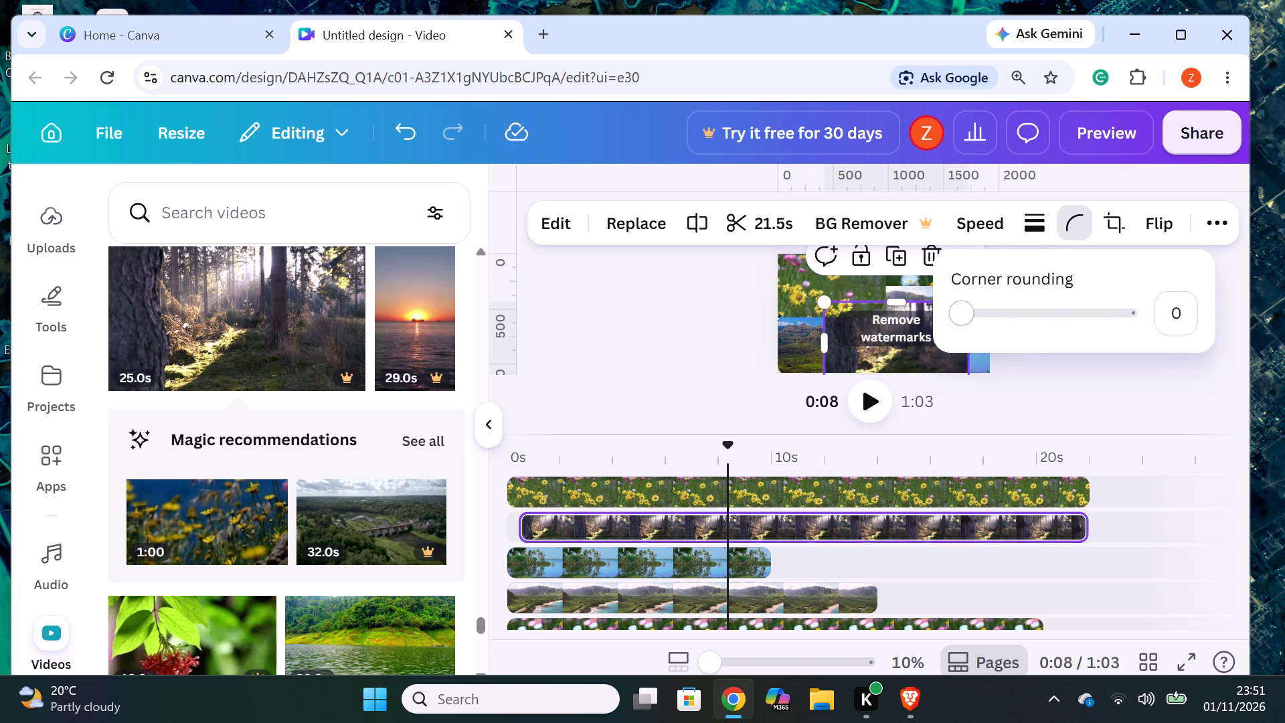
left_click_drag(967, 321, 1208, 320)
left_click(1136, 378)
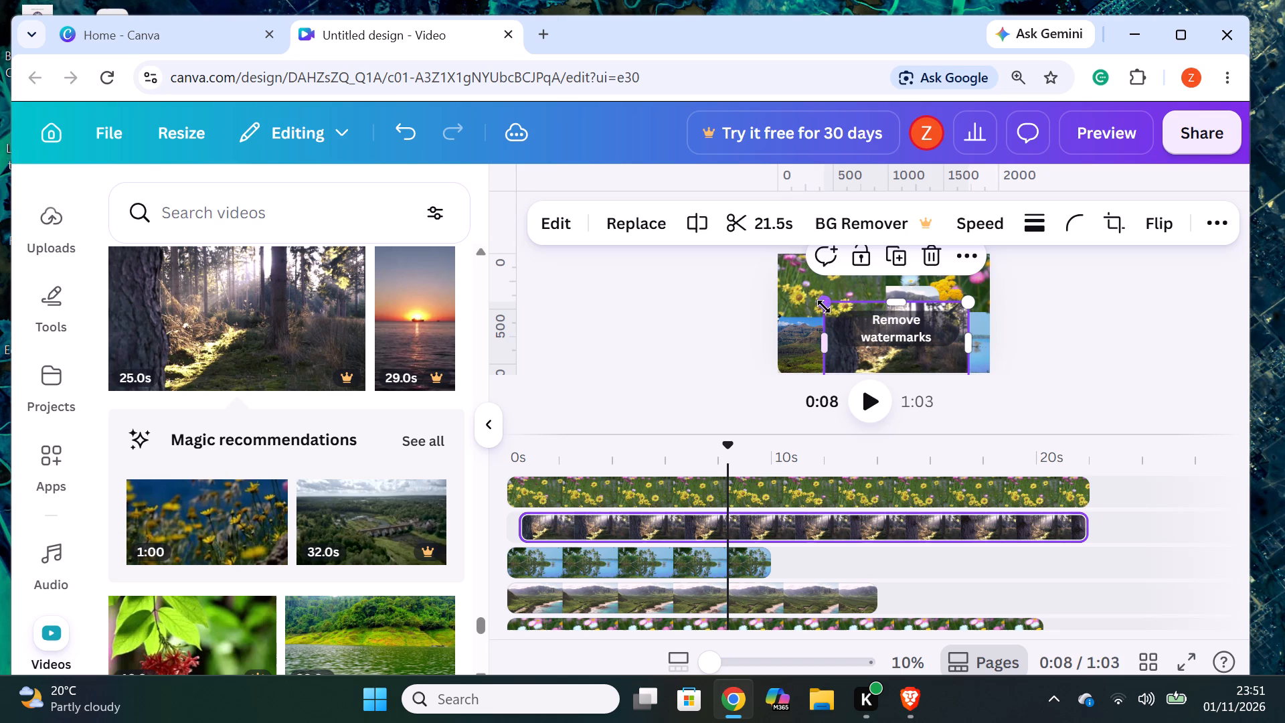
Shrink the sunlit forest clip further and place it over the lower-right quarter of the canvas.
left_click_drag(824, 303, 851, 321)
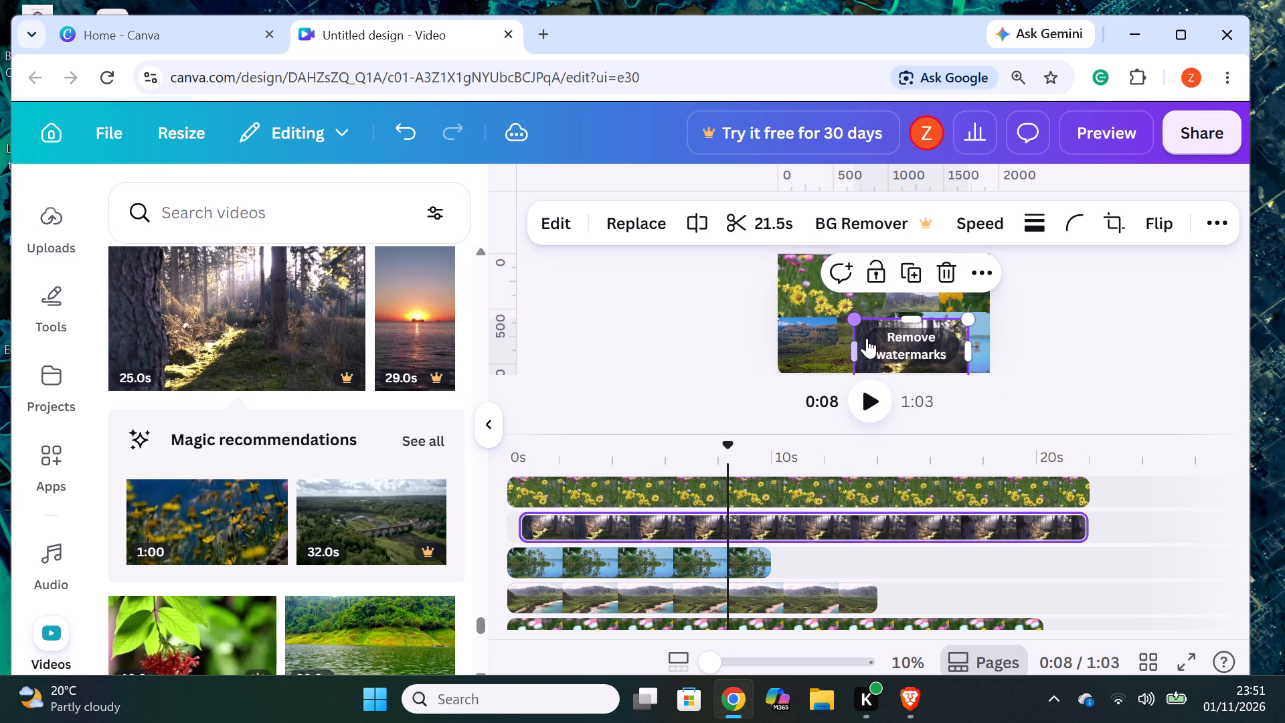
left_click_drag(875, 367, 910, 353)
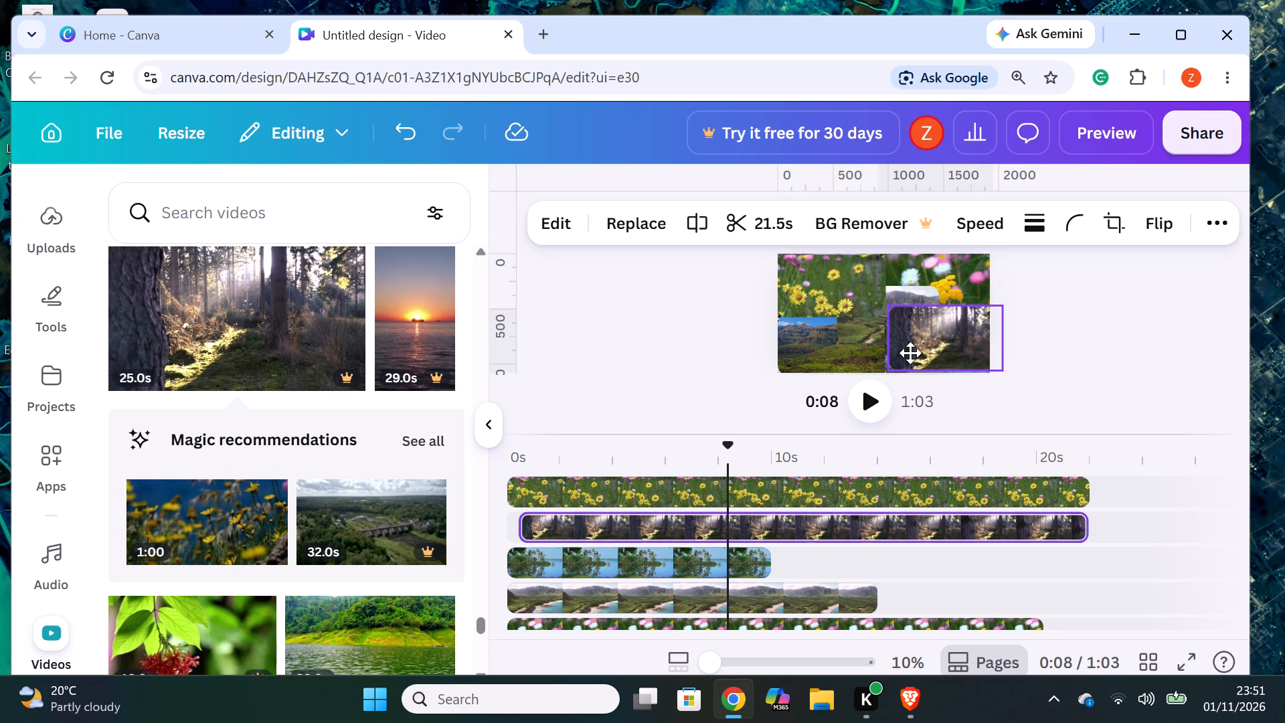
left_click_drag(910, 353, 905, 361)
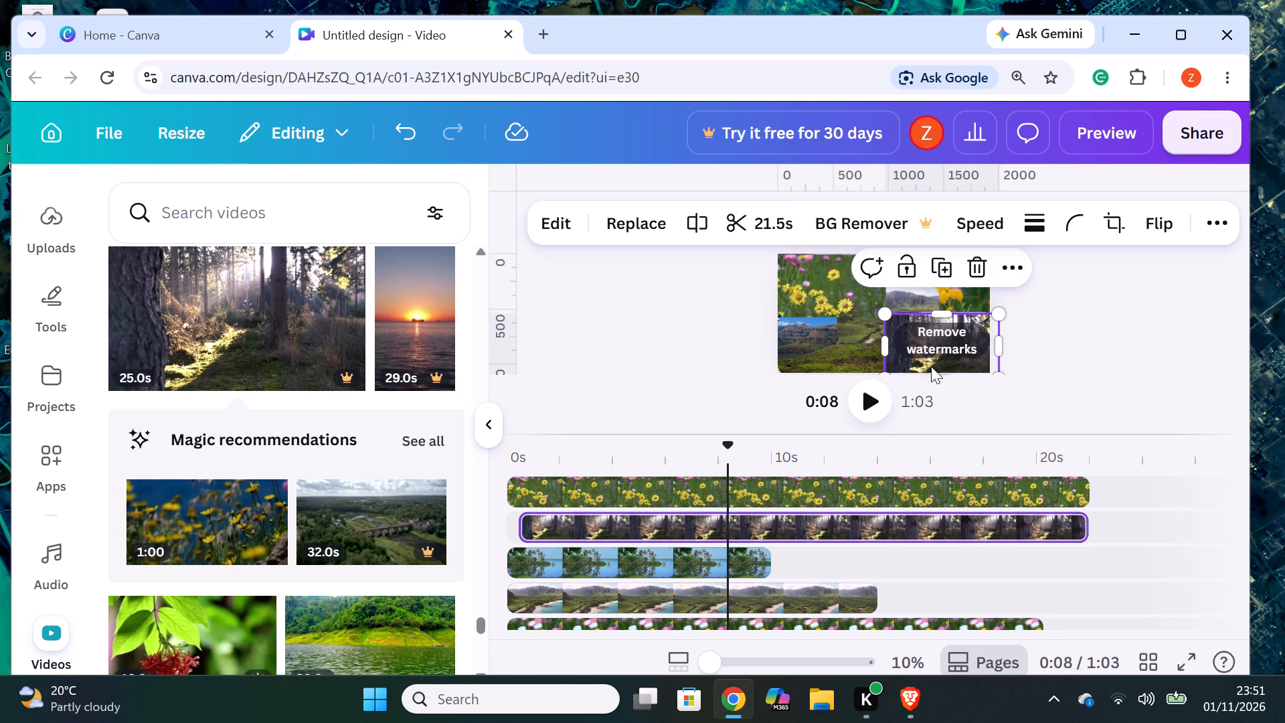
left_click(1084, 366)
Add the 15.0s misty green valley video from the library as a new top timeline layer starting at about 0.5s.
scroll(149, 416, "down", 2)
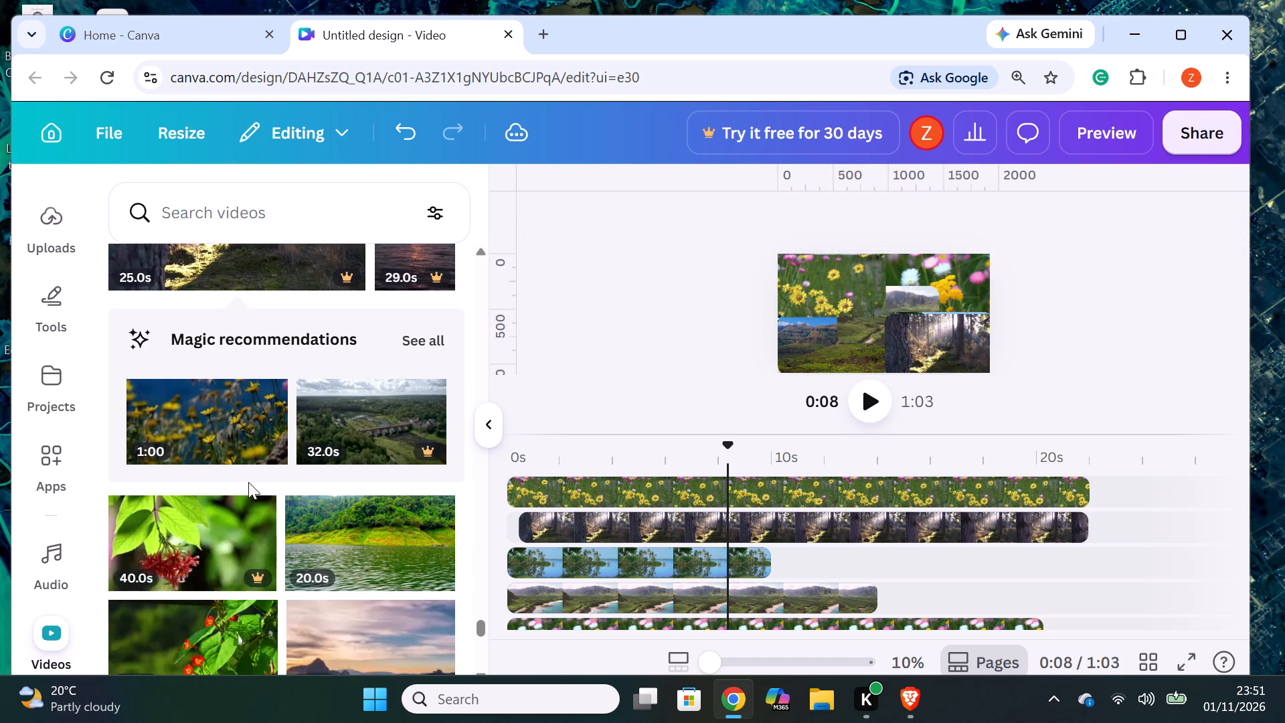
scroll(248, 482, "down", 2)
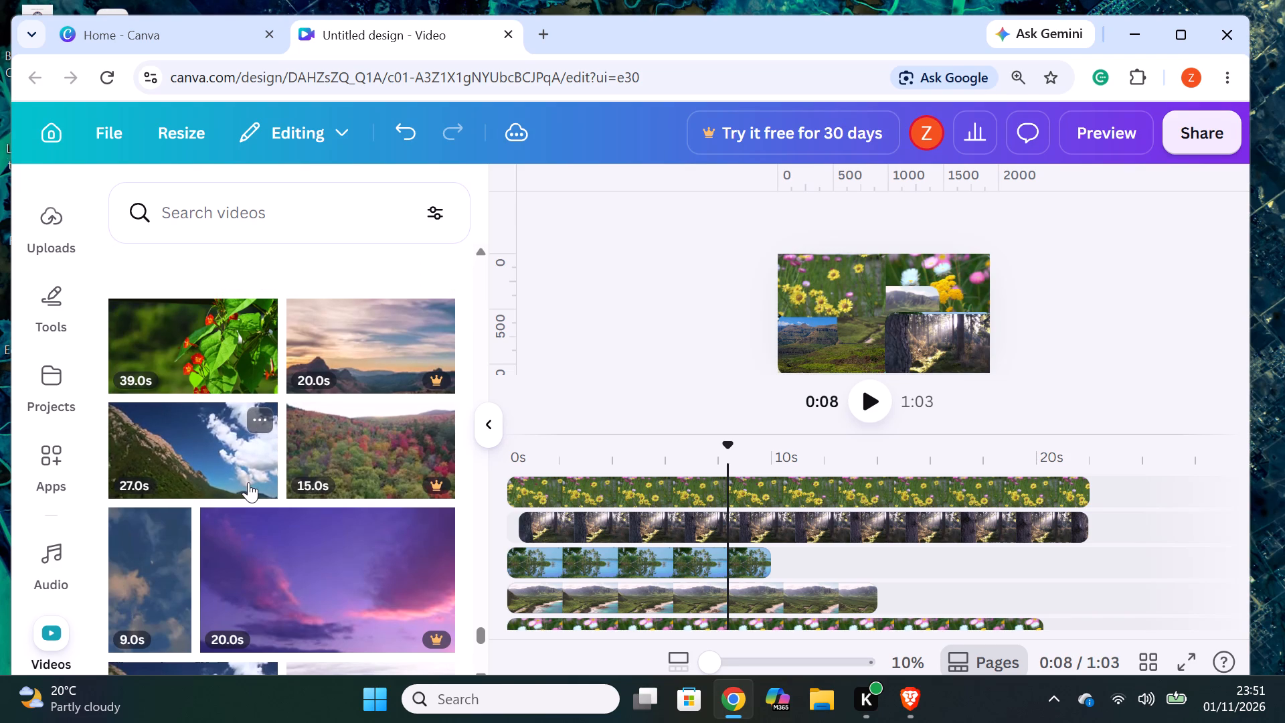
scroll(220, 491, "down", 3)
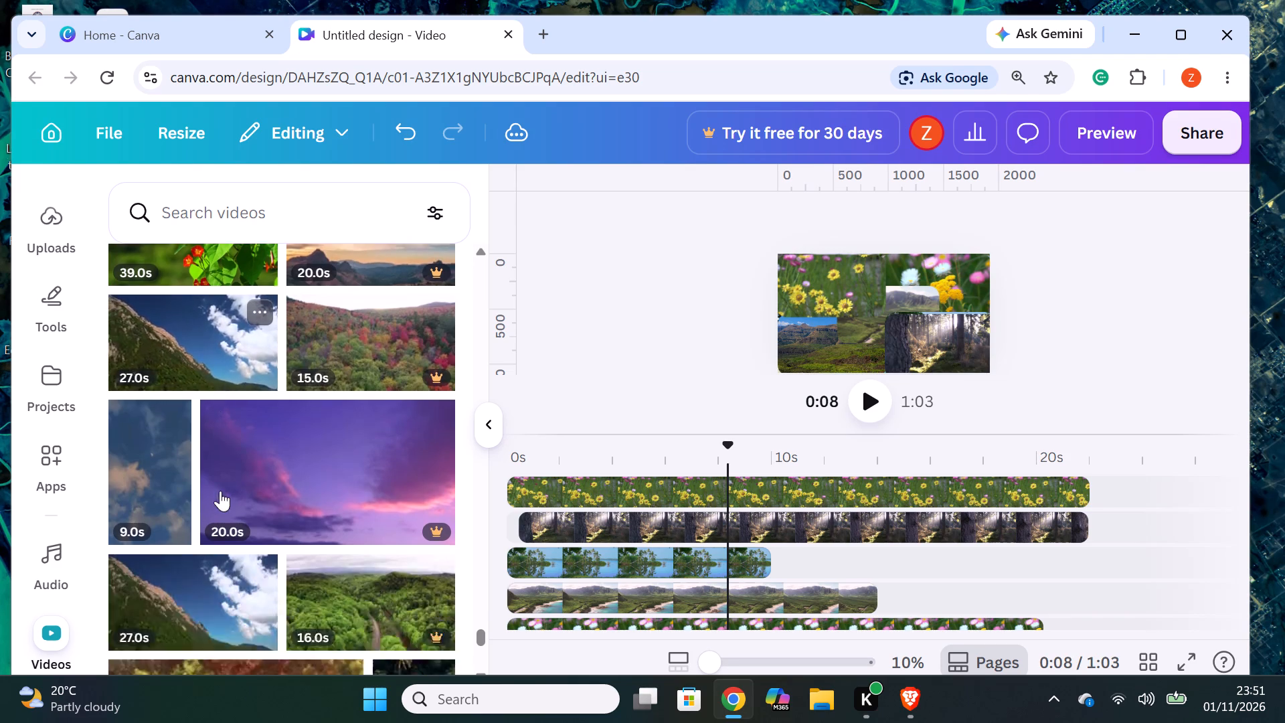
scroll(248, 498, "down", 4)
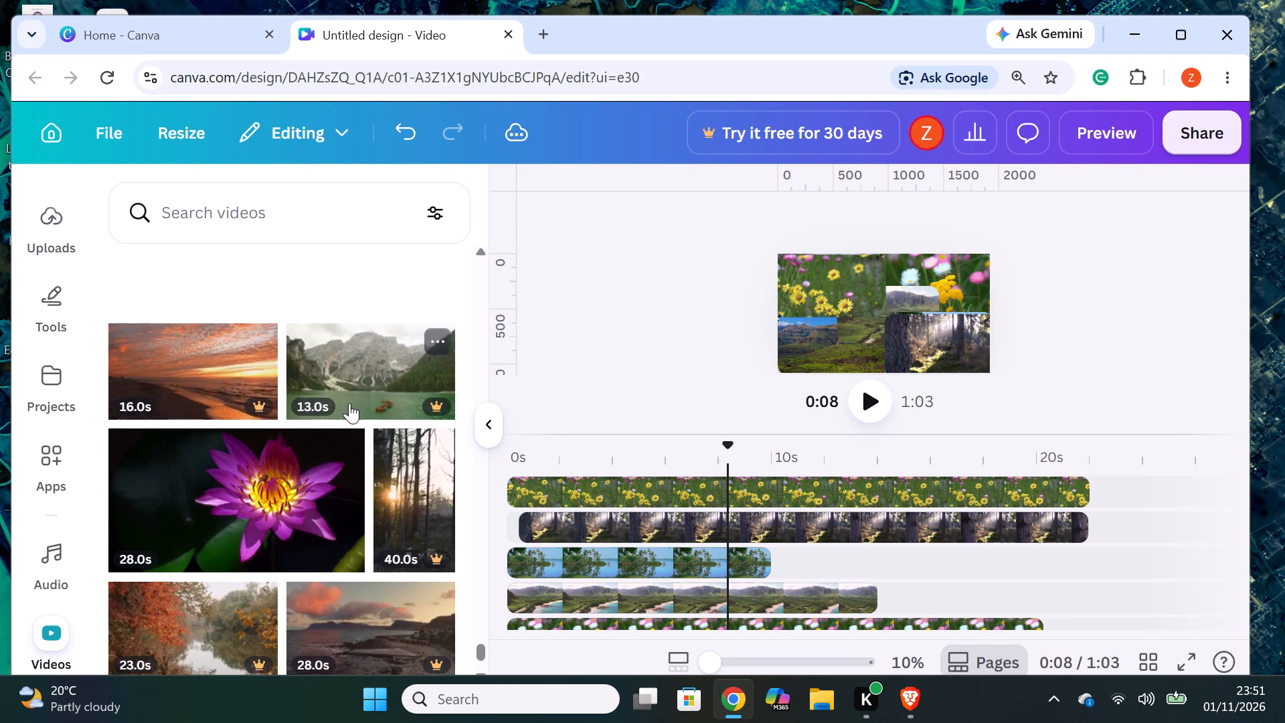
scroll(312, 522, "down", 5)
scroll(231, 540, "down", 3)
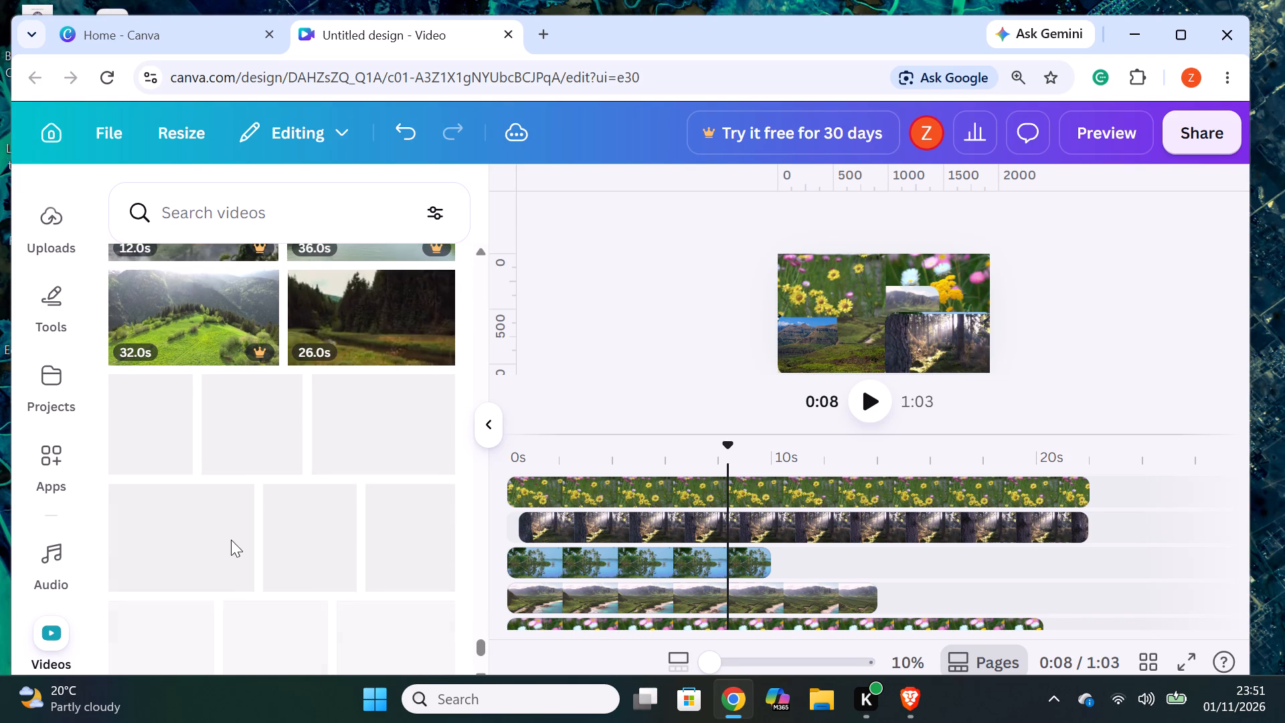
scroll(272, 422, "up", 1)
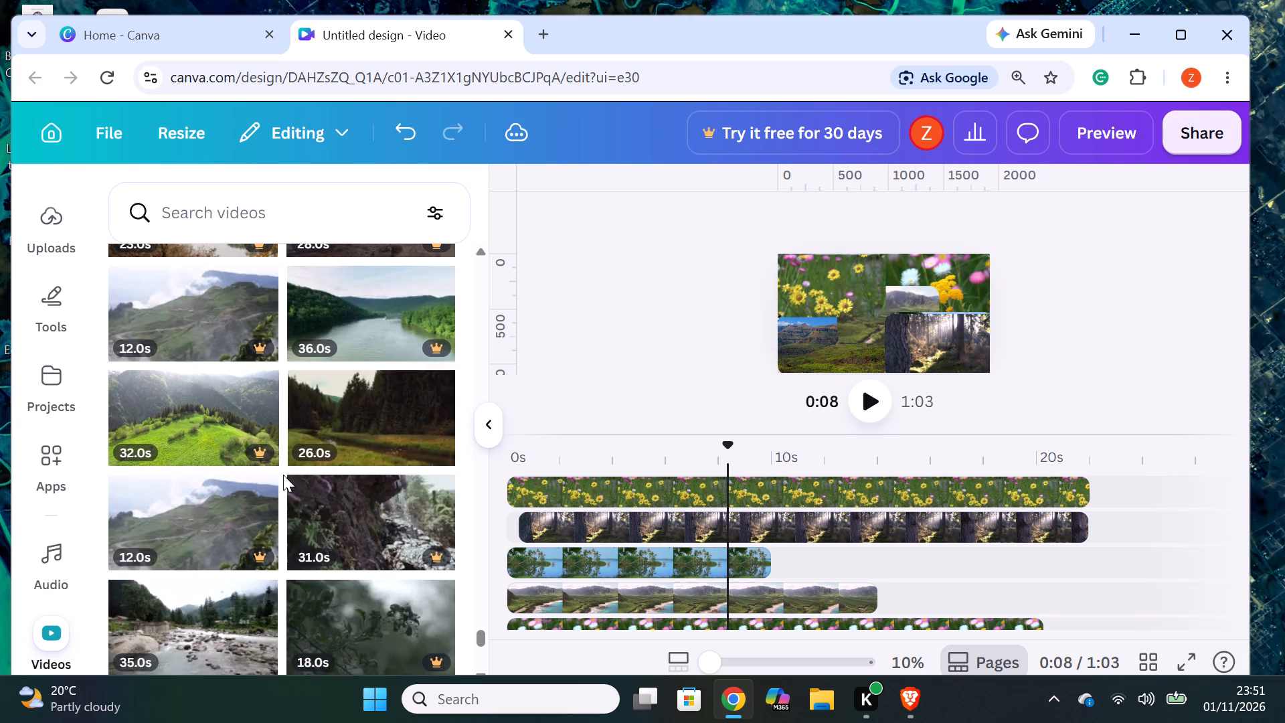
scroll(283, 475, "down", 1)
scroll(158, 550, "down", 3)
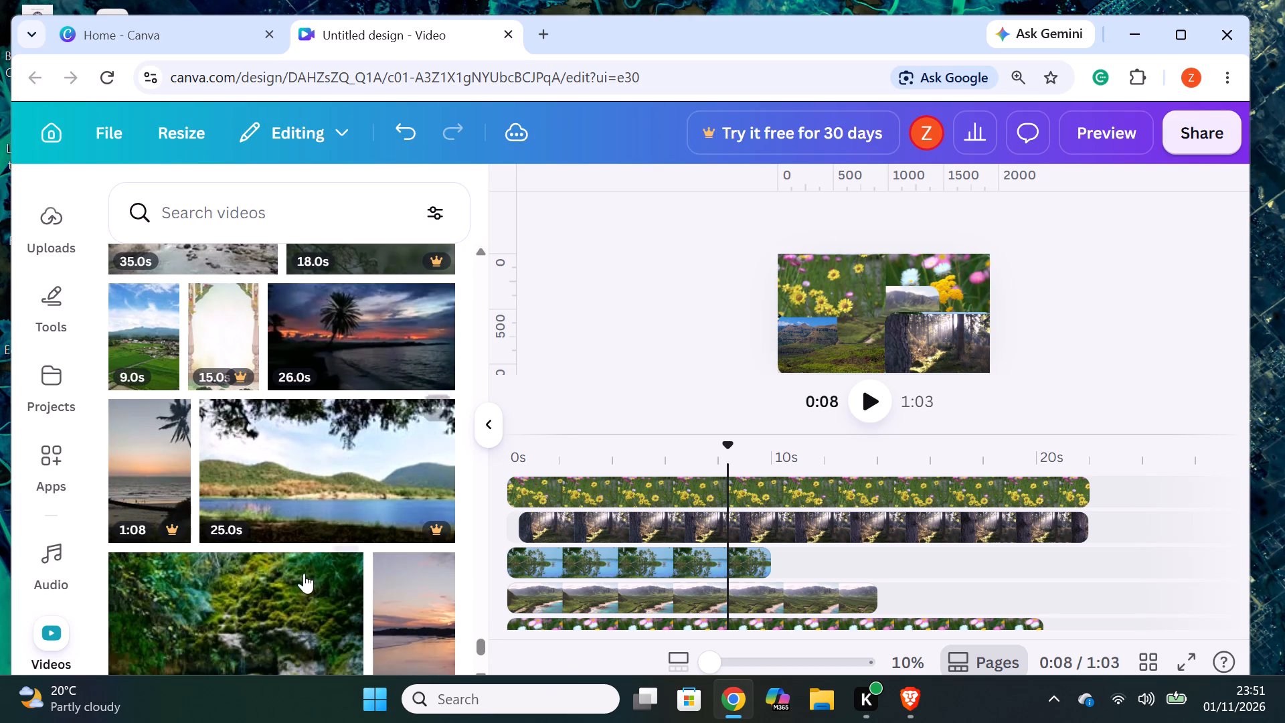
scroll(278, 602, "down", 3)
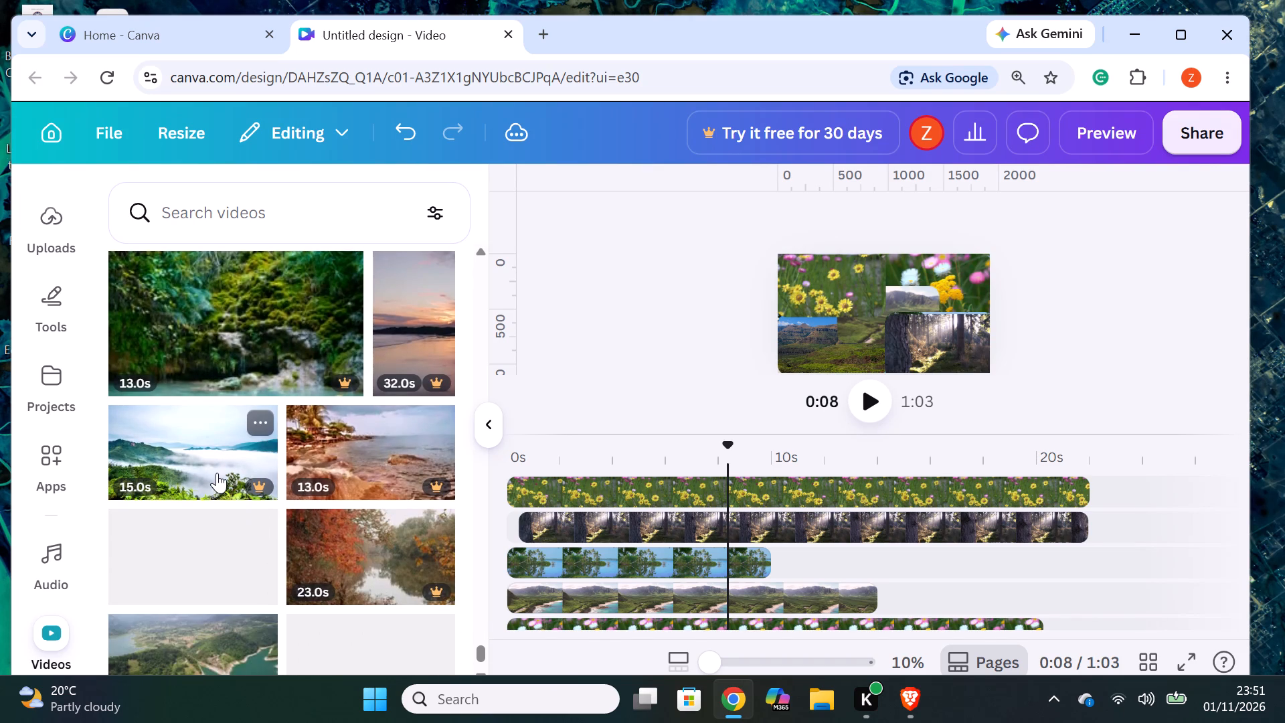
left_click_drag(216, 472, 706, 475)
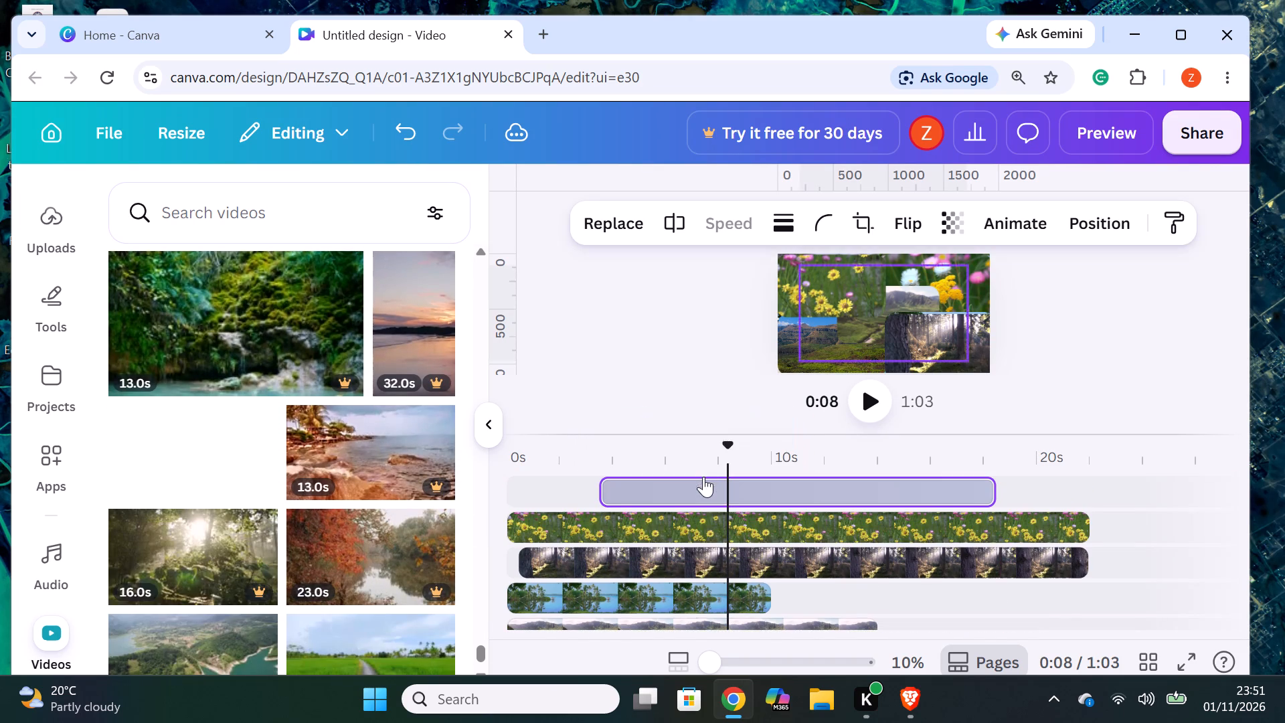
left_click_drag(728, 492, 646, 491)
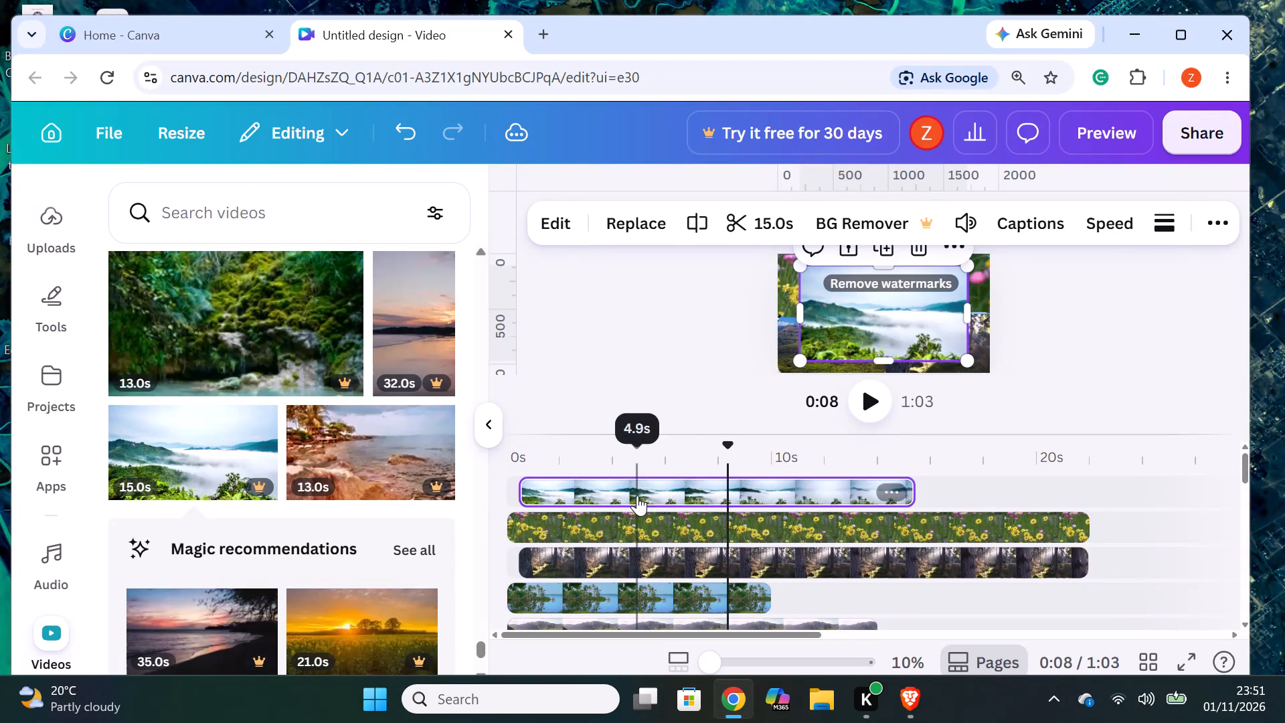
right_click(805, 487)
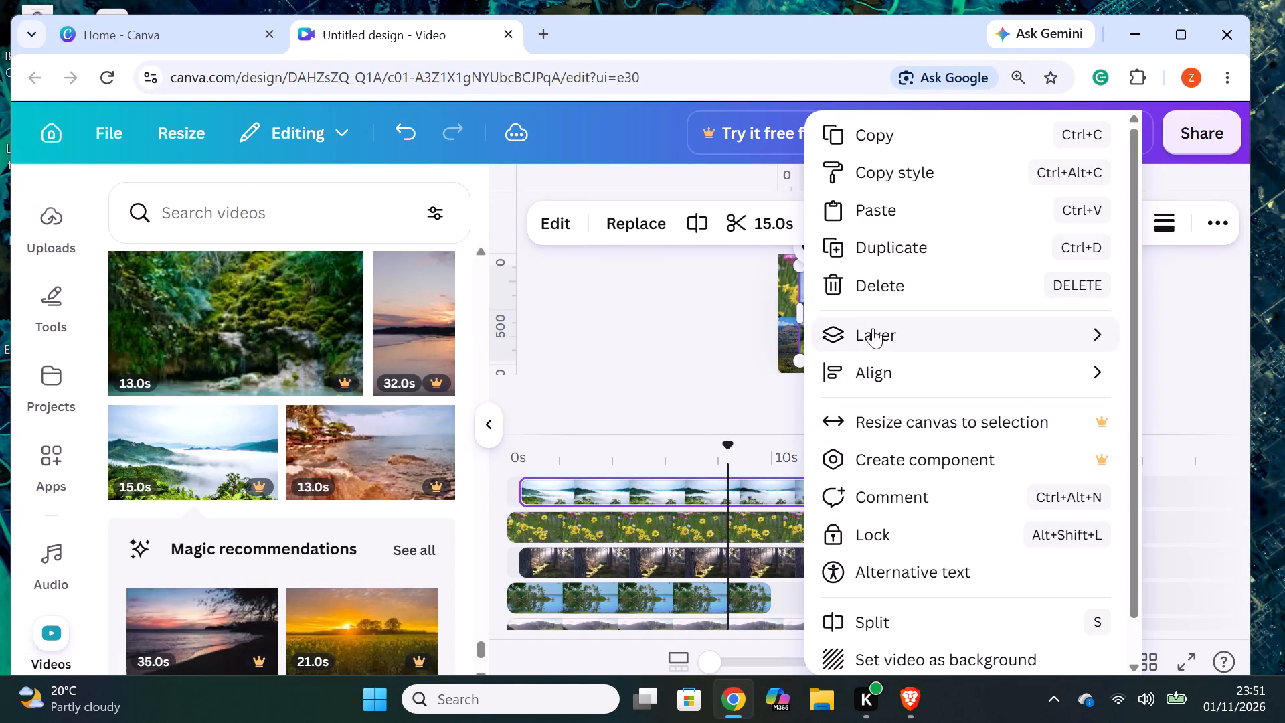
left_click(671, 495)
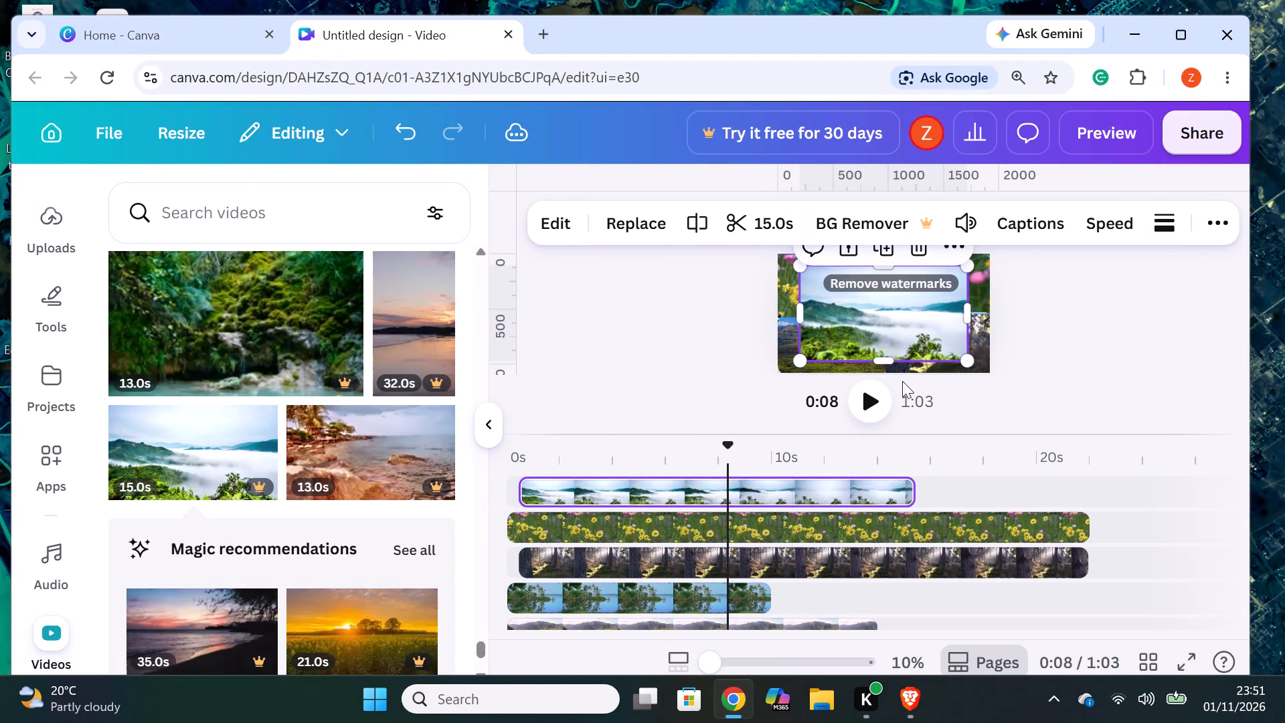
Shrink the misty valley clip and position it over the lower-left quarter of the canvas.
left_click_drag(963, 365, 919, 337)
left_click_drag(889, 313, 887, 323)
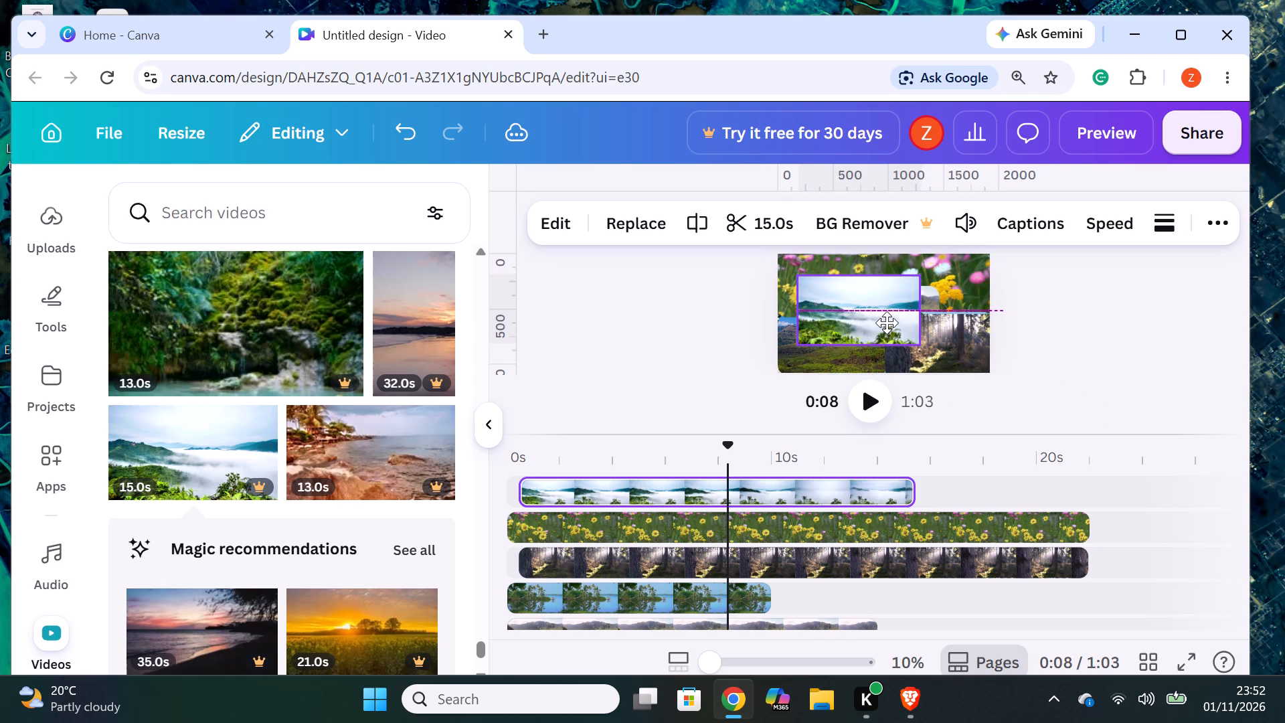
left_click_drag(887, 323, 871, 359)
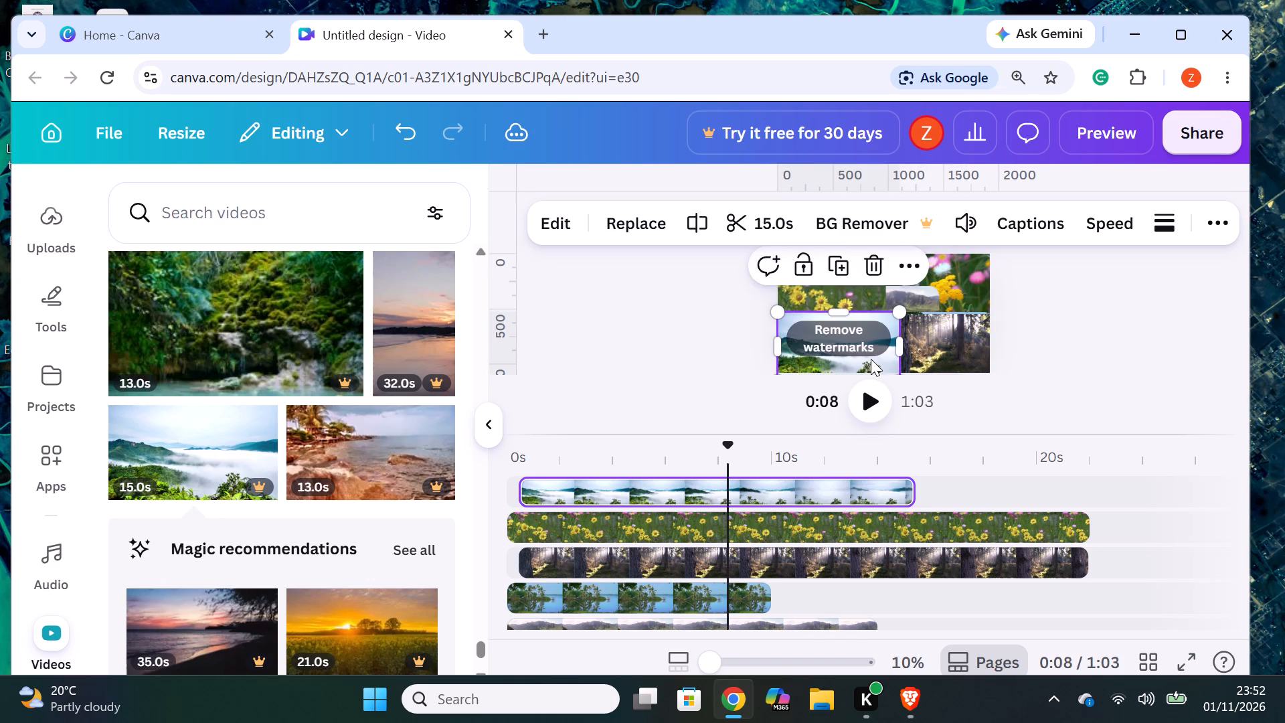
left_click_drag(866, 357, 864, 342)
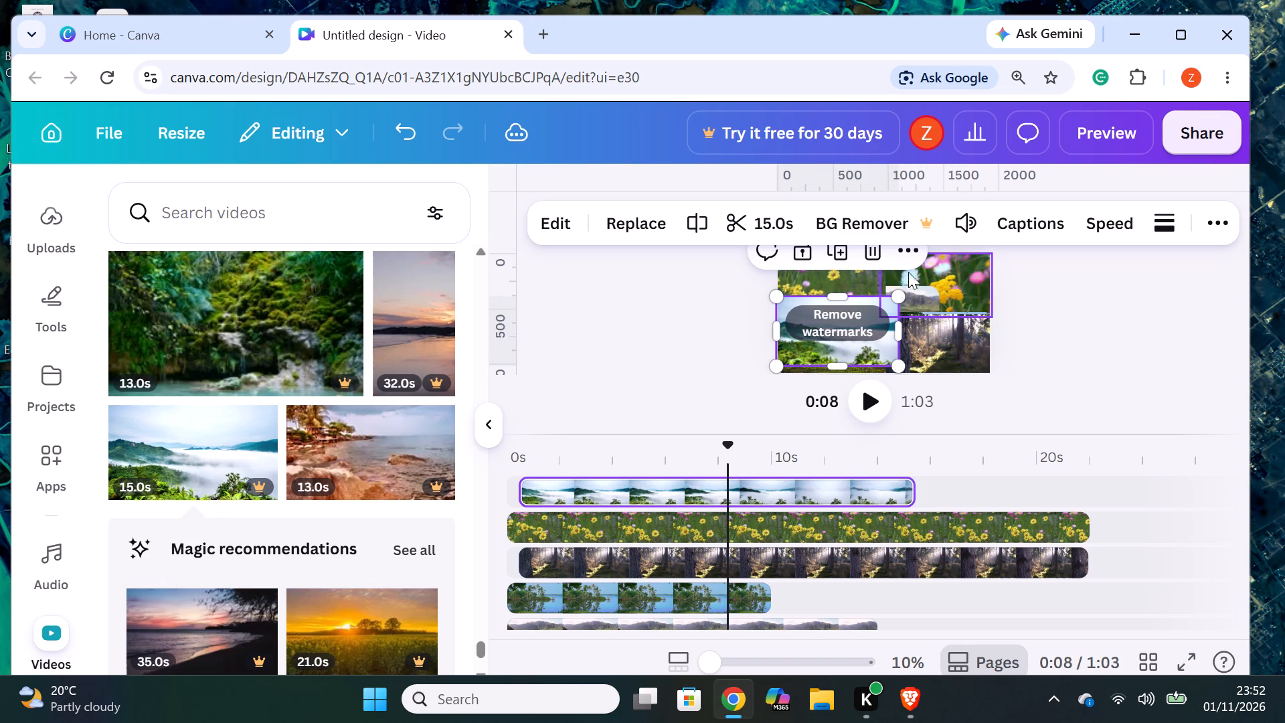
Round the corners of the misty valley clip to the maximum.
left_click(1213, 222)
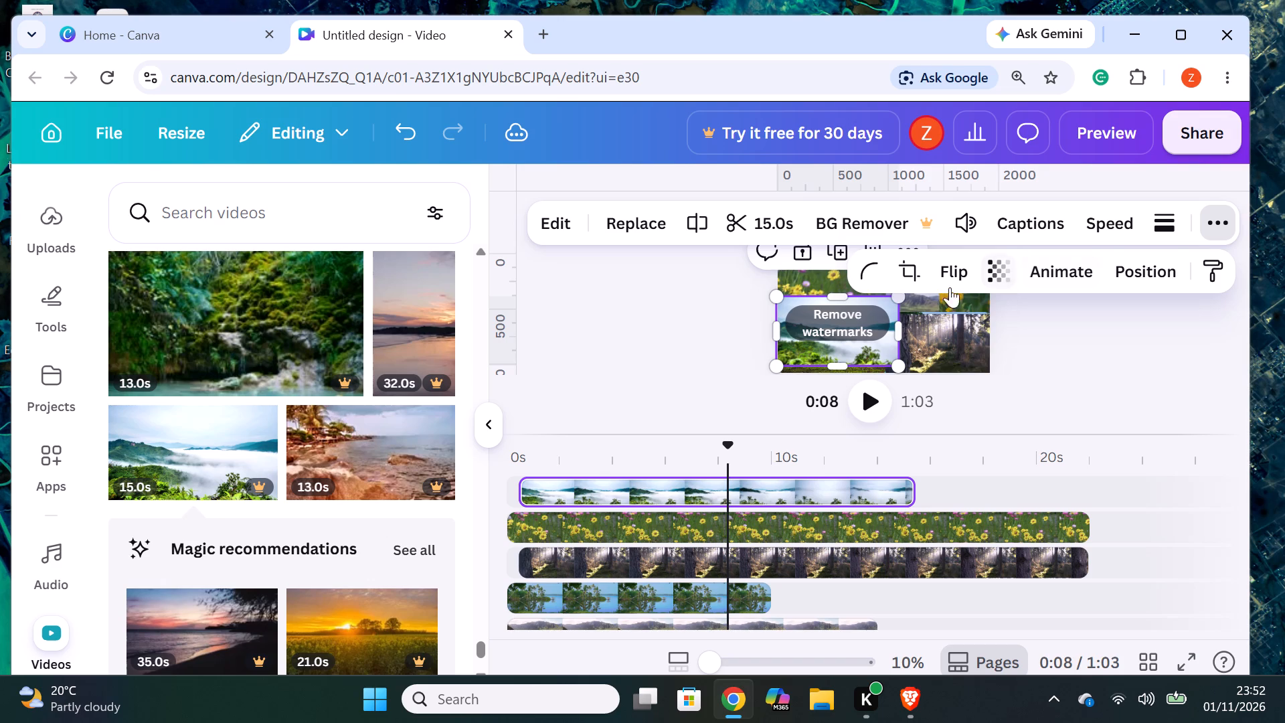
left_click(876, 272)
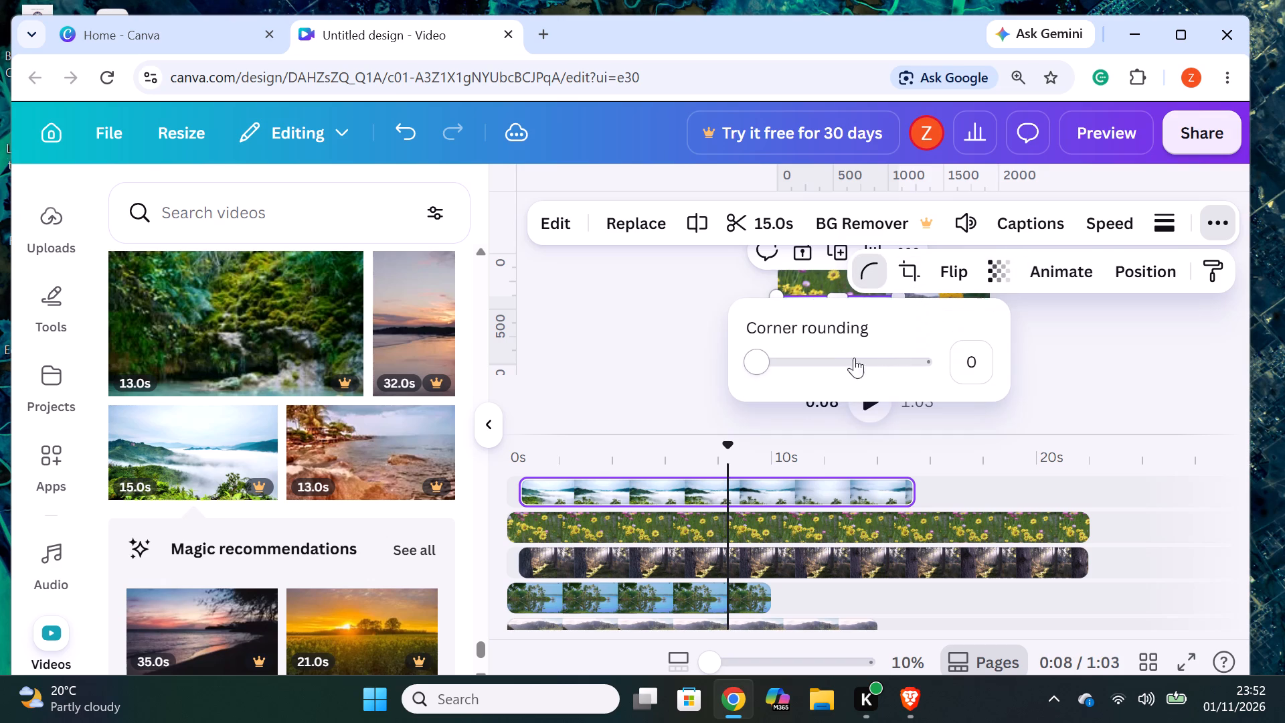
left_click_drag(764, 359, 950, 343)
left_click(1025, 360)
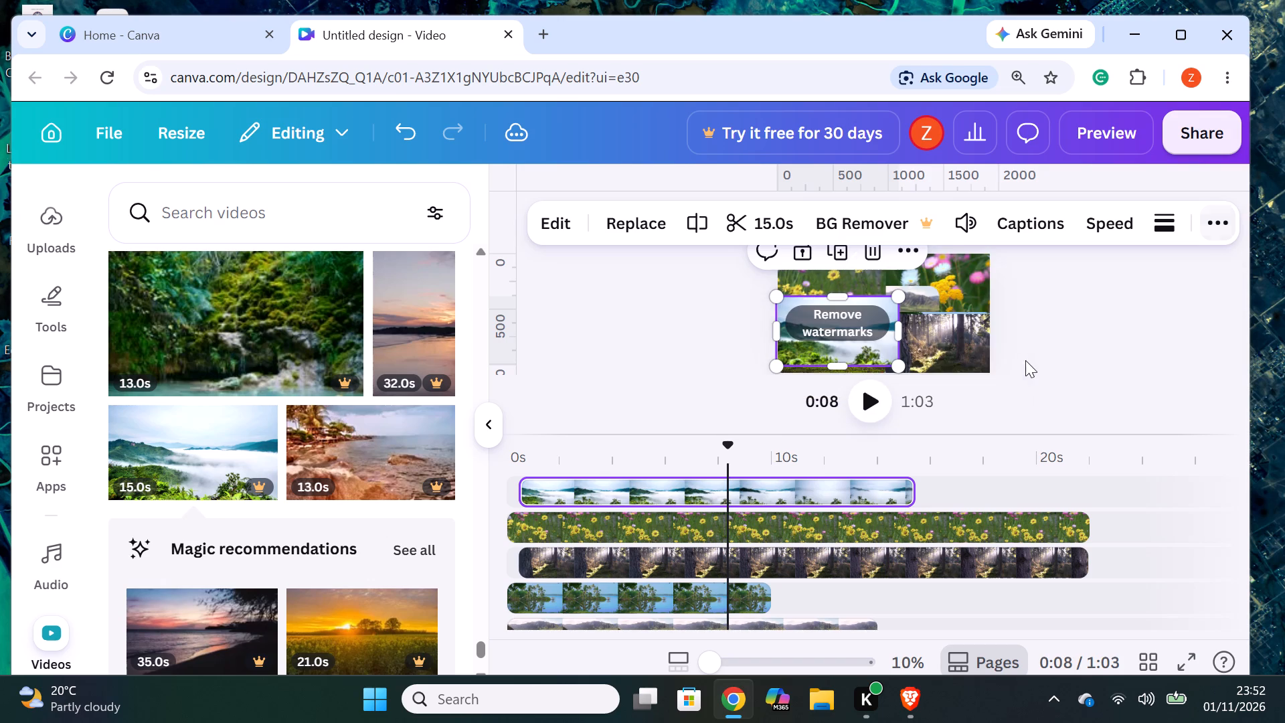
Shrink the misty valley clip slightly and fit it into the lower-left corner of the canvas, beside the sunlit forest clip.
left_click_drag(903, 362, 895, 354)
left_click_drag(871, 347, 873, 355)
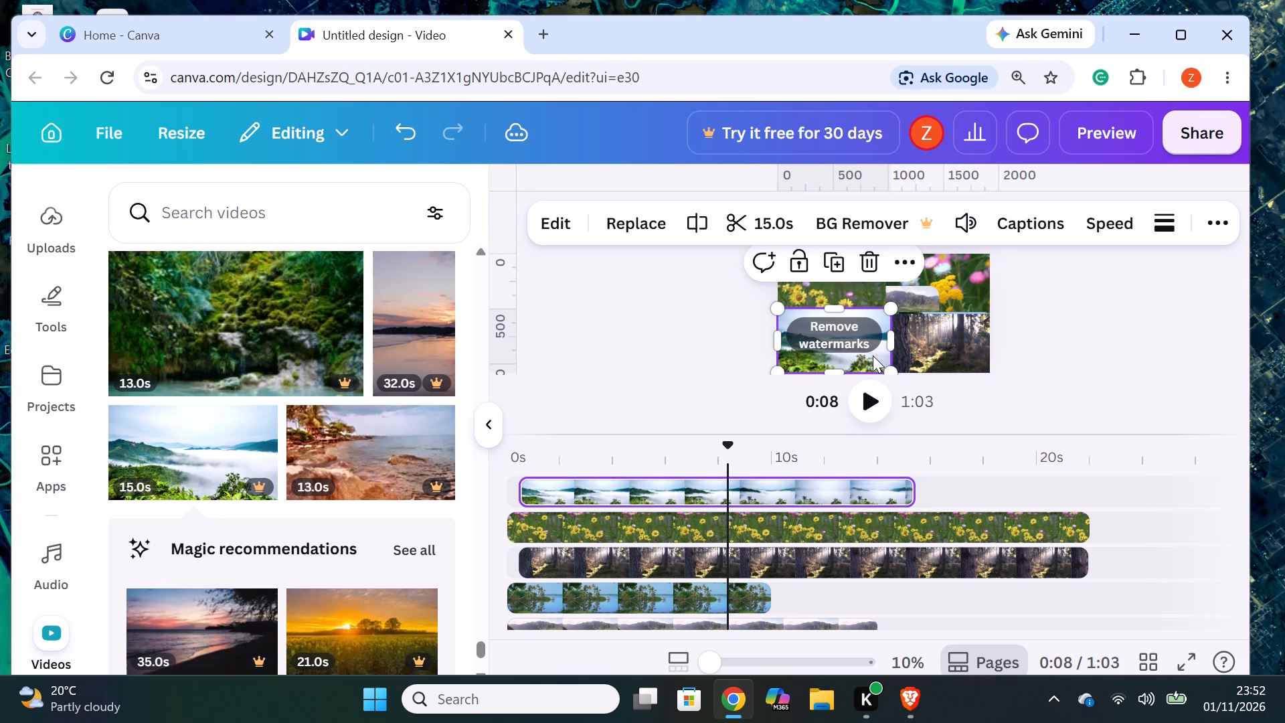
Add the 58.0s aerial green lake shoreline video as a new top timeline layer starting at about 0.5s.
scroll(218, 524, "down", 4)
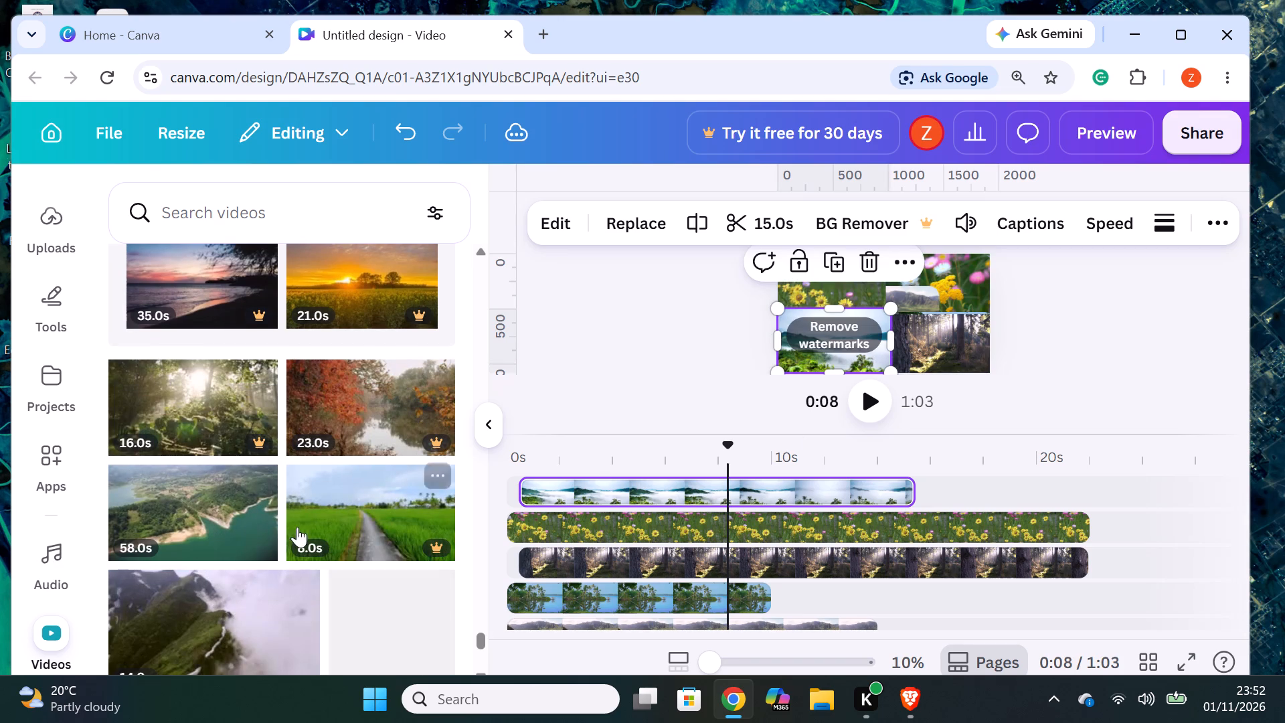
left_click_drag(157, 528, 408, 526)
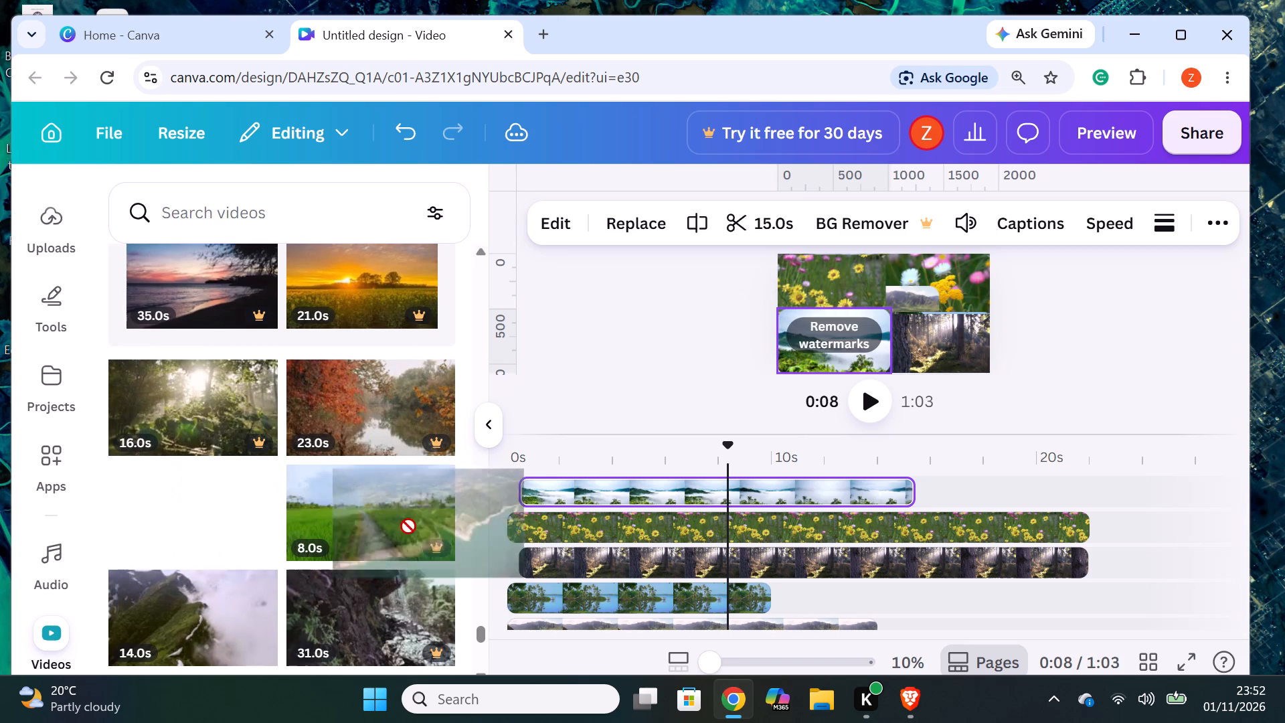
left_click_drag(408, 526, 565, 477)
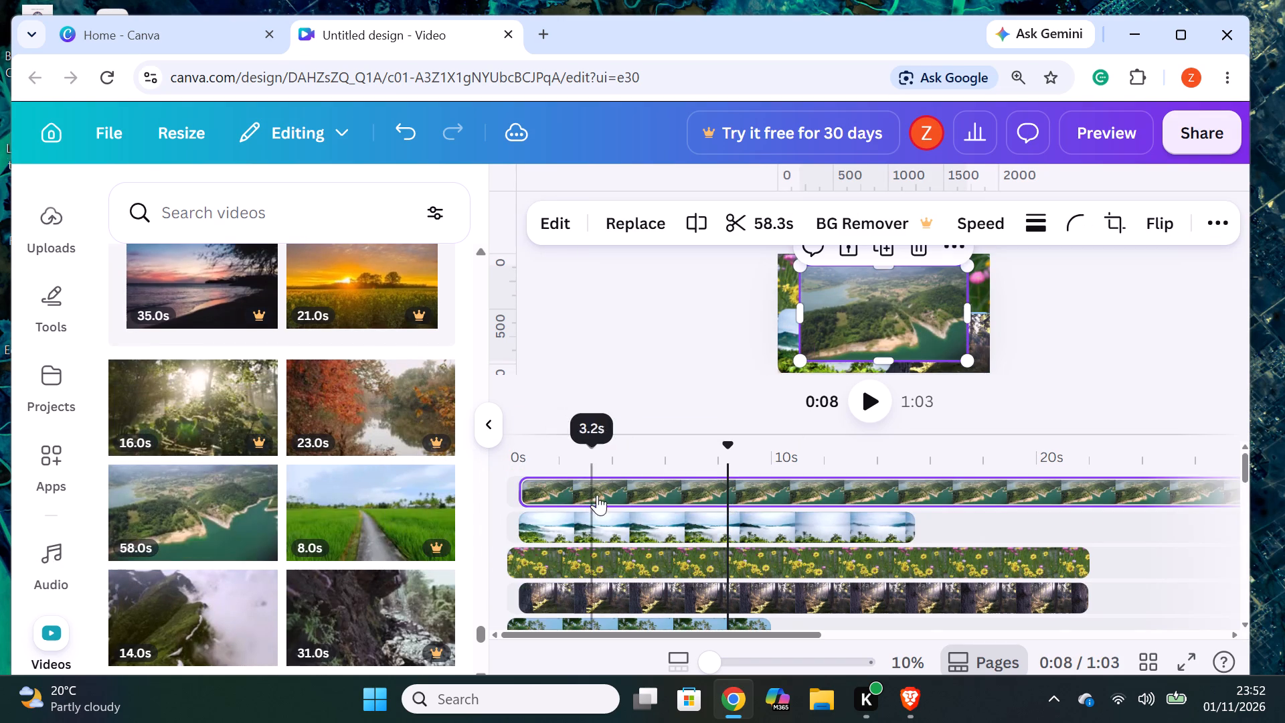
Split the aerial lake clip at about 22s, level with the flower clip's end, and delete the remainder.
left_click(1091, 489)
right_click(1091, 489)
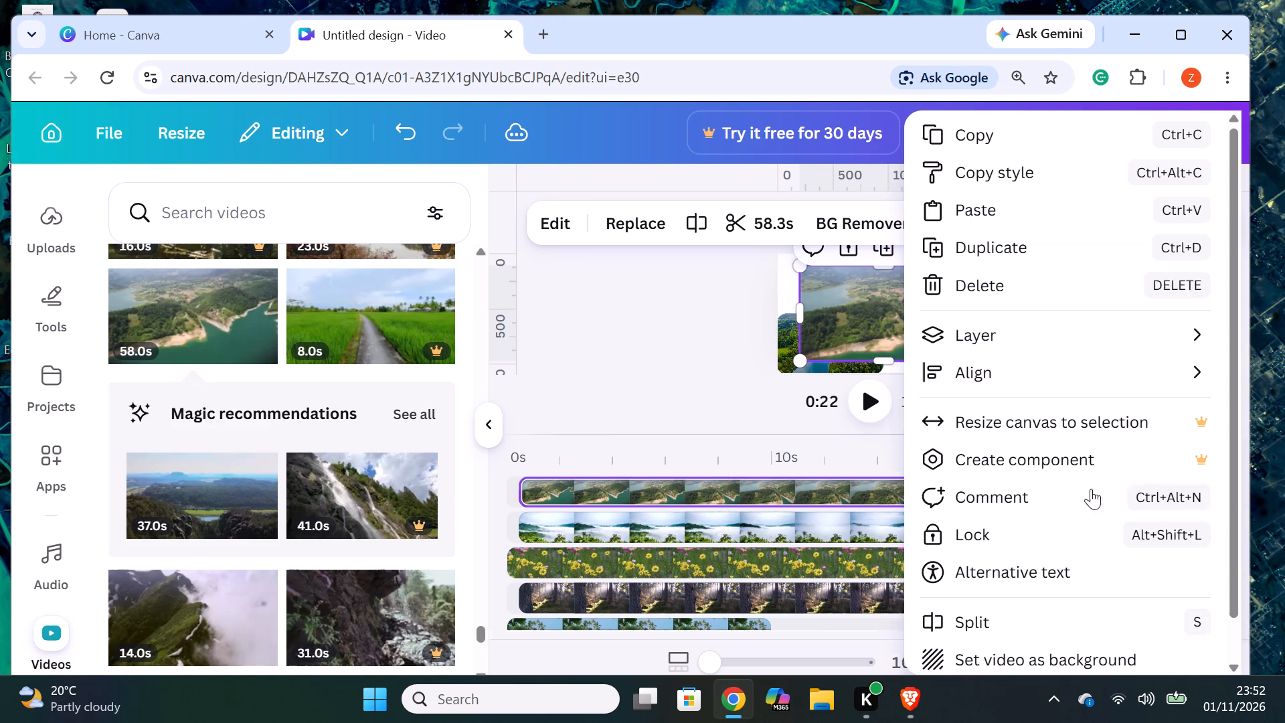
left_click(968, 633)
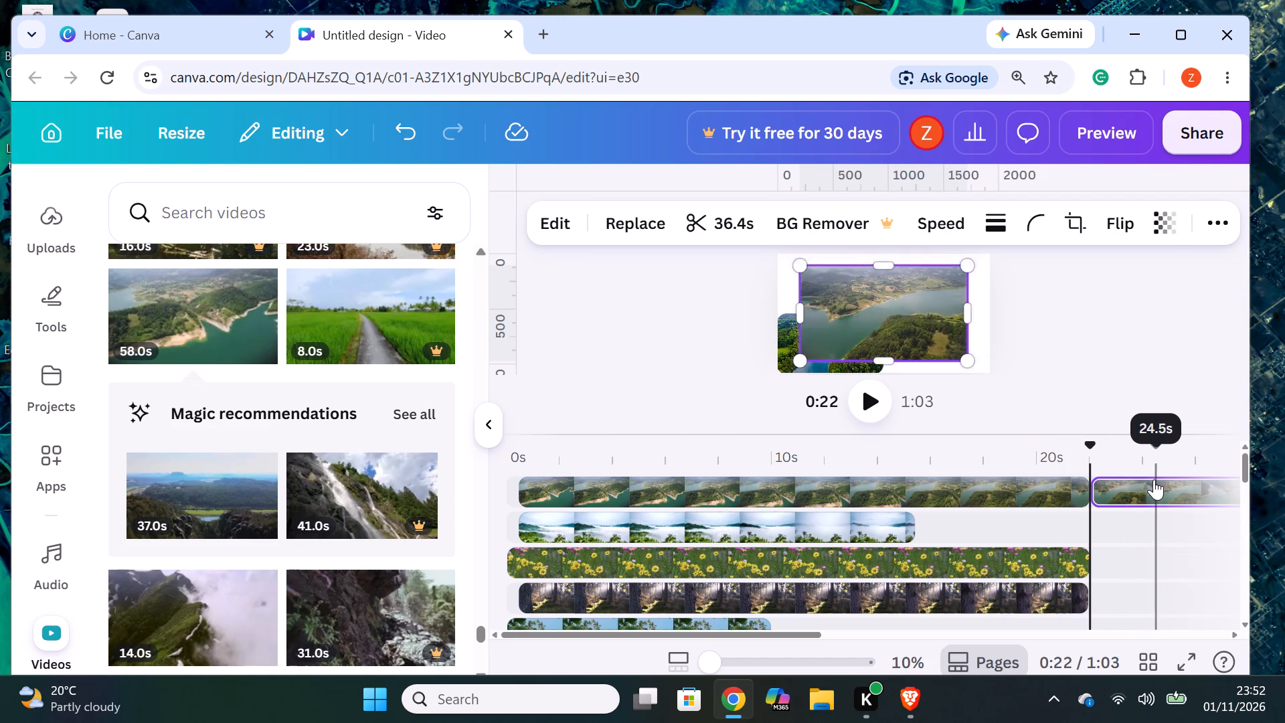
right_click(1141, 484)
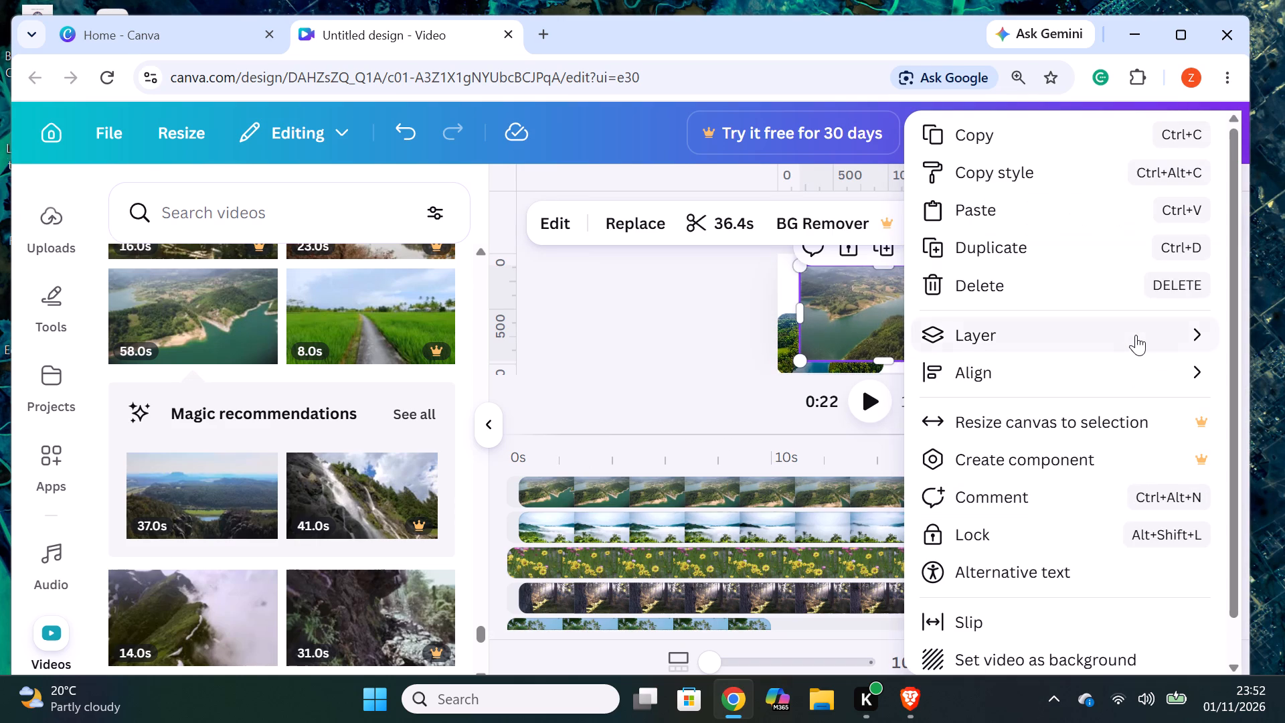
left_click(1004, 280)
Shrink the aerial lake clip to about 1,271 by 725 and move it to the middle of the canvas.
left_click(751, 487)
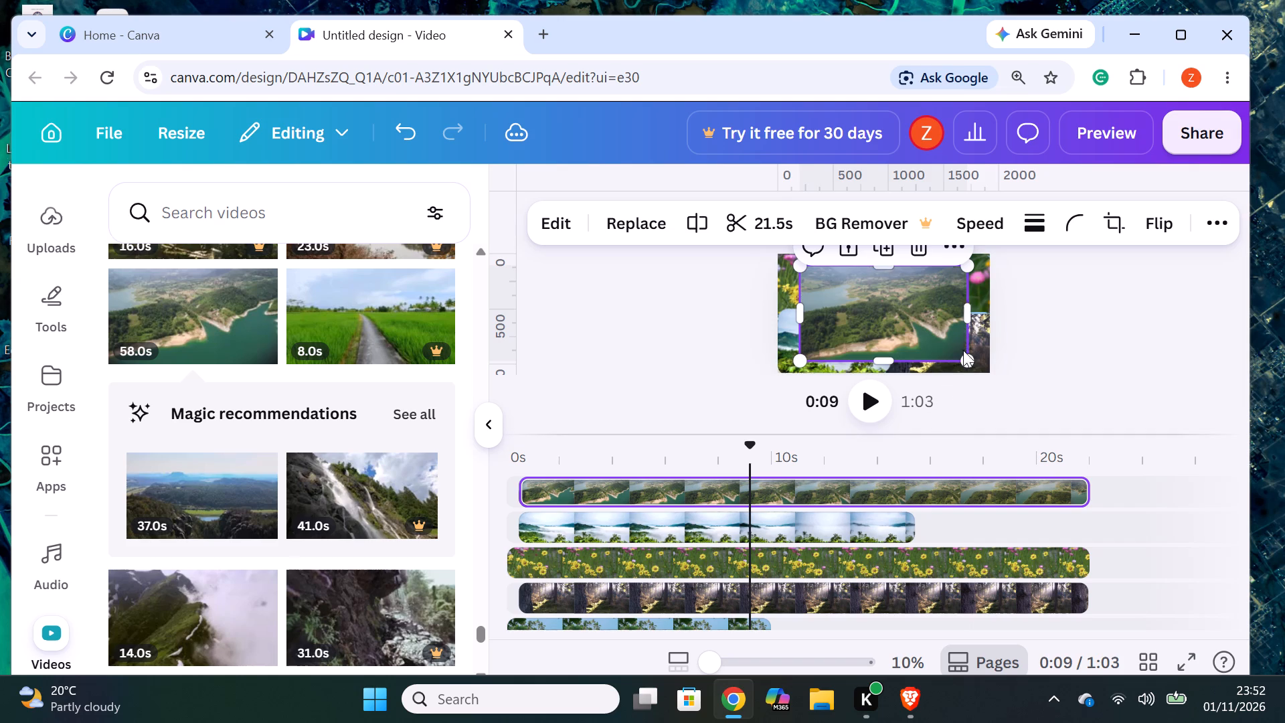
left_click_drag(967, 358, 944, 336)
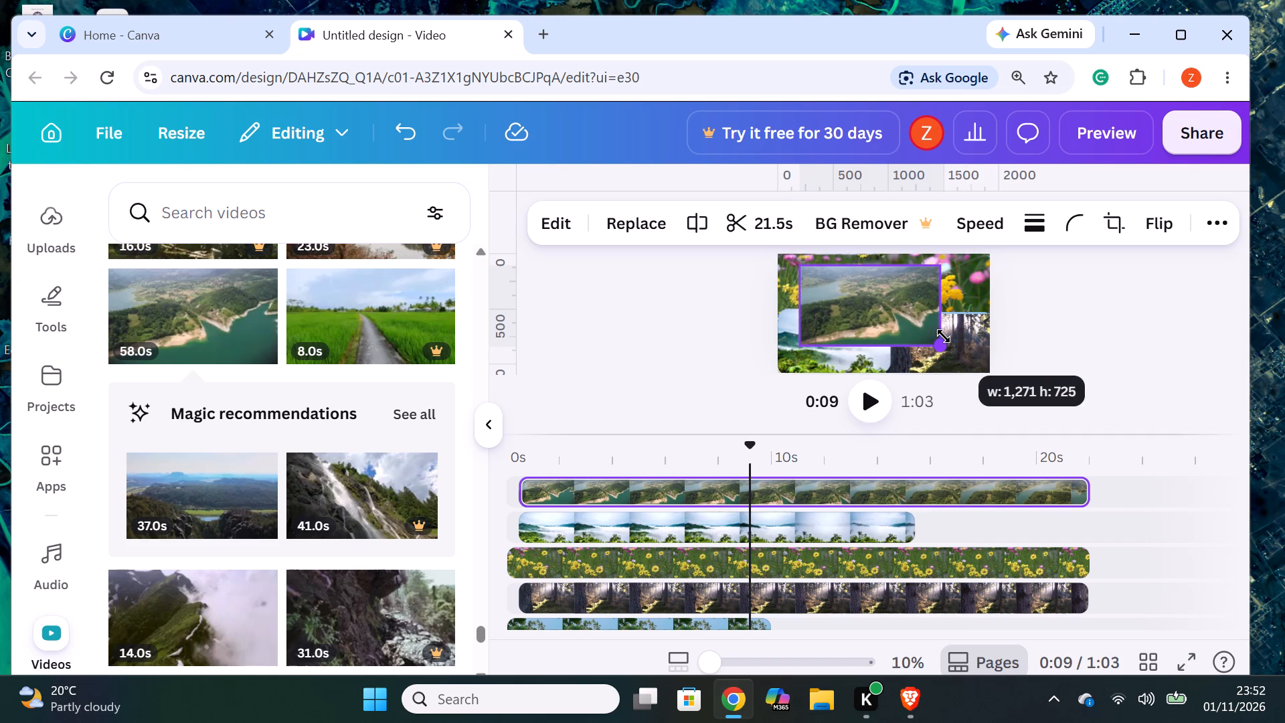
left_click_drag(944, 336, 943, 335)
left_click_drag(865, 312, 900, 350)
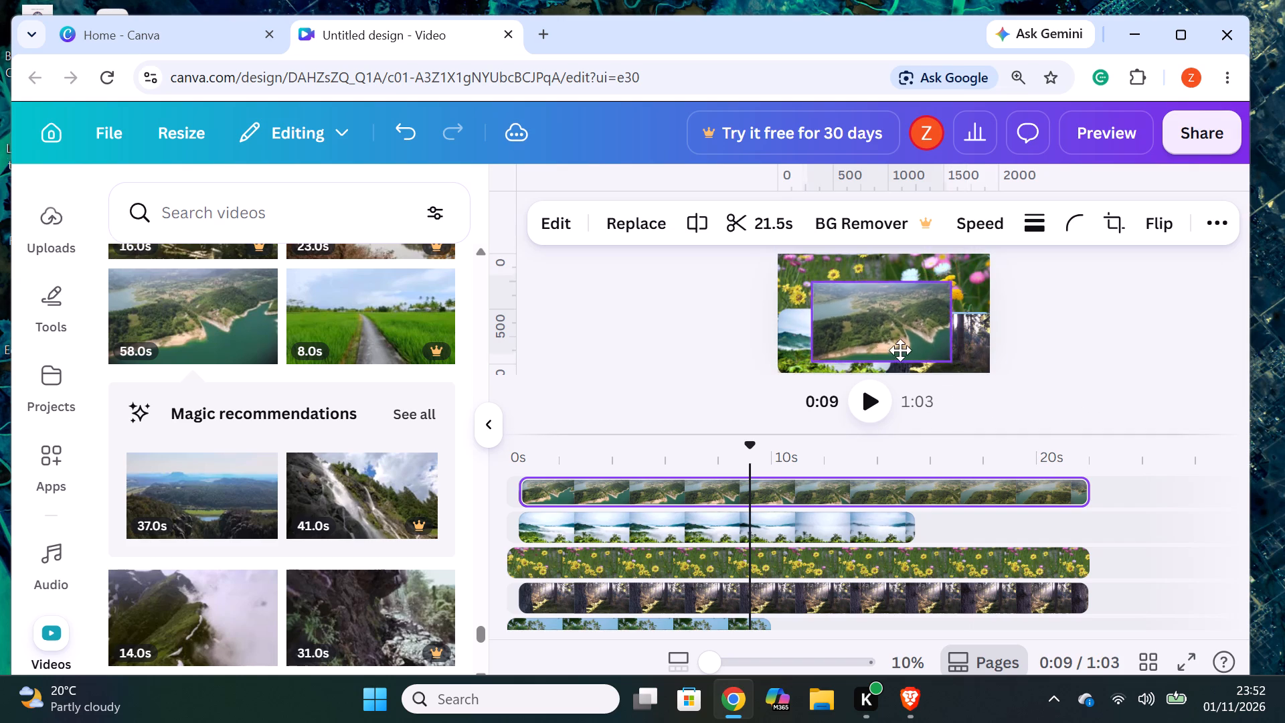
left_click_drag(900, 350, 878, 317)
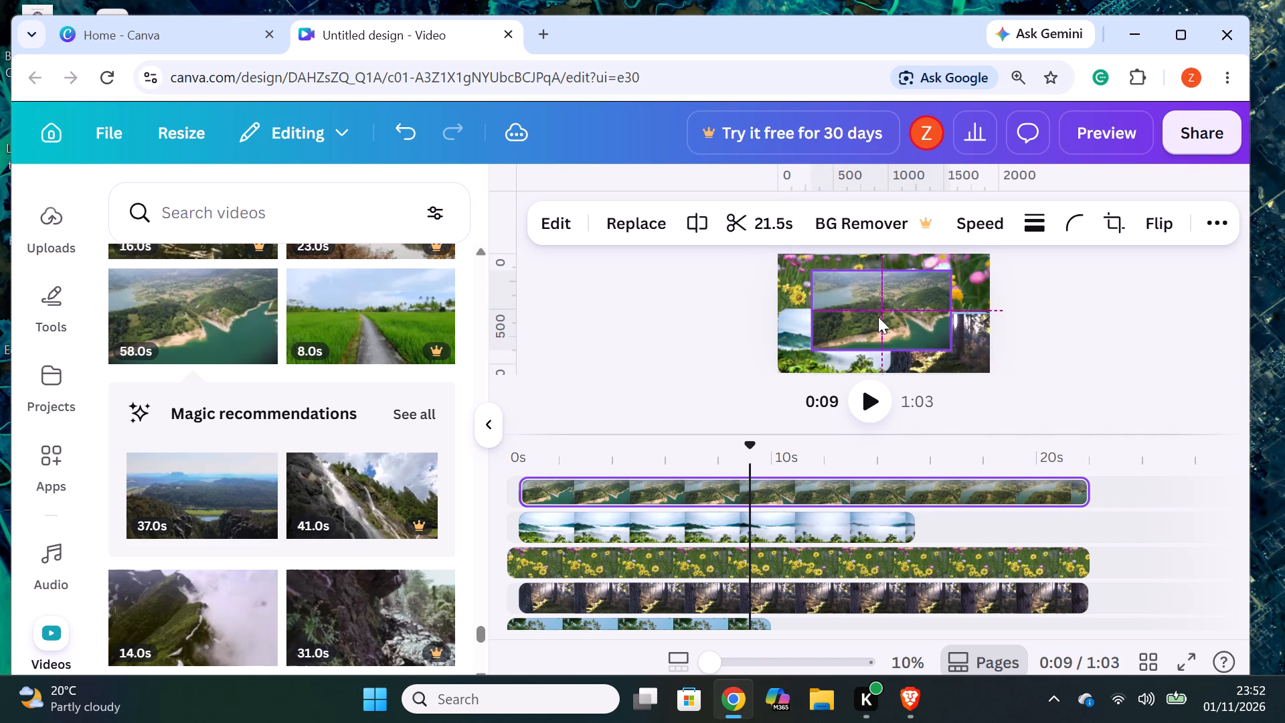
Set the aerial lake clip's corner rounding to 100.
left_click(1073, 220)
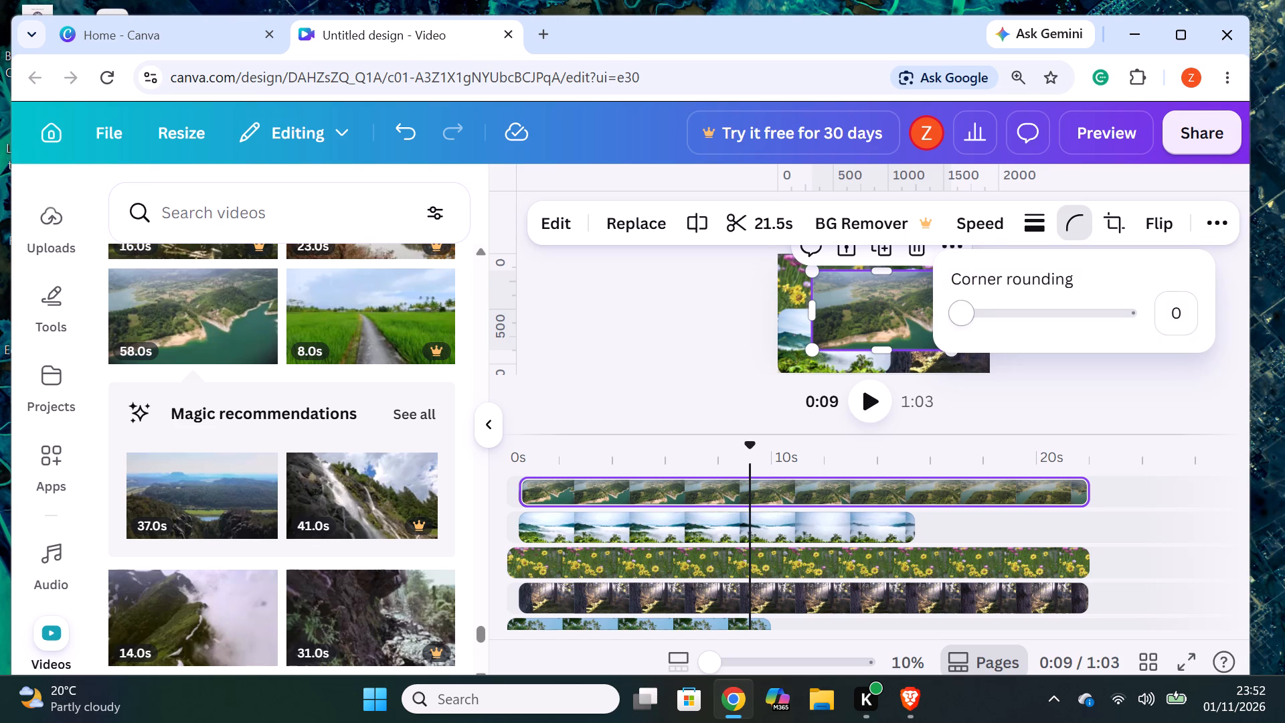
left_click_drag(962, 313, 1236, 308)
left_click(1215, 338)
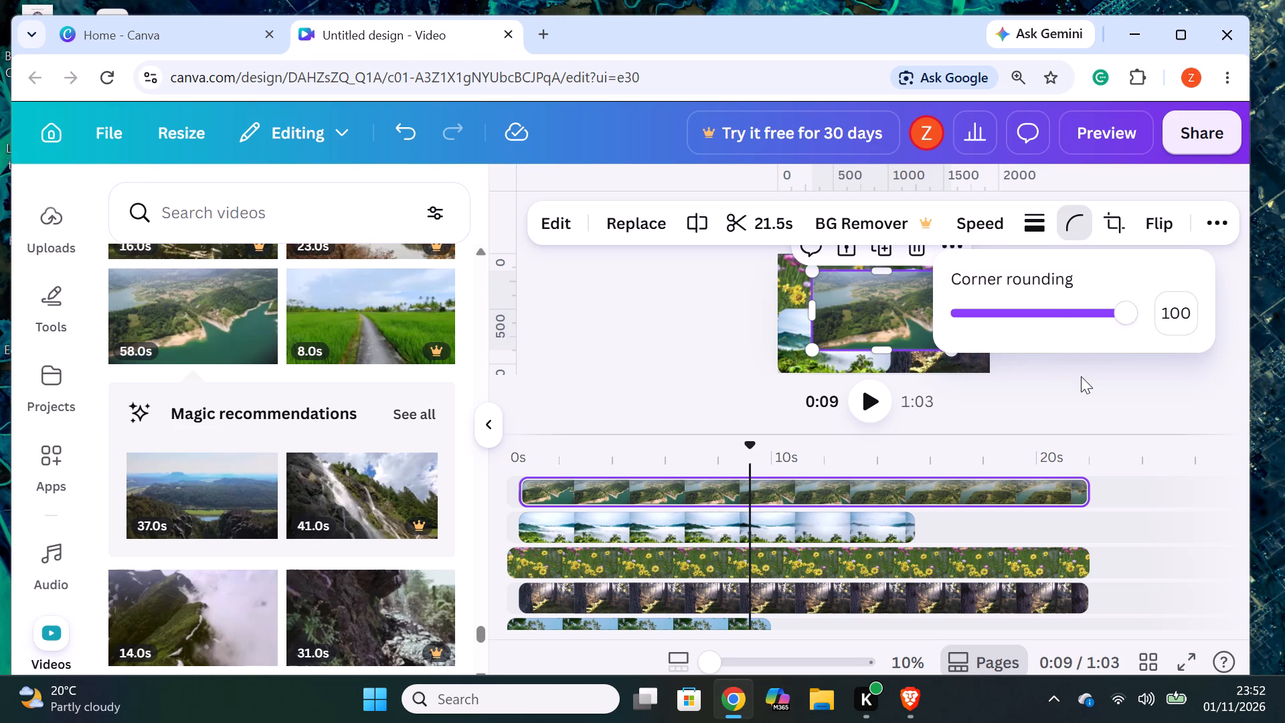
left_click(1081, 376)
Shrink the aerial lake clip further and centre it where the four quarter clips meet.
left_click(875, 311)
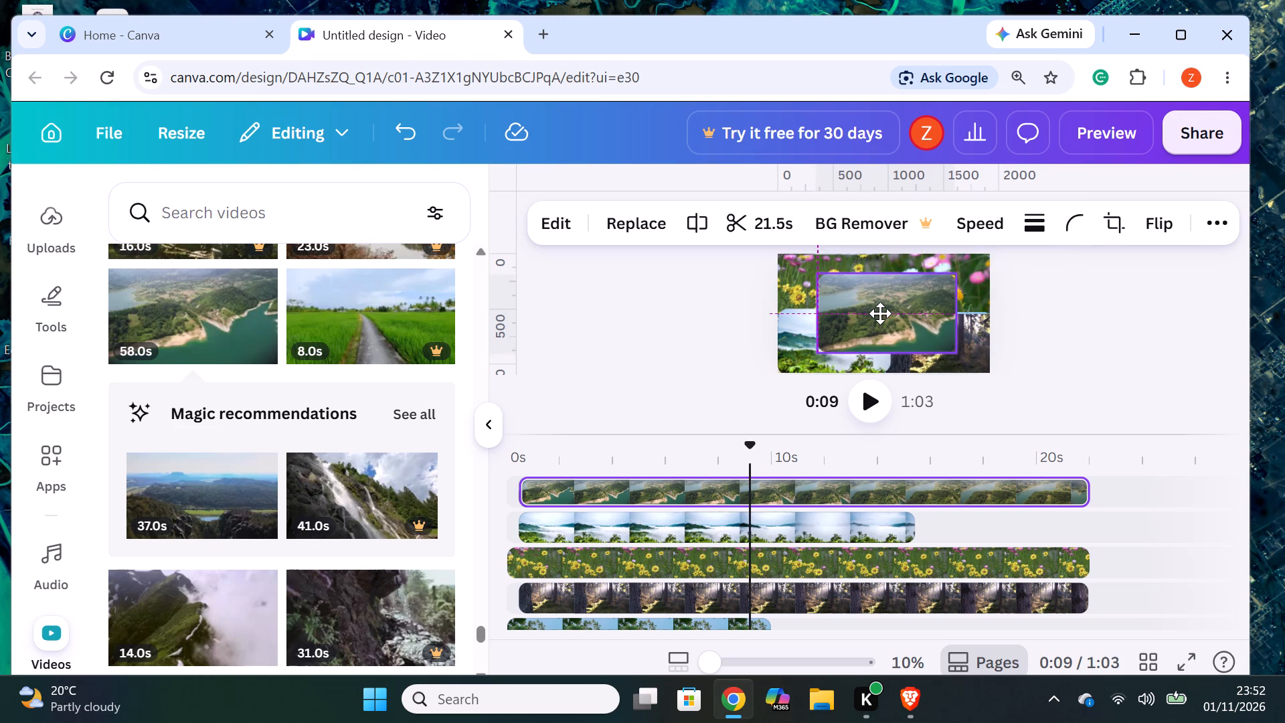
left_click_drag(956, 355, 956, 352)
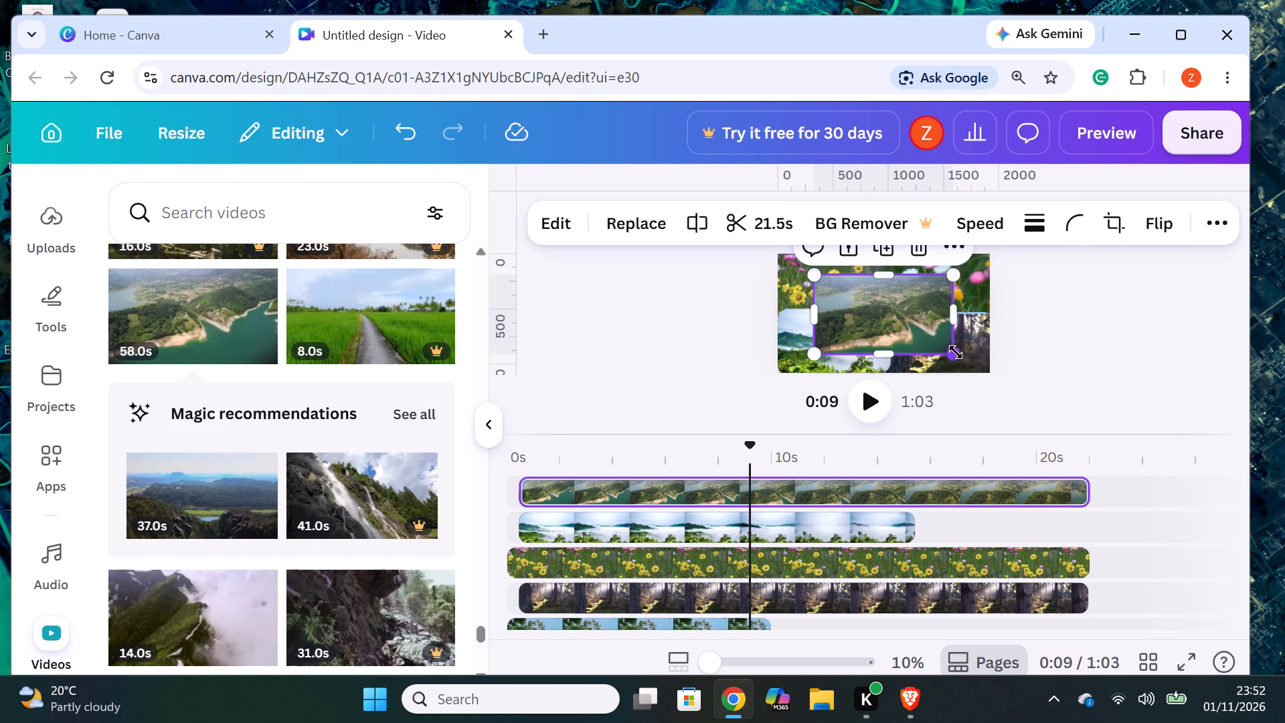
left_click_drag(956, 352, 950, 344)
left_click(893, 306)
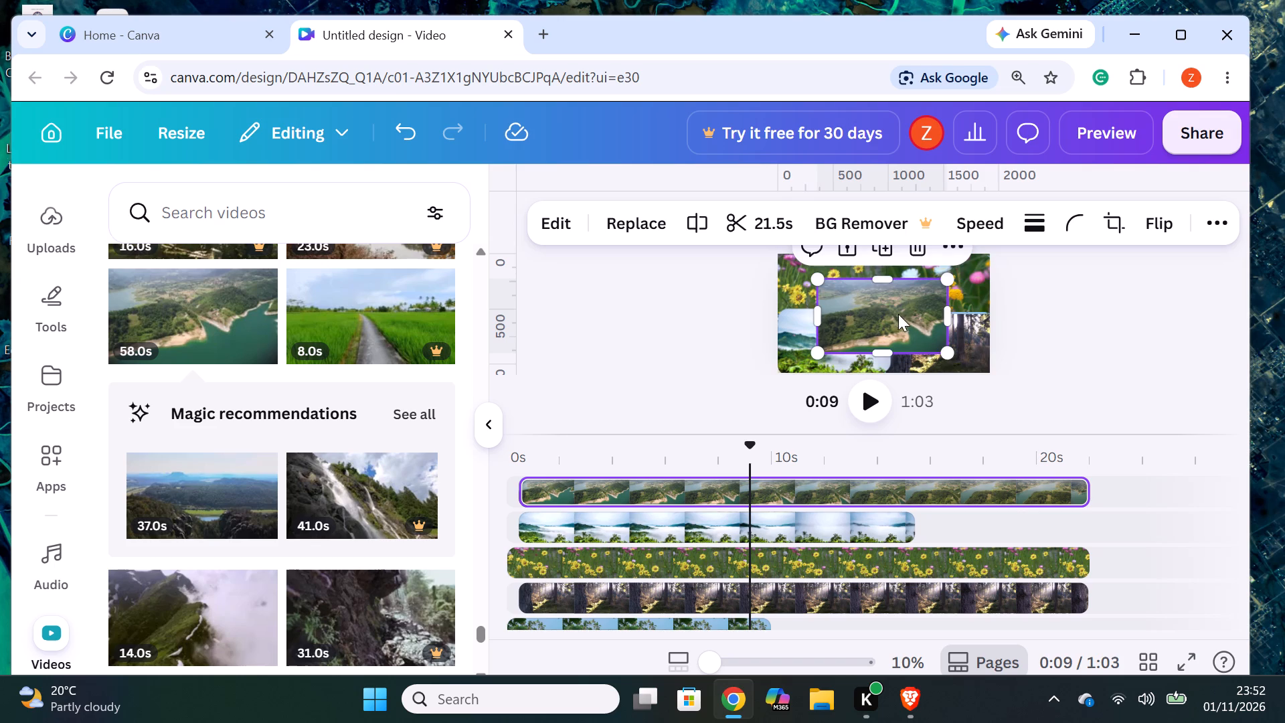
left_click_drag(952, 349, 940, 337)
left_click_drag(889, 320, 897, 324)
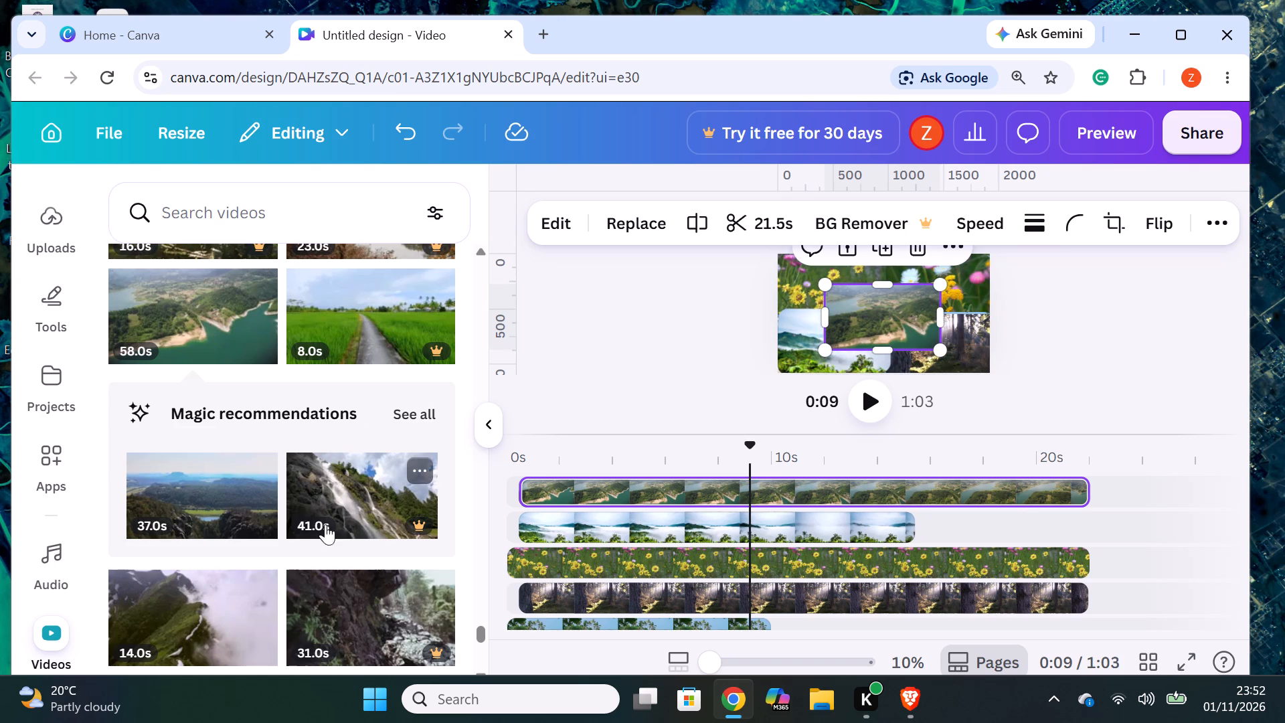
Add the 54.0s video of sun and clouds over dark mountains as a new top timeline layer starting at 0s.
scroll(307, 528, "down", 2)
scroll(251, 454, "down", 3)
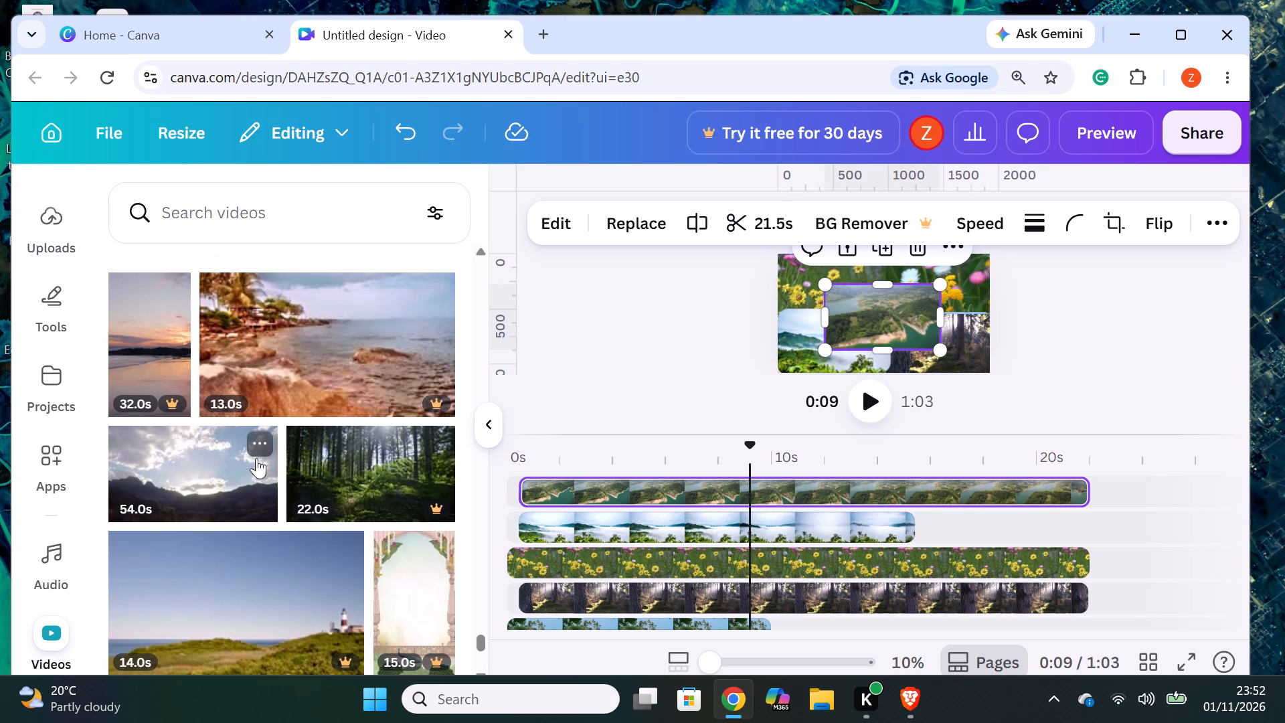
left_click_drag(193, 499, 717, 473)
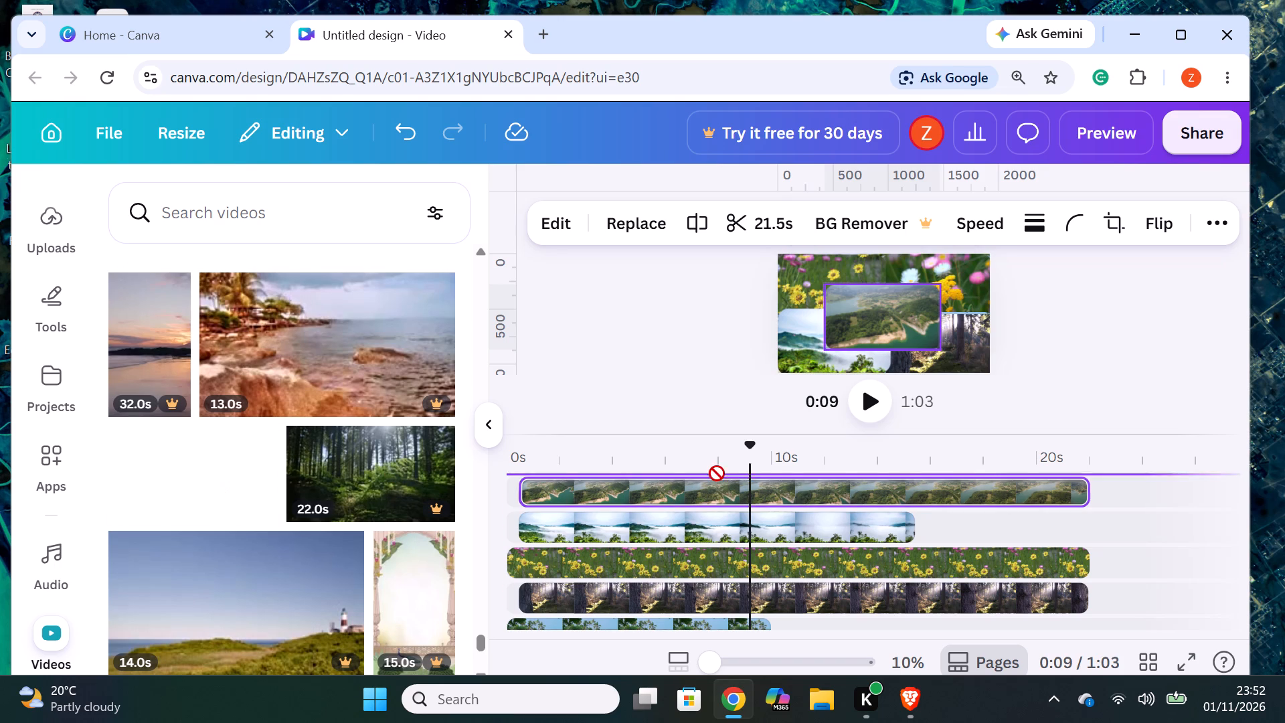
left_click_drag(717, 473, 712, 479)
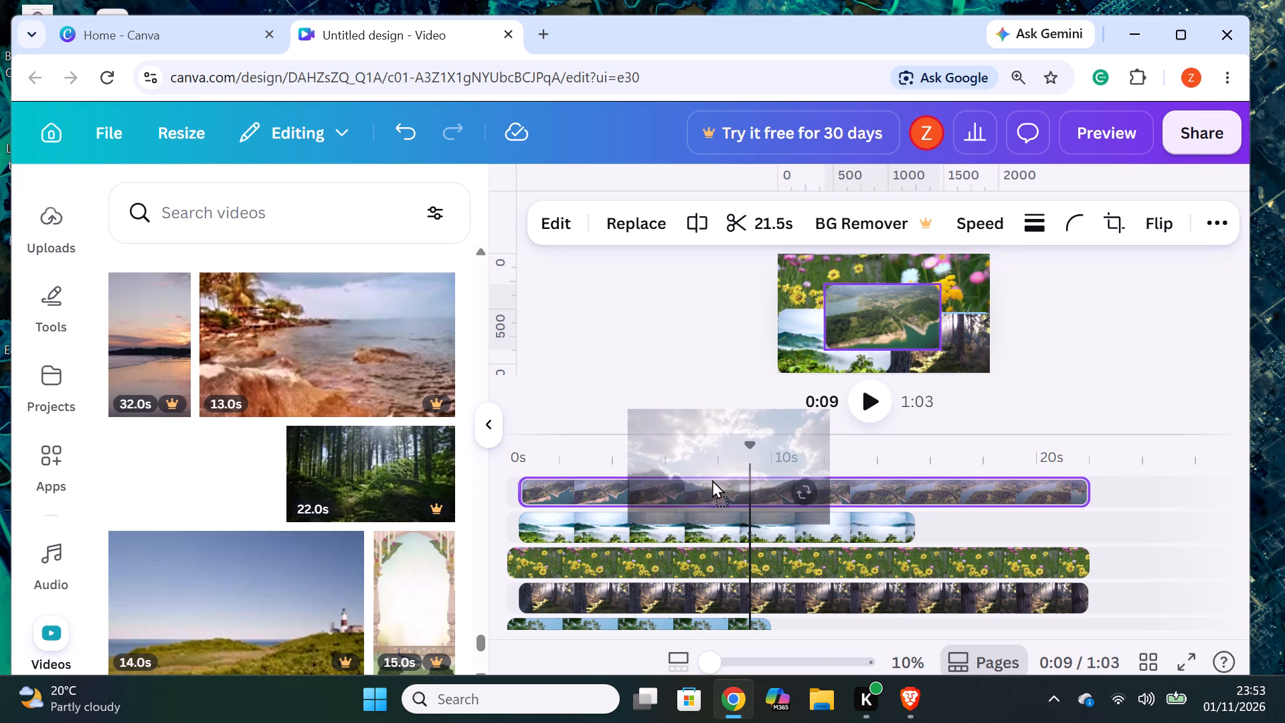
left_click_drag(712, 479, 712, 479)
left_click_drag(804, 483, 717, 481)
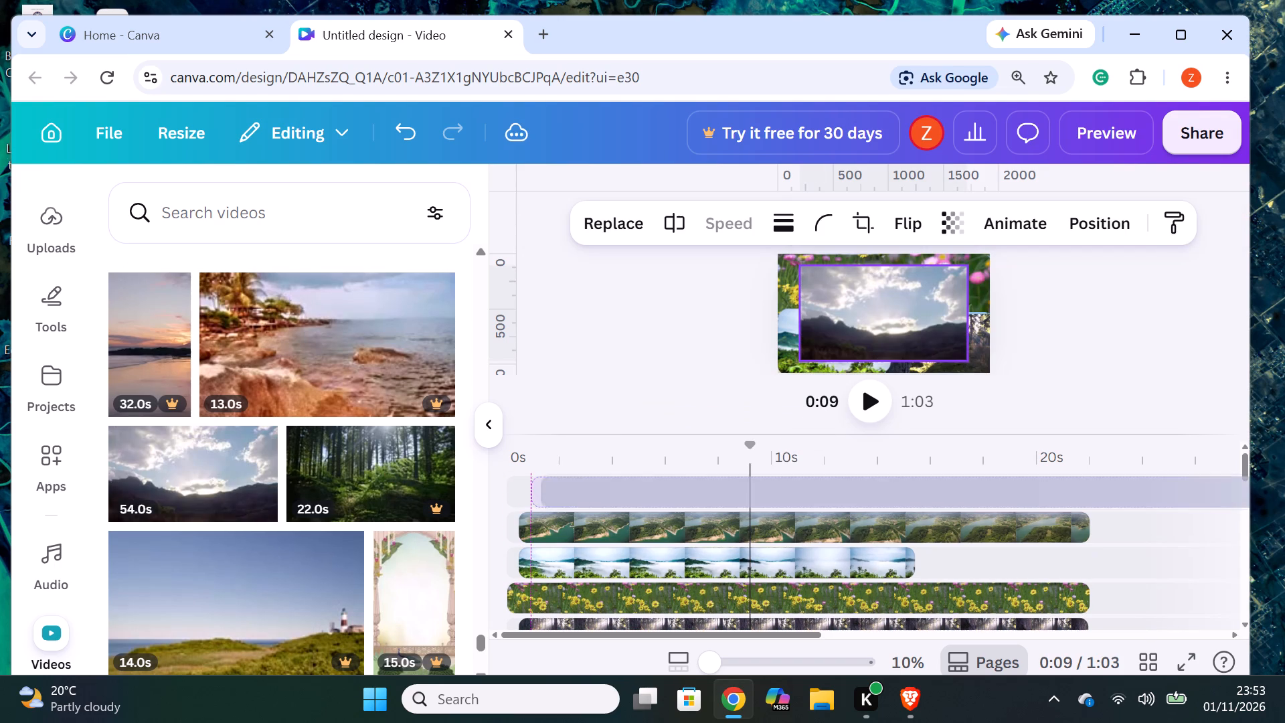
left_click_drag(717, 481, 680, 477)
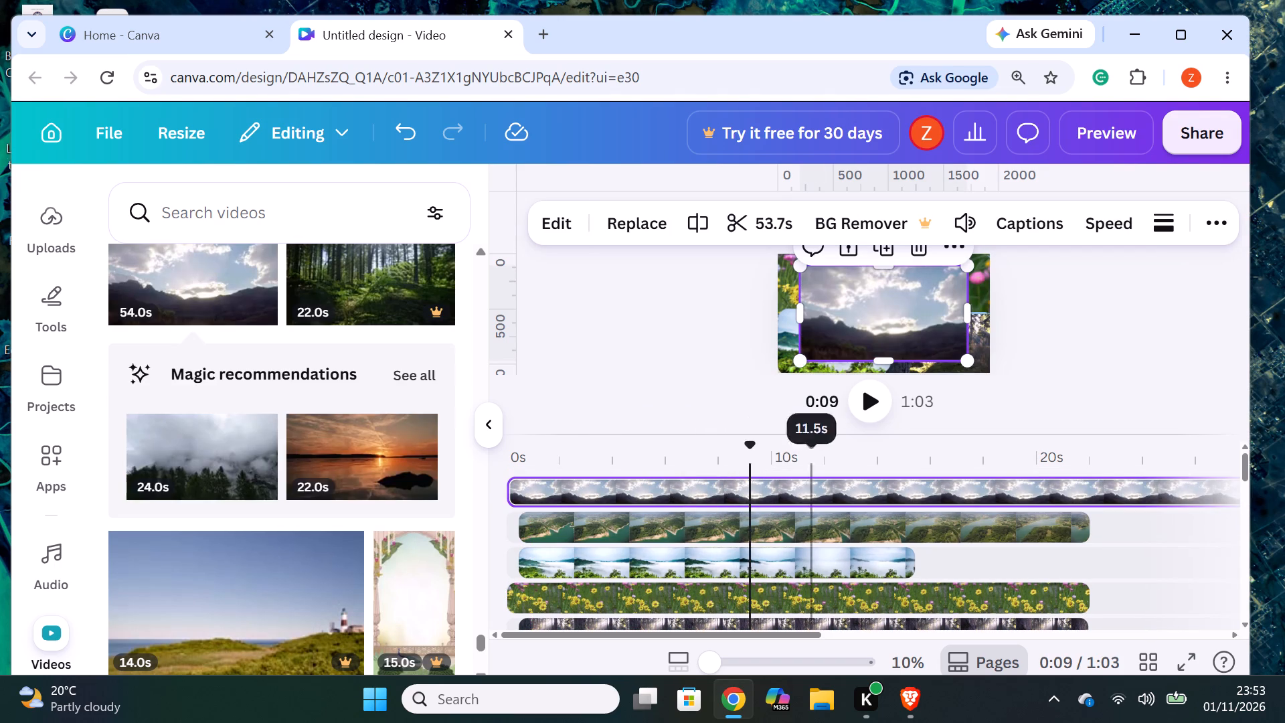
Split the cloudy mountain clip at about 21.9s, level with the lake clip's end, and delete the remainder.
left_click(1090, 483)
right_click(1090, 483)
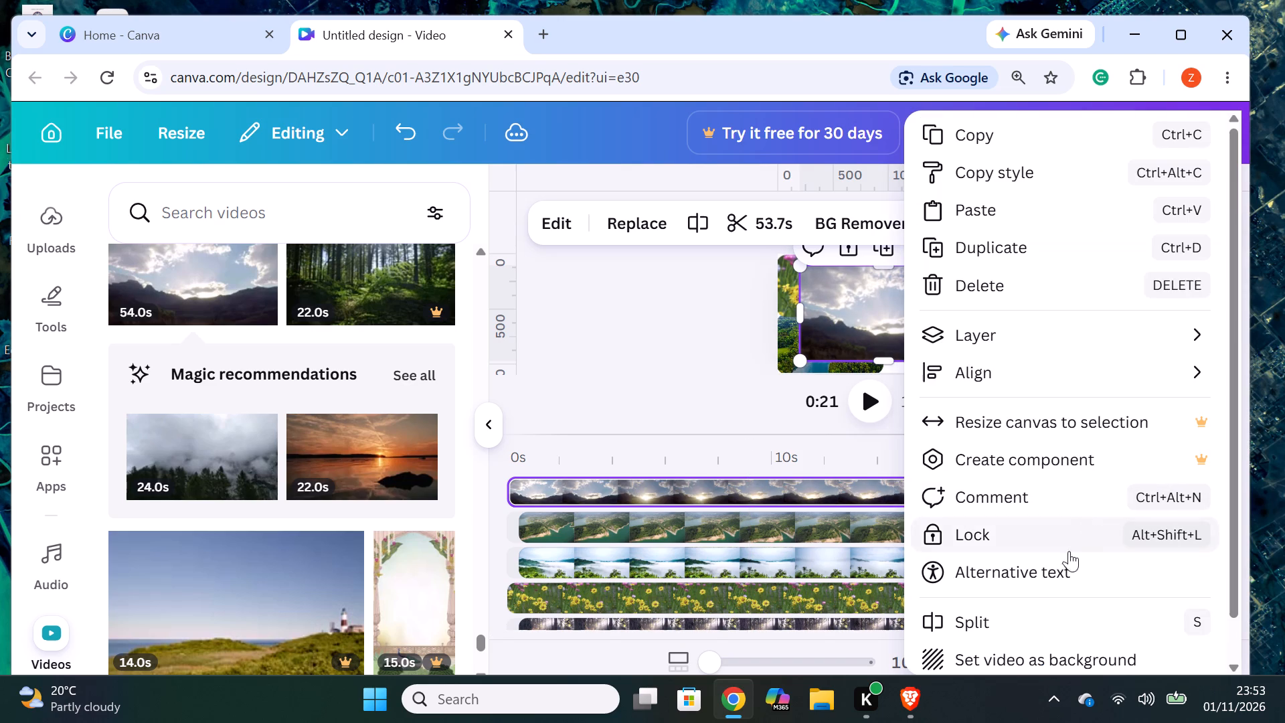
left_click(1041, 625)
right_click(1148, 495)
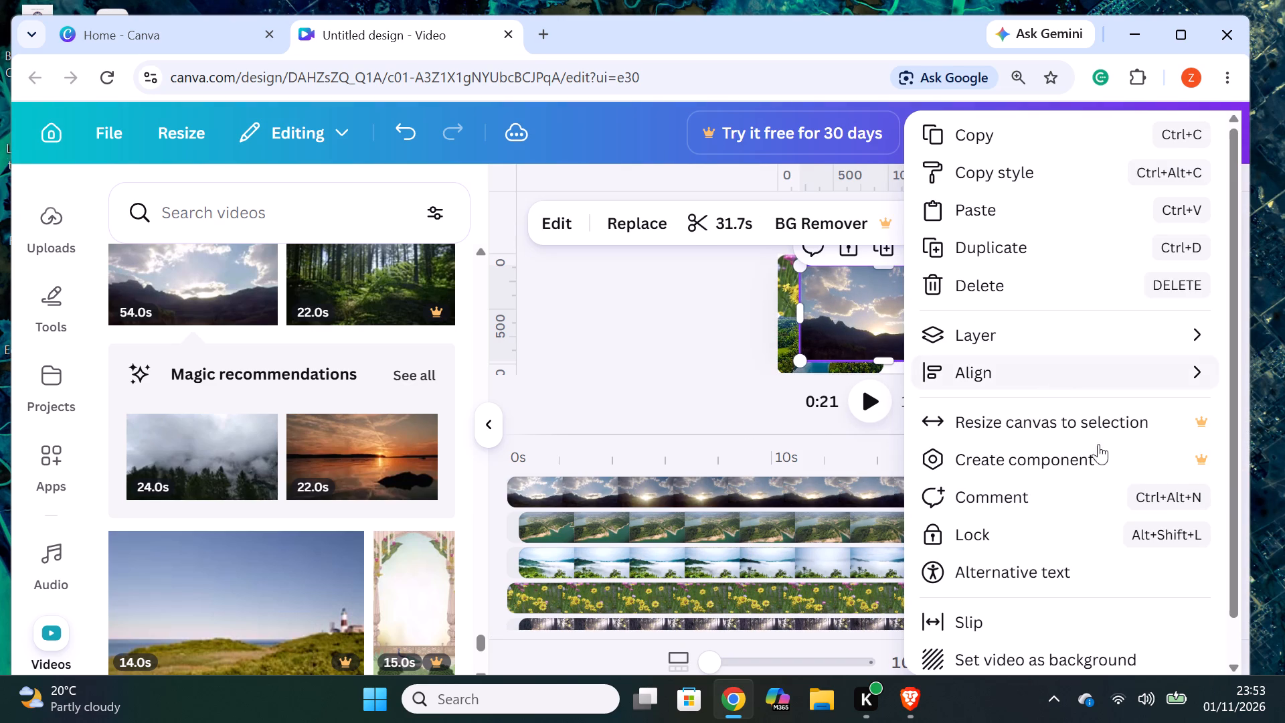
left_click(1045, 279)
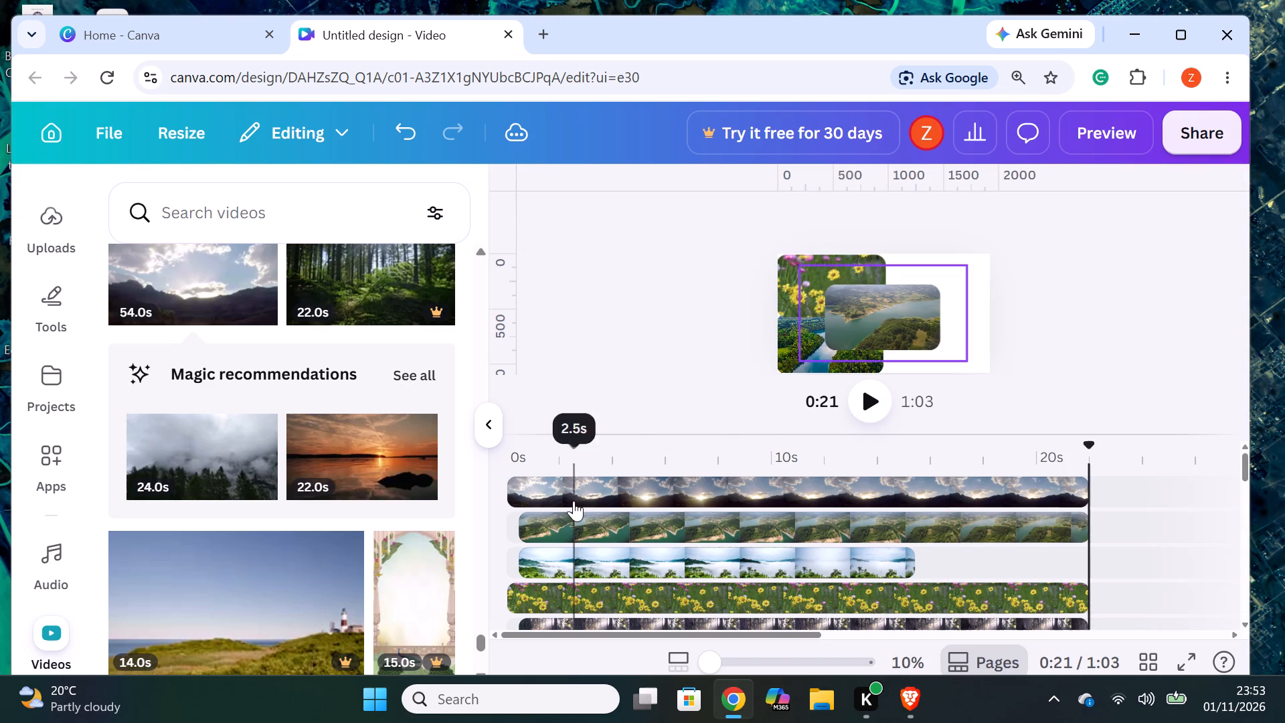
Shrink the cloudy mountain clip to the lake clip's size and position it directly over it at the canvas centre.
left_click(624, 477)
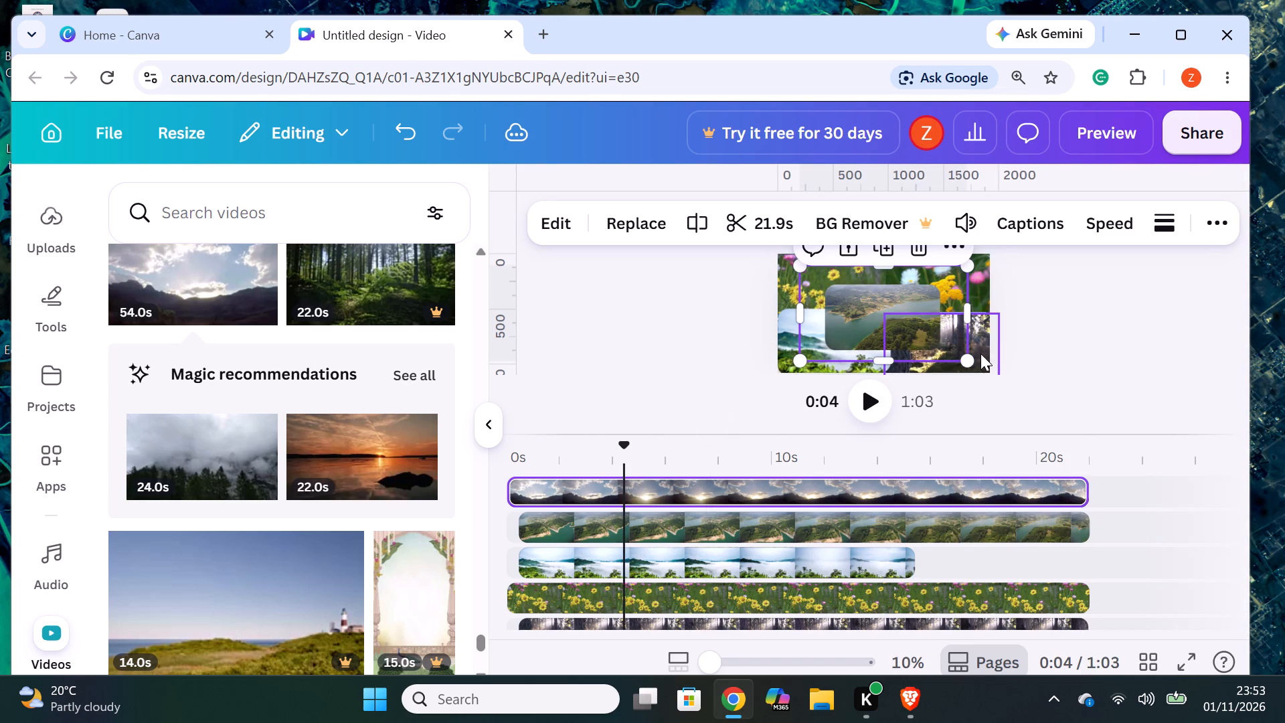
left_click_drag(968, 359, 966, 355)
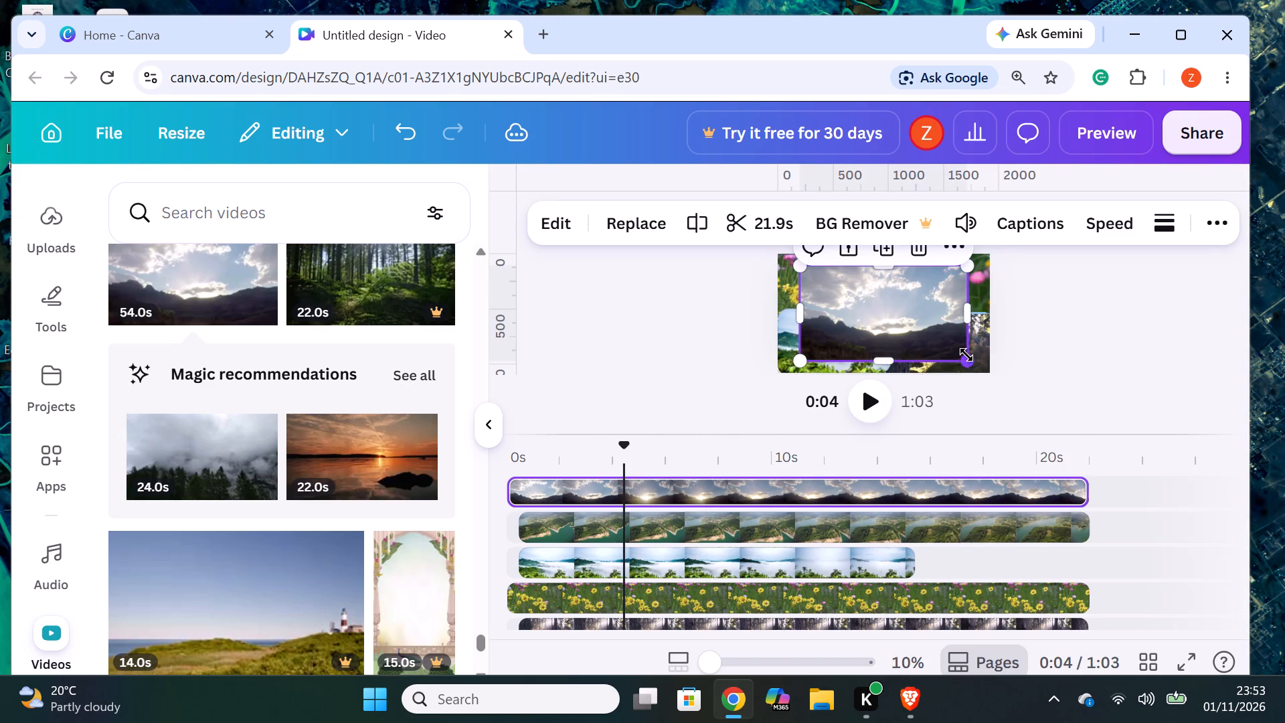
left_click_drag(966, 355, 957, 336)
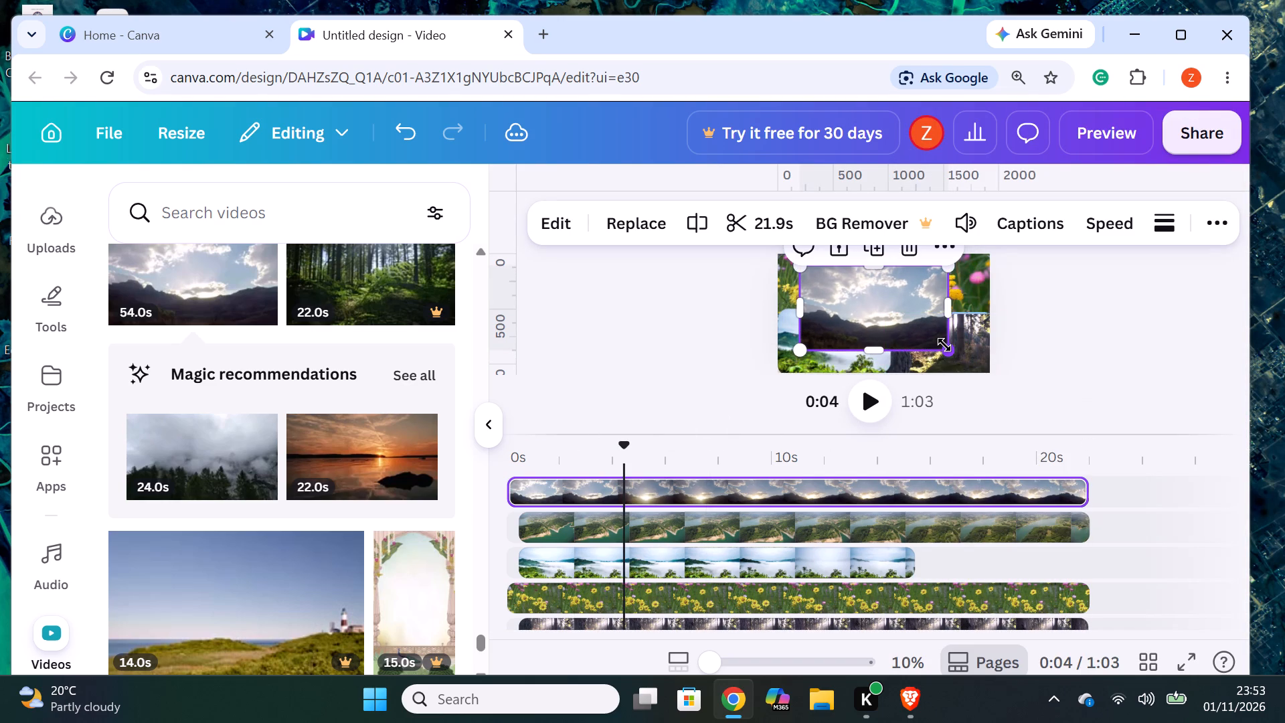
left_click_drag(948, 351, 937, 331)
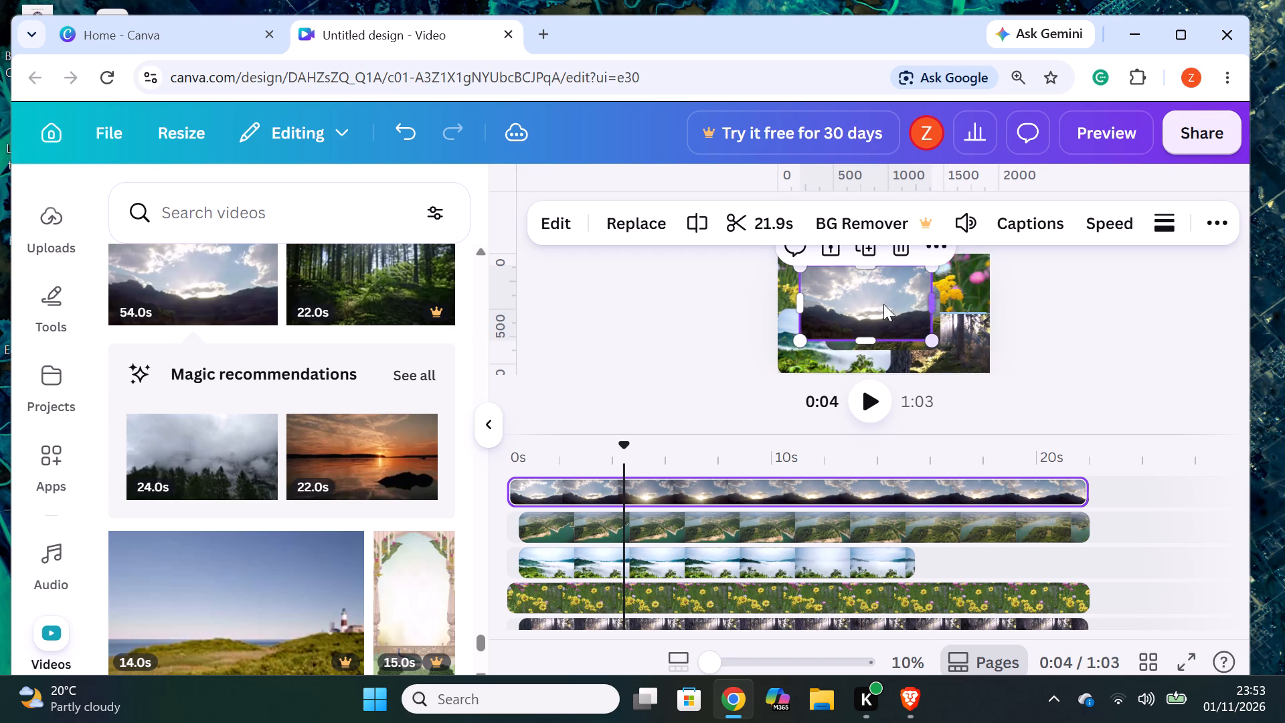
left_click_drag(874, 297, 887, 310)
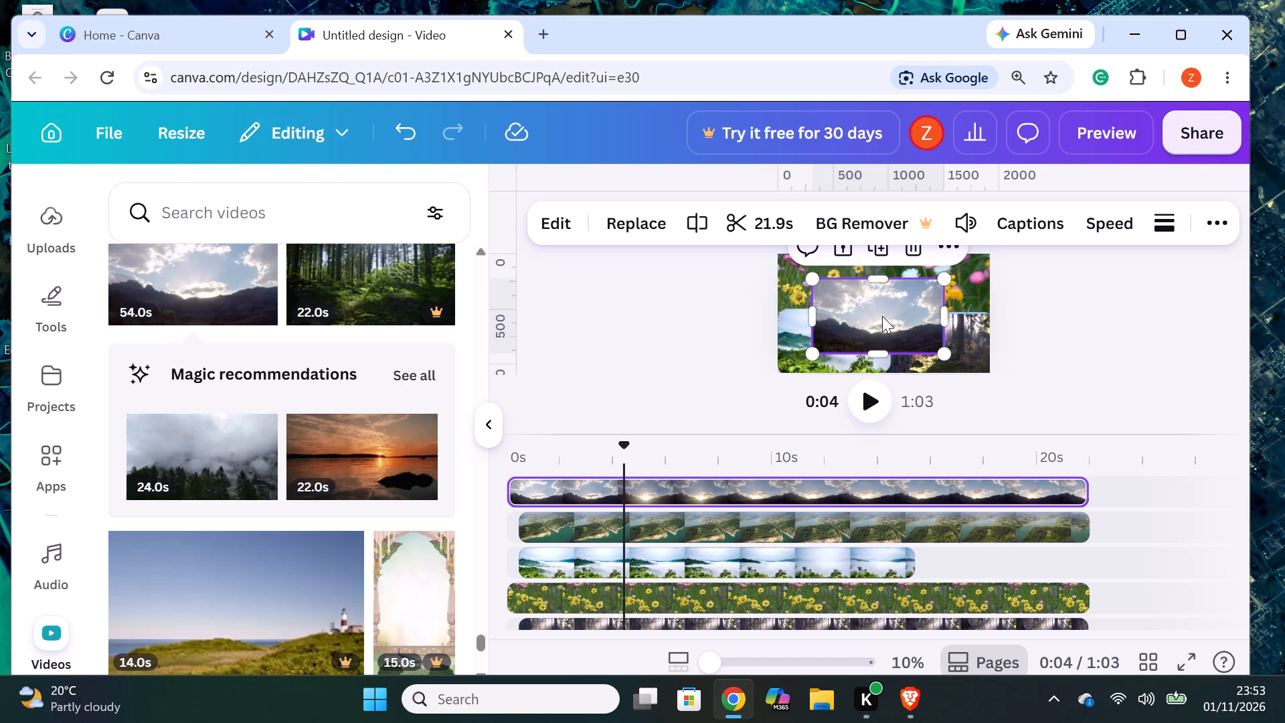
left_click_drag(889, 333, 897, 325)
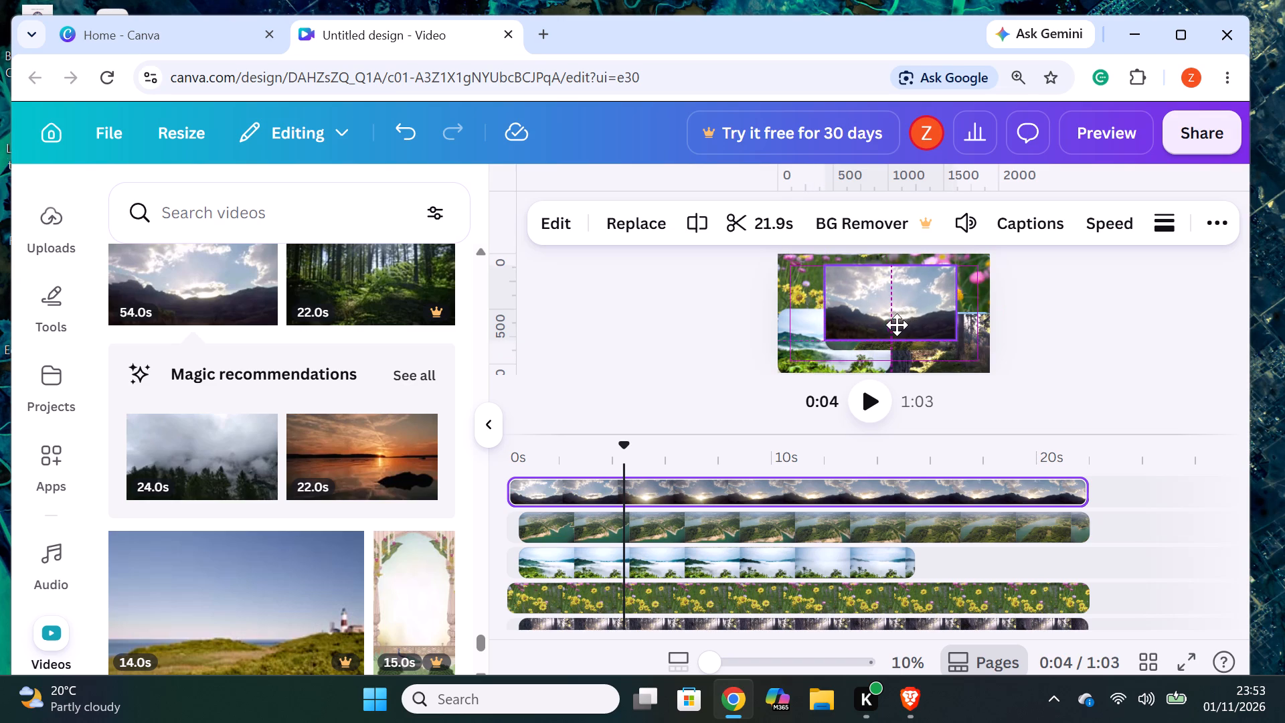
left_click_drag(897, 325, 895, 330)
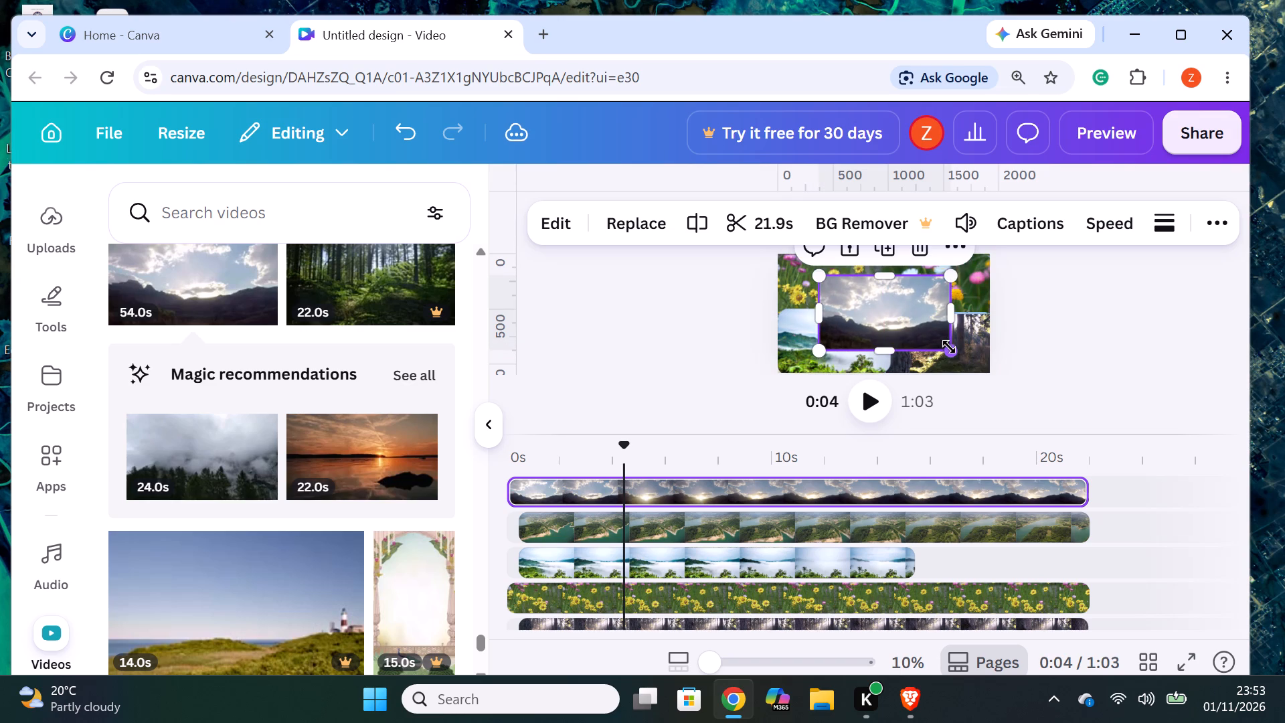
left_click_drag(951, 348, 940, 334)
left_click_drag(902, 309, 906, 316)
left_click(1114, 392)
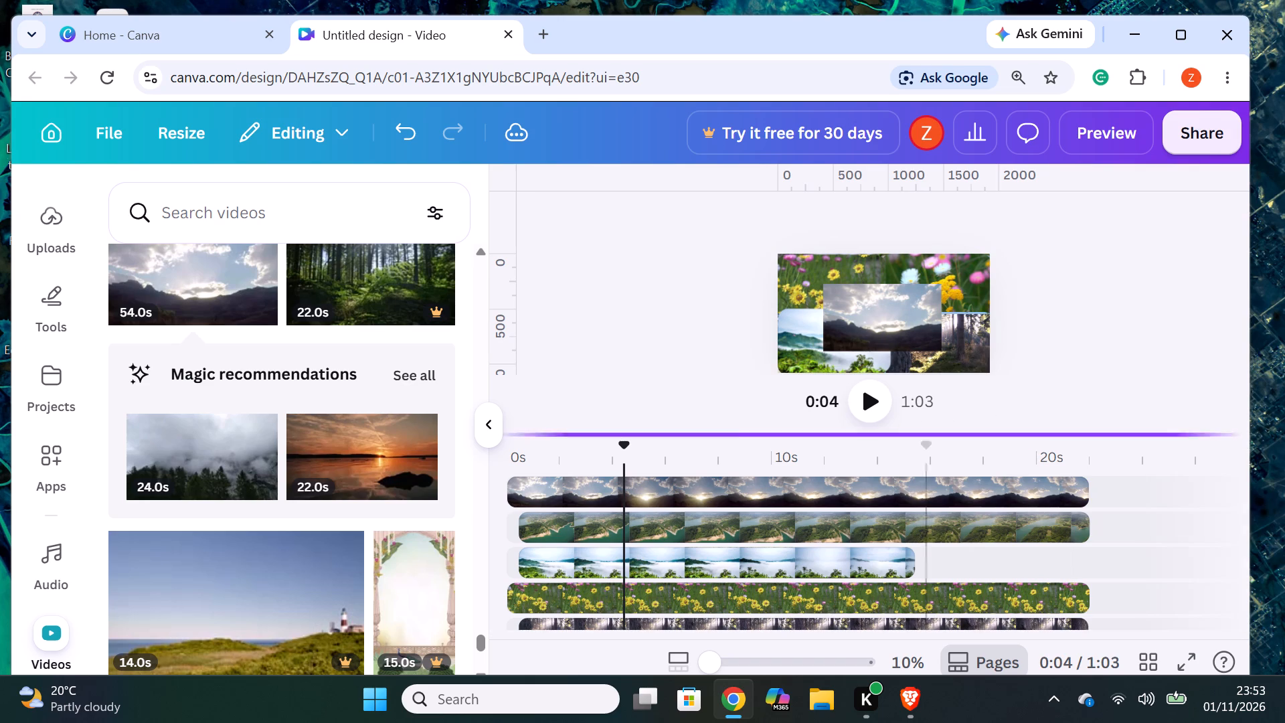
Place the 11.0s video of leafy branches against a pale sky onto the cloudy mountain clip in the timeline, replacing it.
scroll(399, 499, "down", 5)
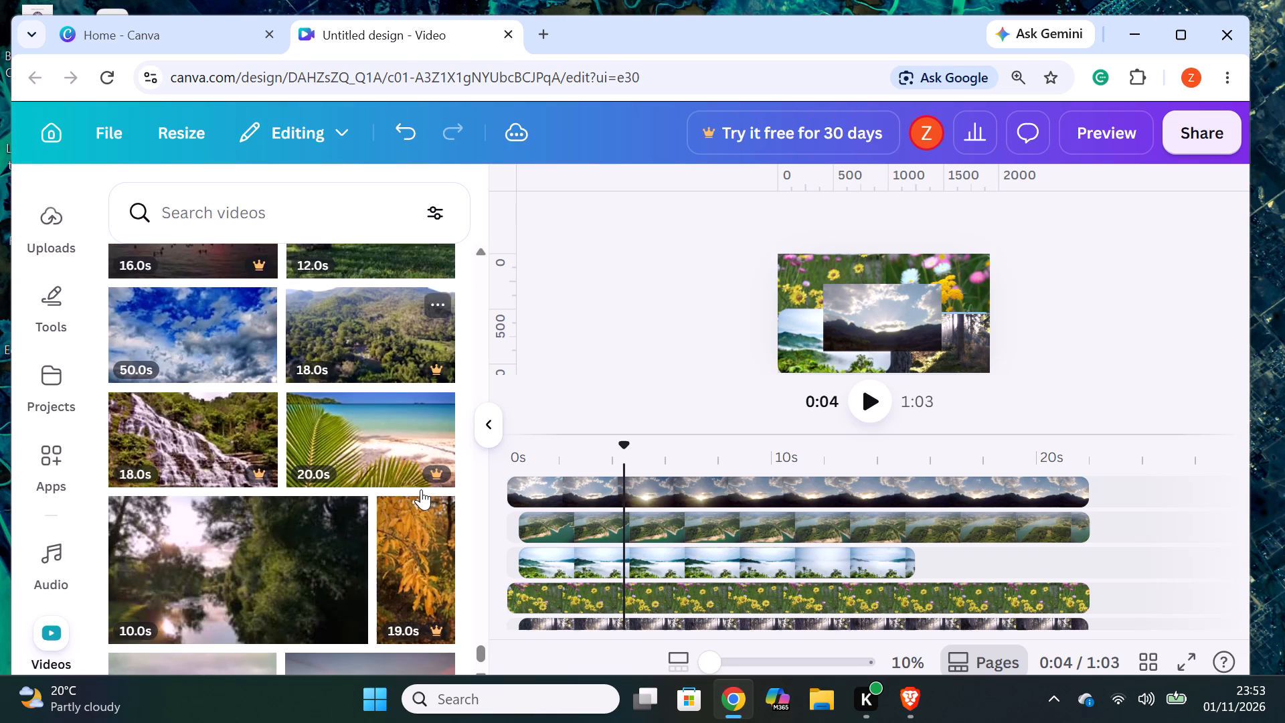
scroll(296, 526, "down", 1)
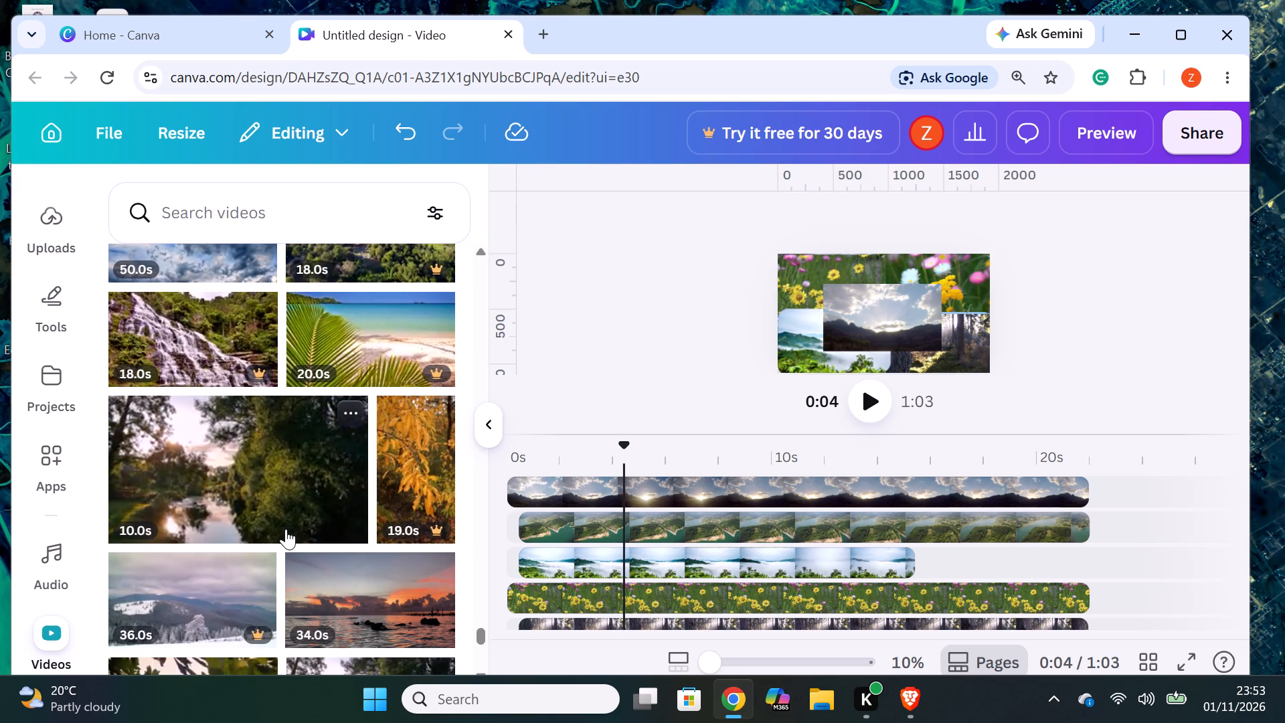
scroll(286, 529, "down", 2)
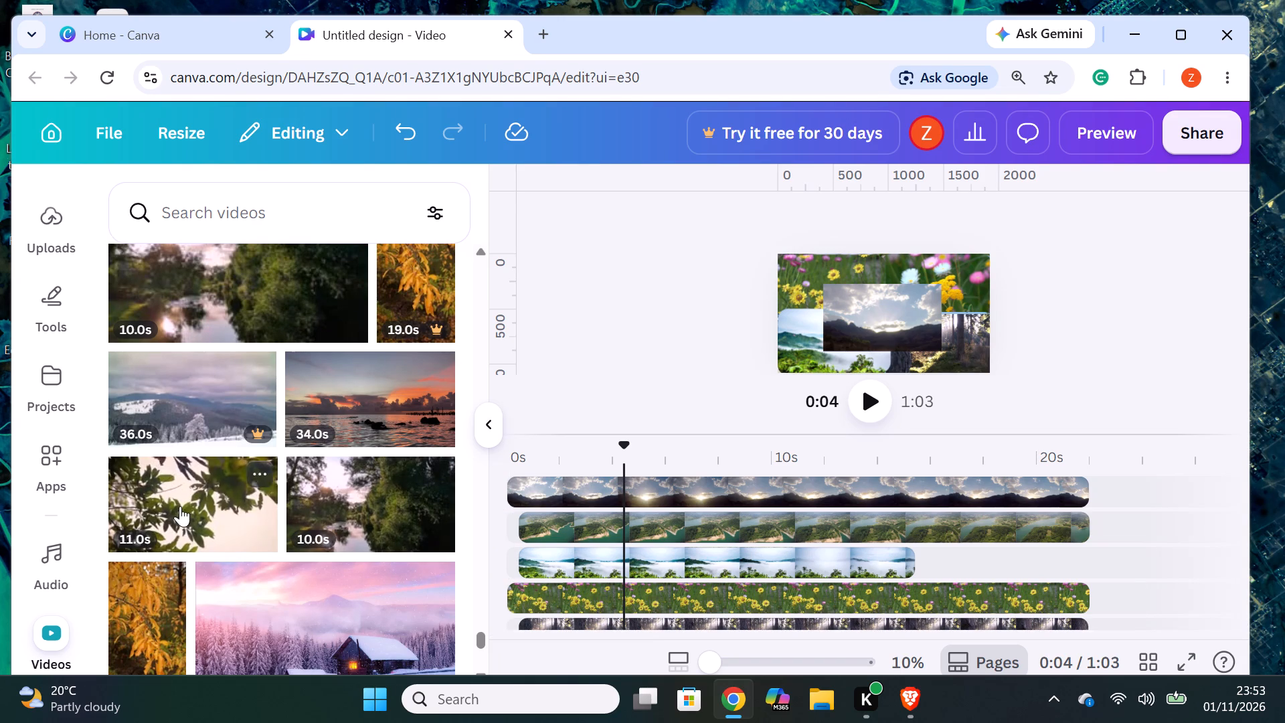
left_click_drag(179, 506, 649, 483)
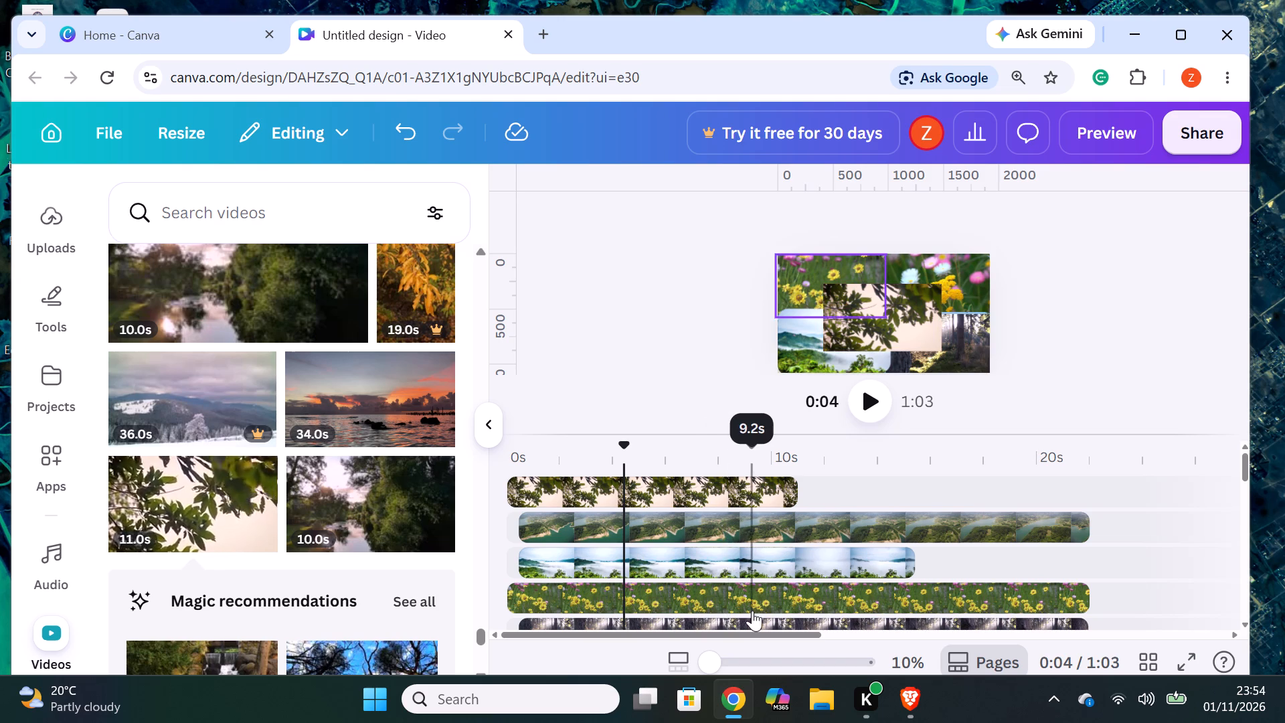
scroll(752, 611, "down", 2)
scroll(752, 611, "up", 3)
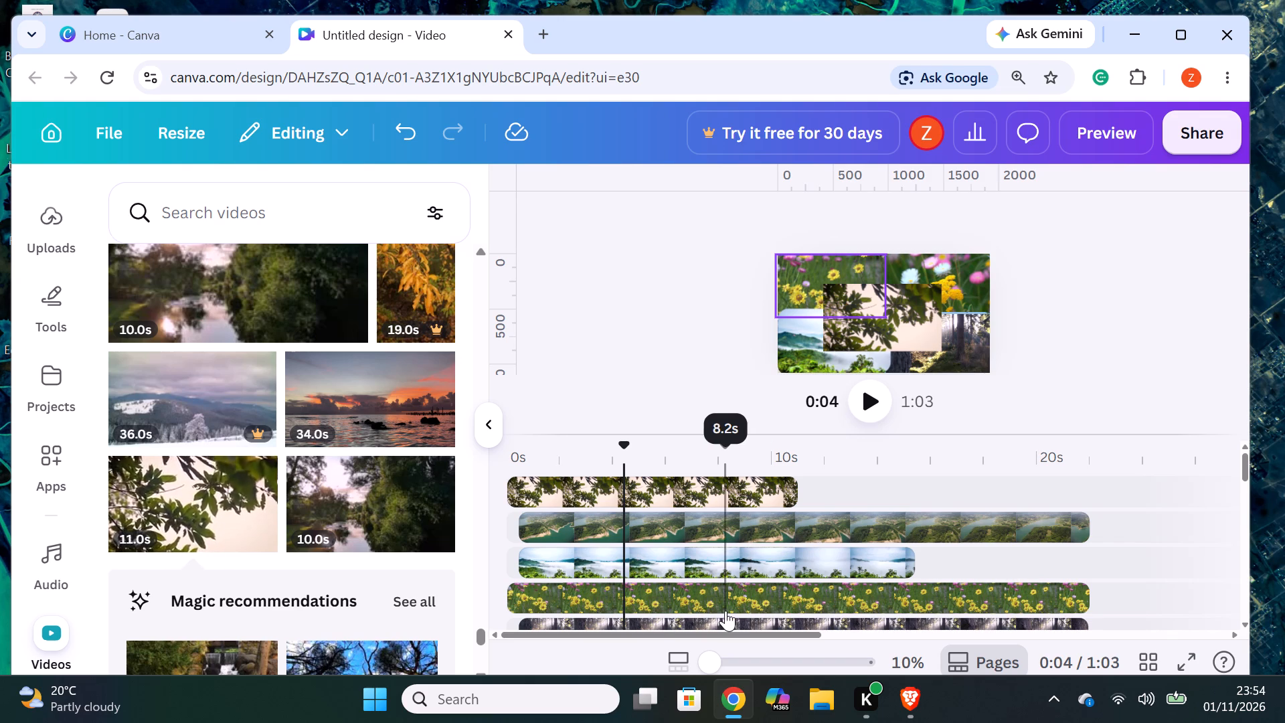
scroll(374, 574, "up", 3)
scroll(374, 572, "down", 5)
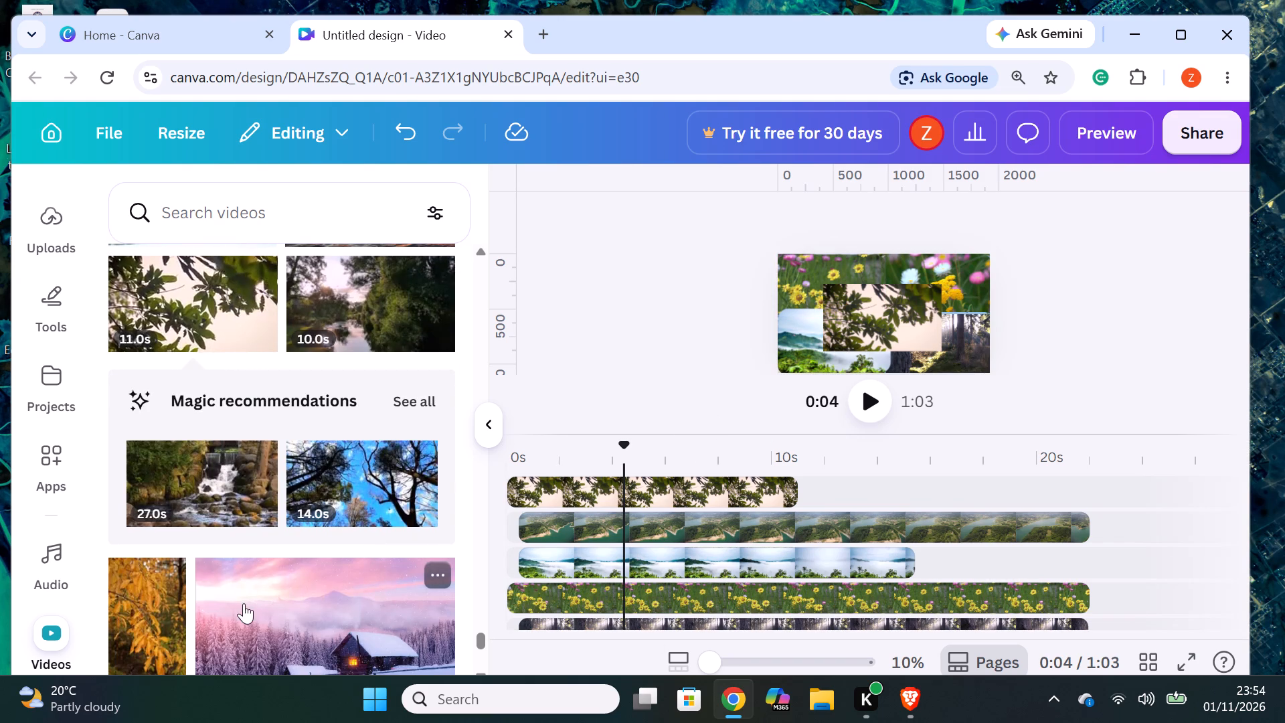
Add the 40.0s video of a snowy cabin under a pink sky as a new top timeline layer starting at 0s.
left_click_drag(244, 603, 604, 478)
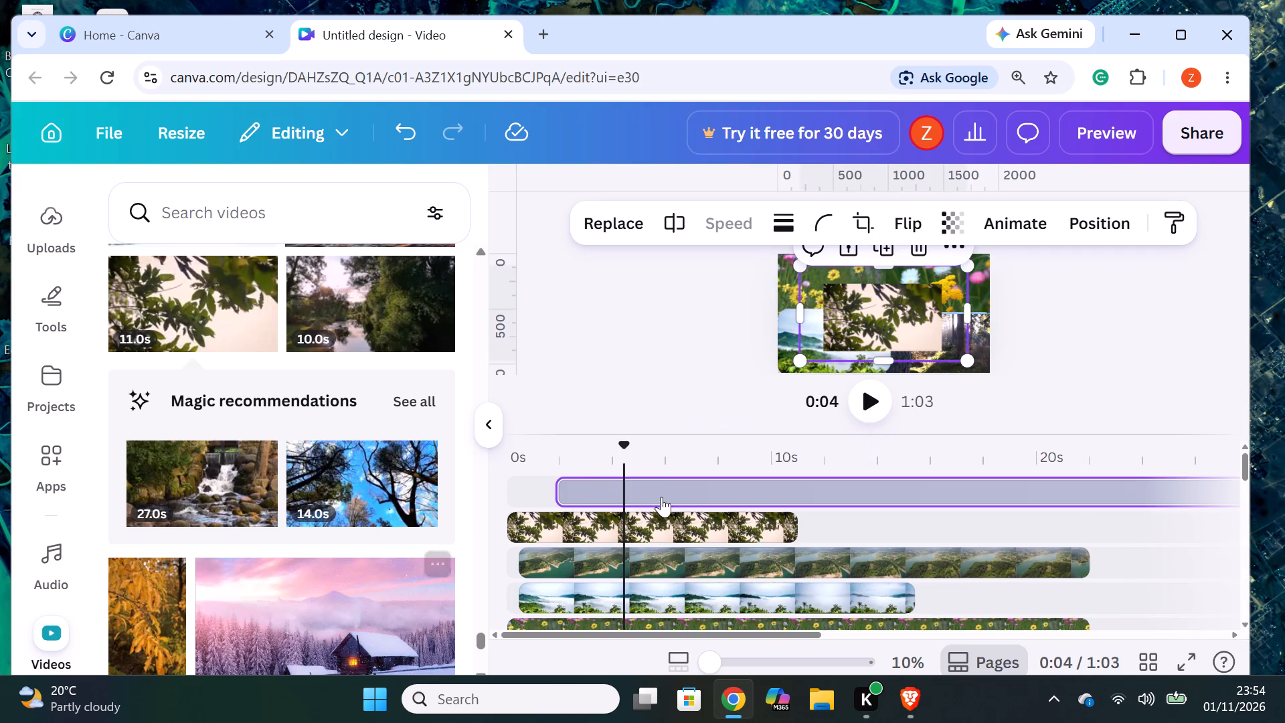
left_click_drag(674, 490, 621, 496)
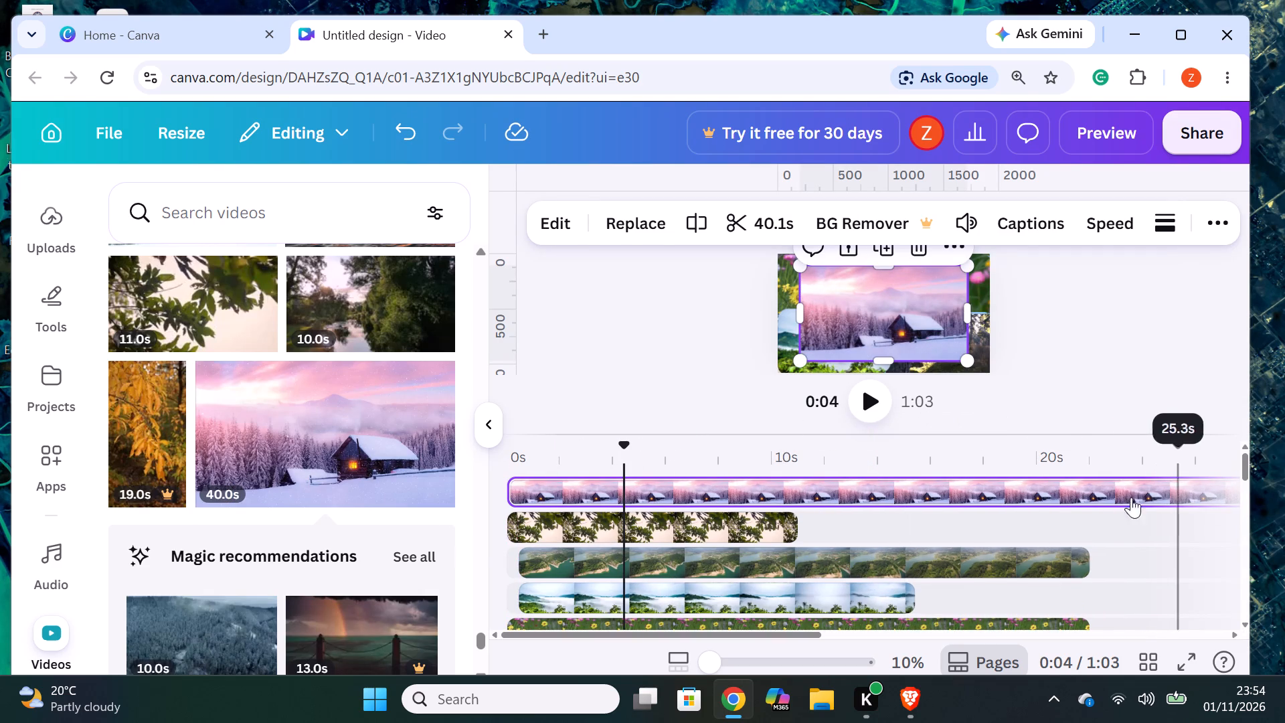
Split the snowy cabin clip at about 21.9s, level with the green lake clip's end, and delete the remainder.
left_click(1092, 496)
right_click(1089, 497)
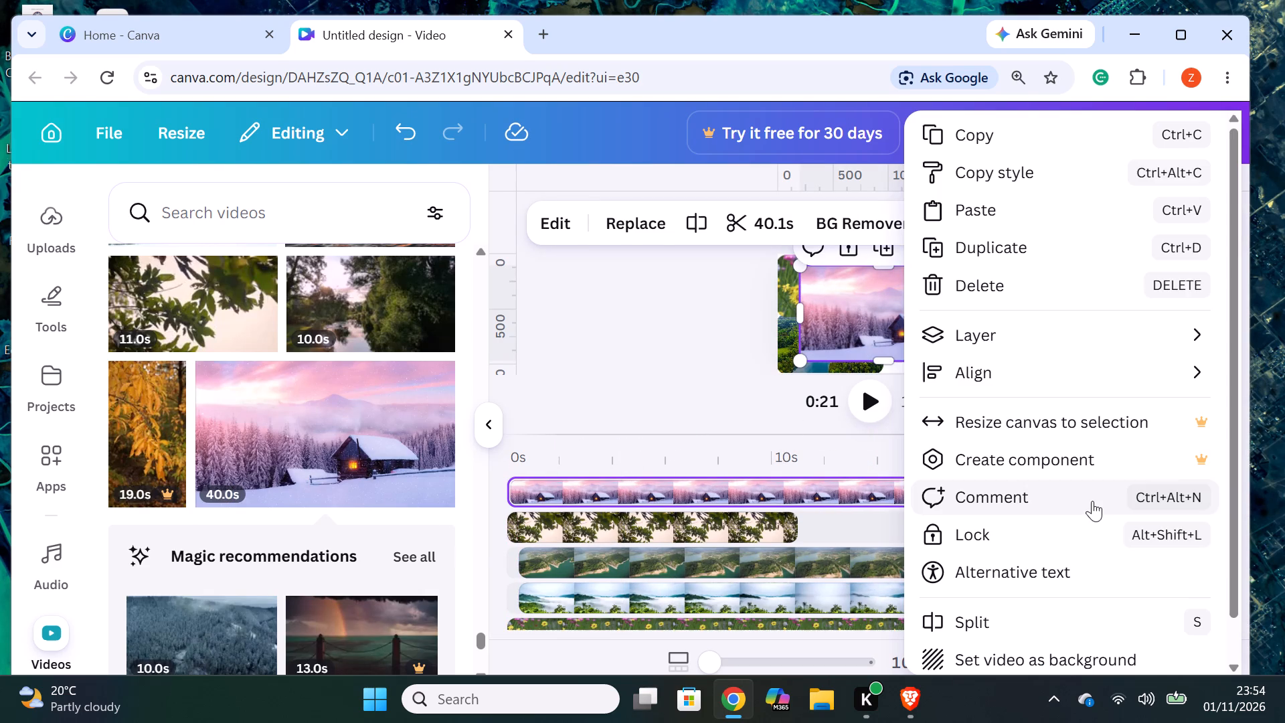
left_click(1077, 629)
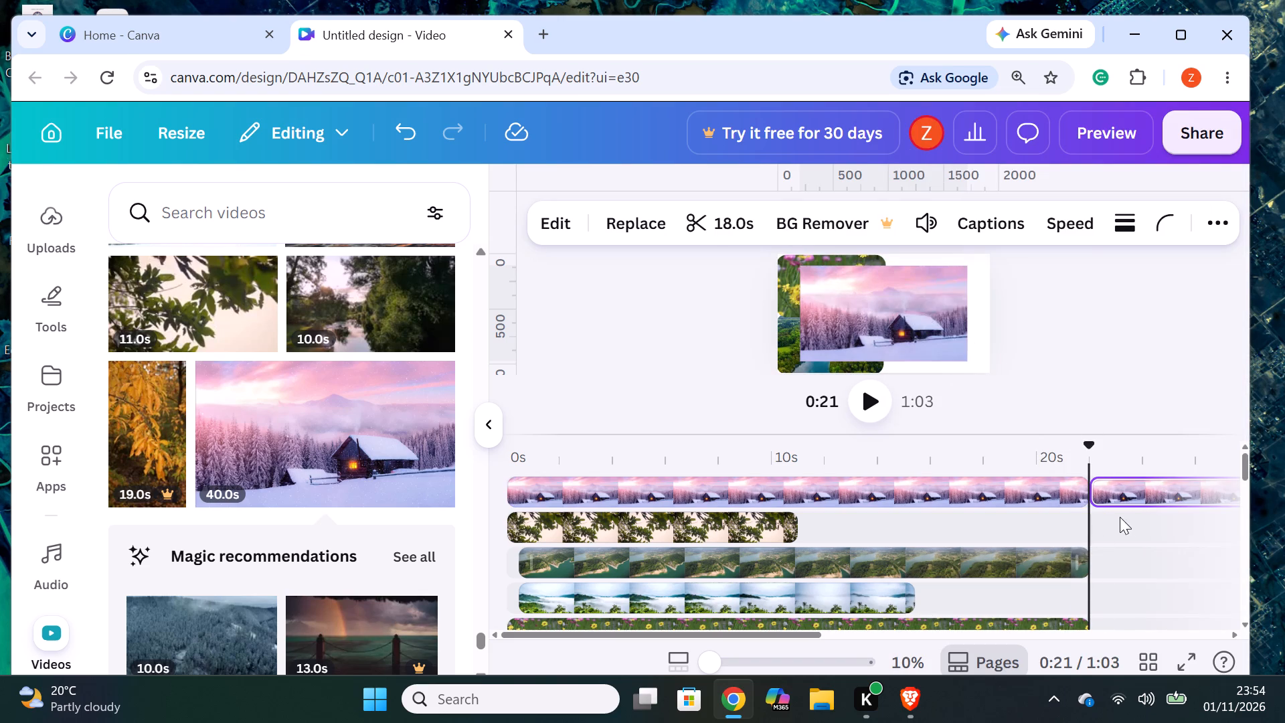
right_click(1128, 481)
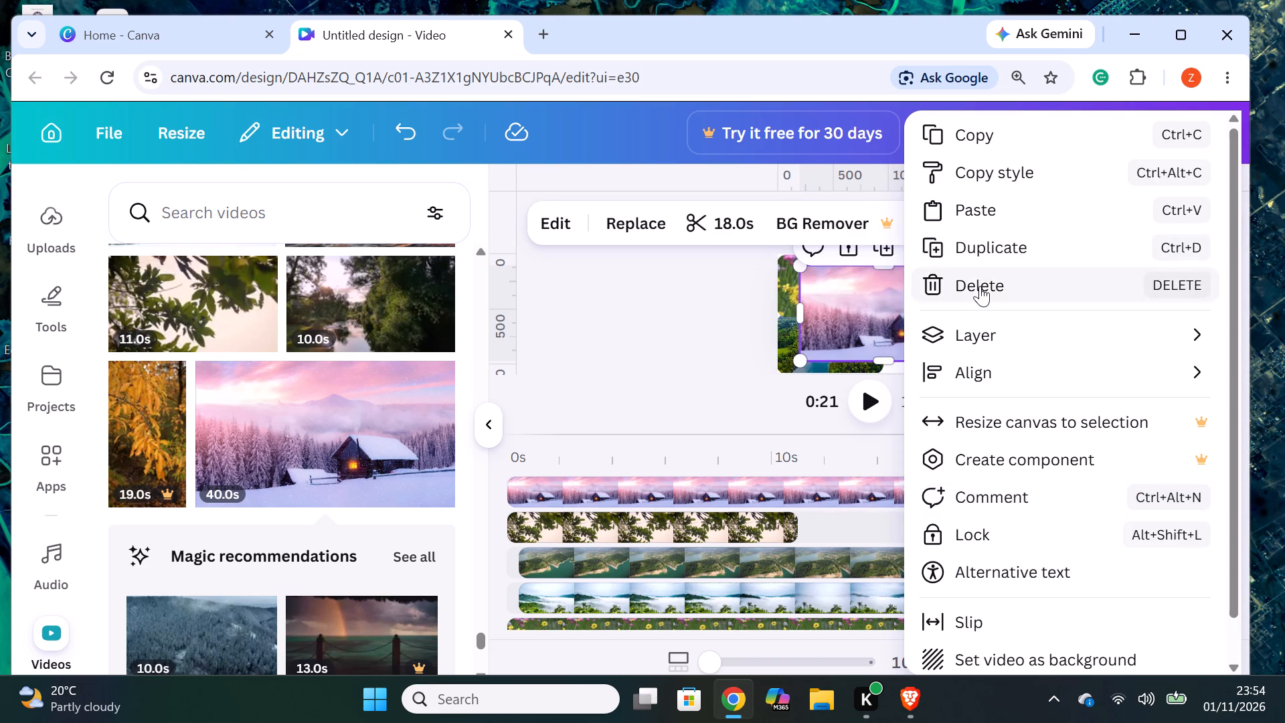
left_click(980, 286)
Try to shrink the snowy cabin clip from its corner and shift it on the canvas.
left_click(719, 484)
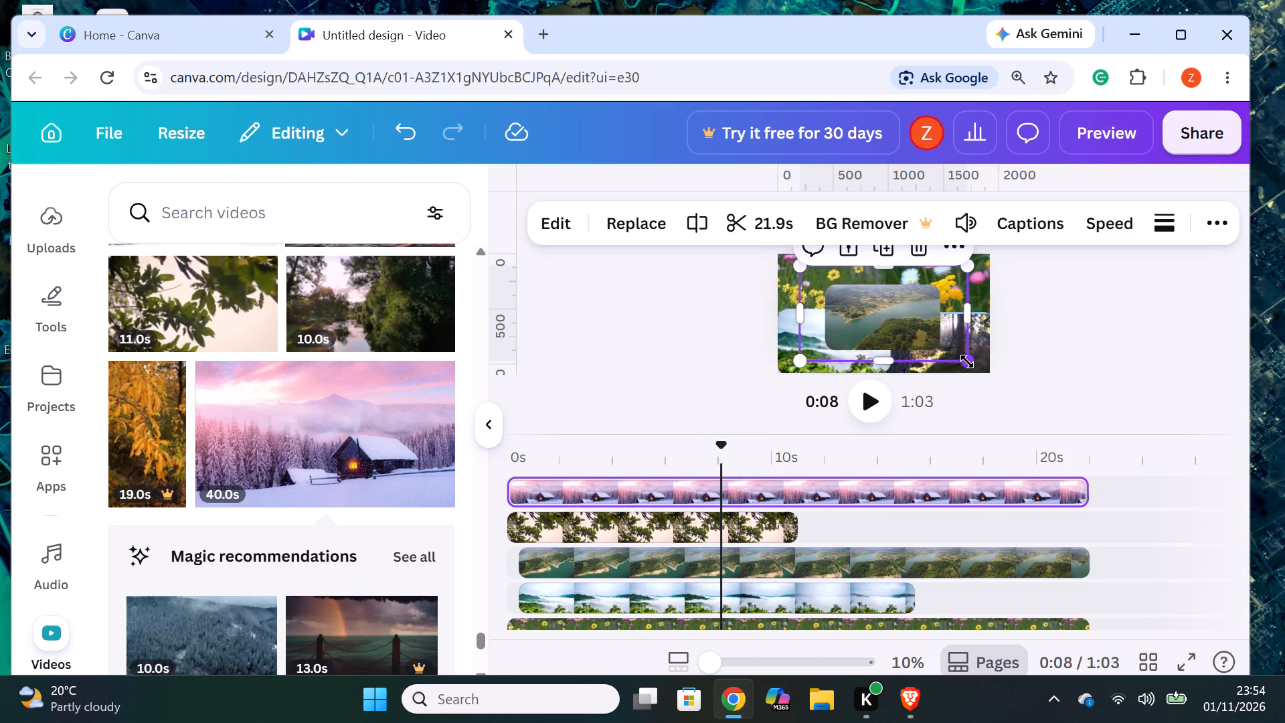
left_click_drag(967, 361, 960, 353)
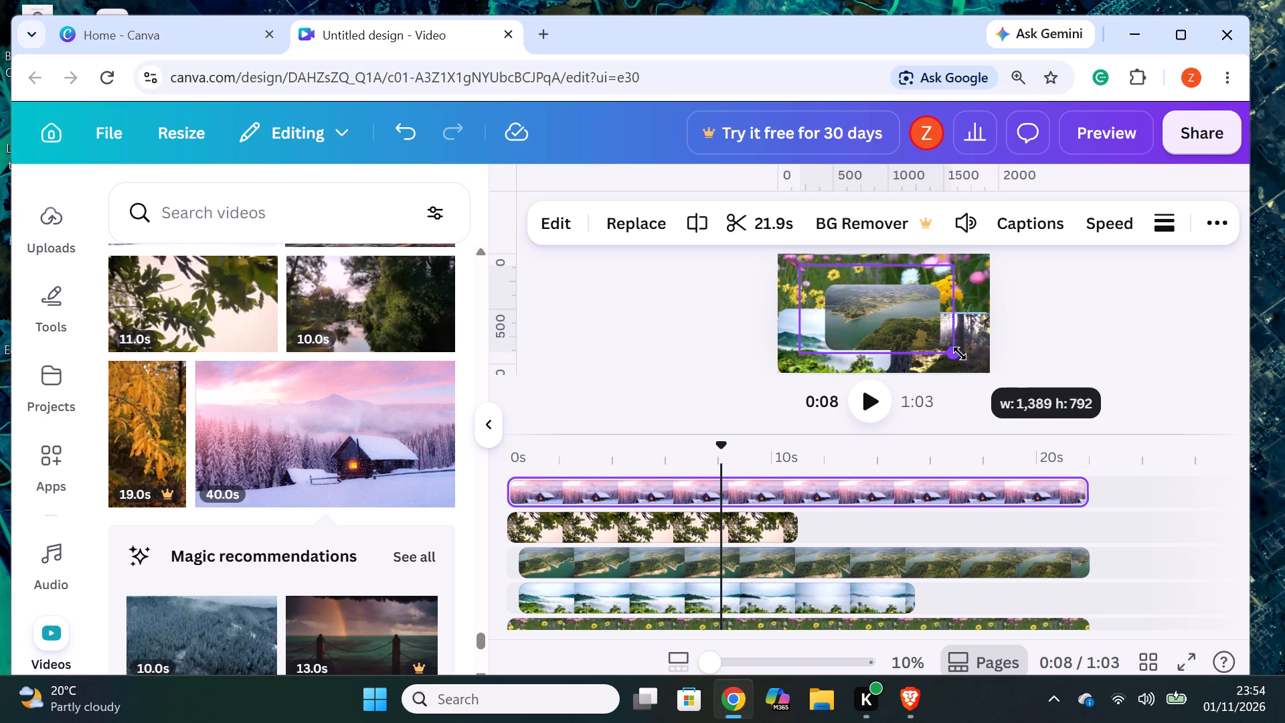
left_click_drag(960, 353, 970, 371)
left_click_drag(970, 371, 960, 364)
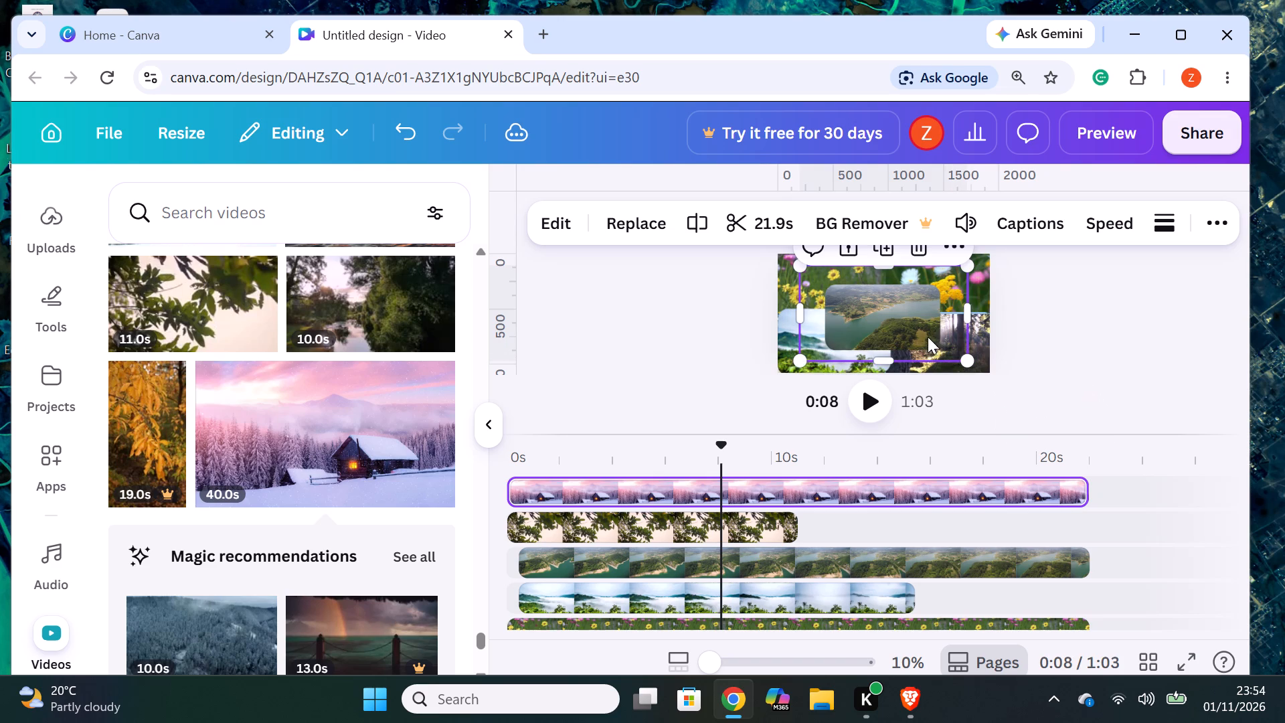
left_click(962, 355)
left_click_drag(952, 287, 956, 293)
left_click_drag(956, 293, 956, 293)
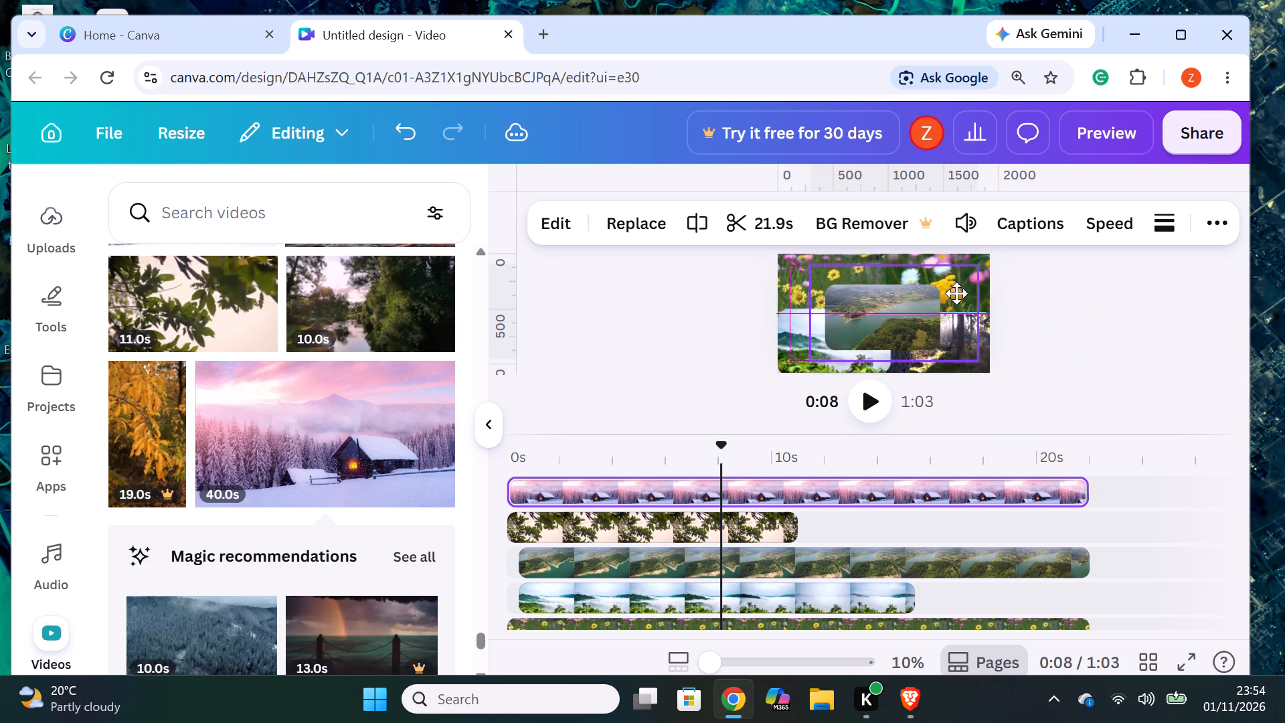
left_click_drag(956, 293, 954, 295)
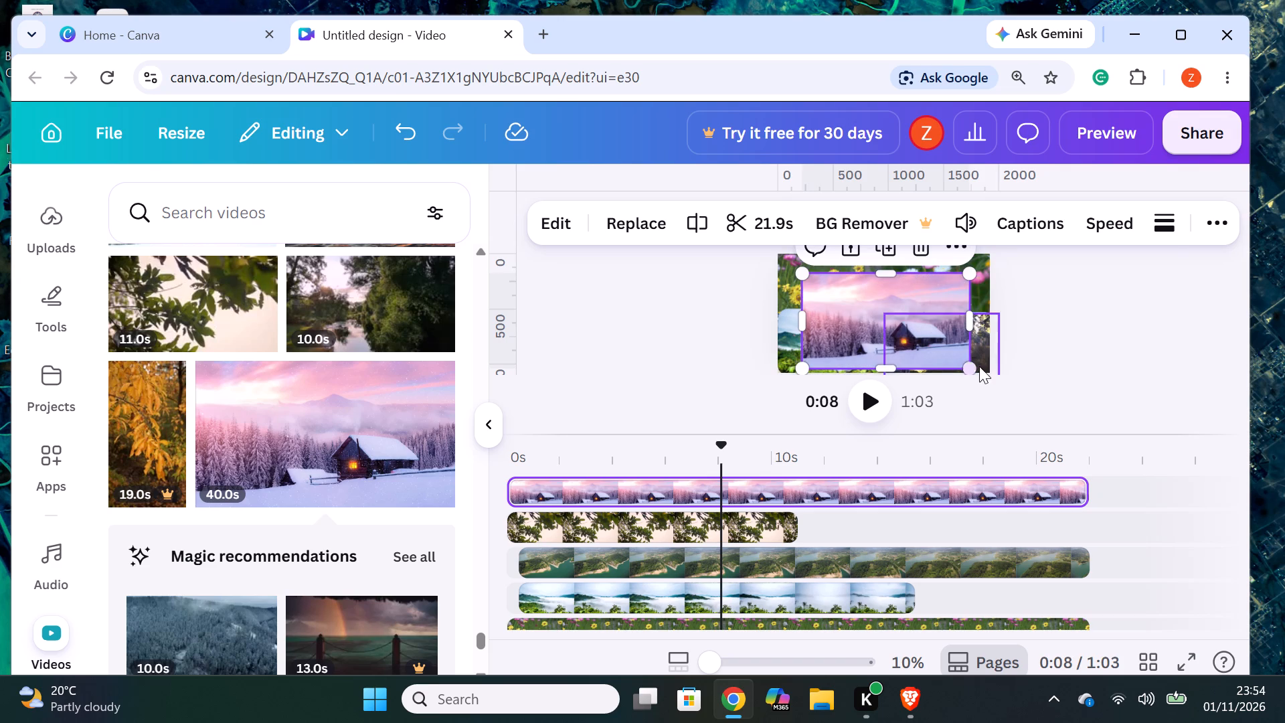
Round the corners of the snowy cabin clip.
left_click(1220, 224)
left_click(862, 268)
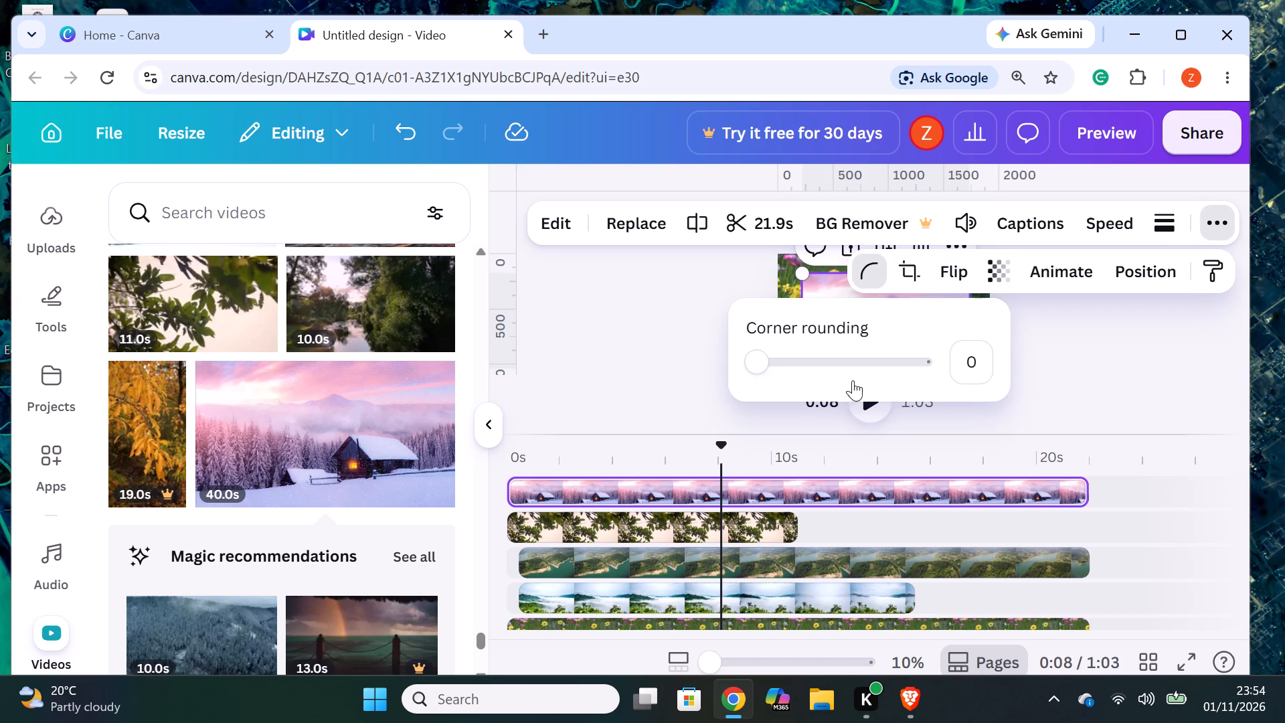
left_click_drag(748, 364, 1009, 386)
left_click(1084, 398)
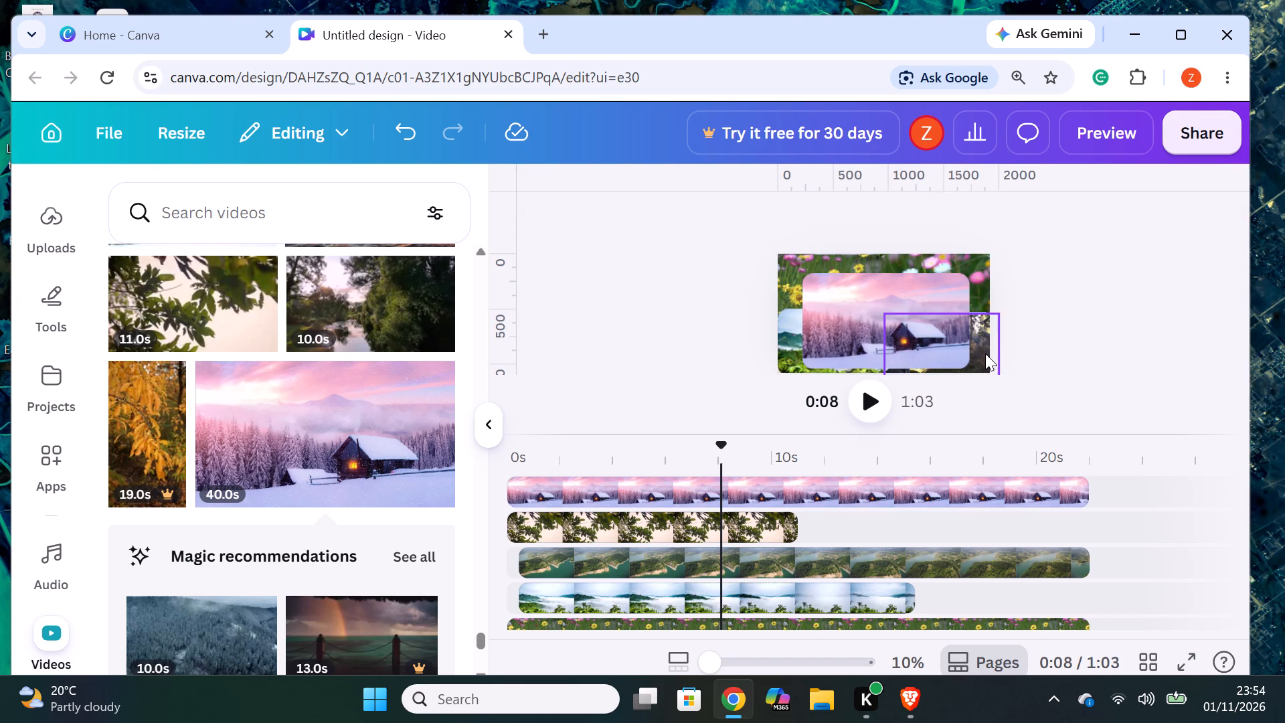
Shrink the snowy cabin clip to the central lake clip's size and position it directly over it at the canvas centre.
left_click(879, 341)
left_click_drag(968, 364, 934, 333)
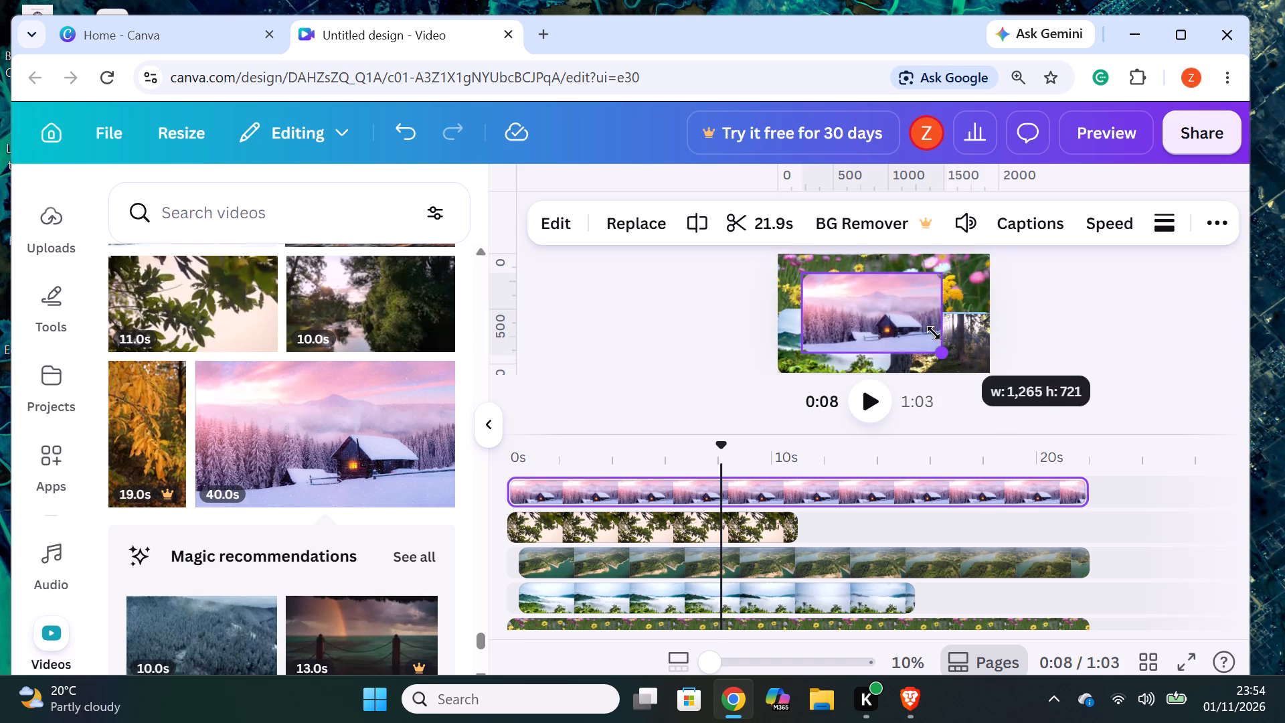
left_click_drag(934, 333, 916, 330)
left_click_drag(845, 305, 876, 321)
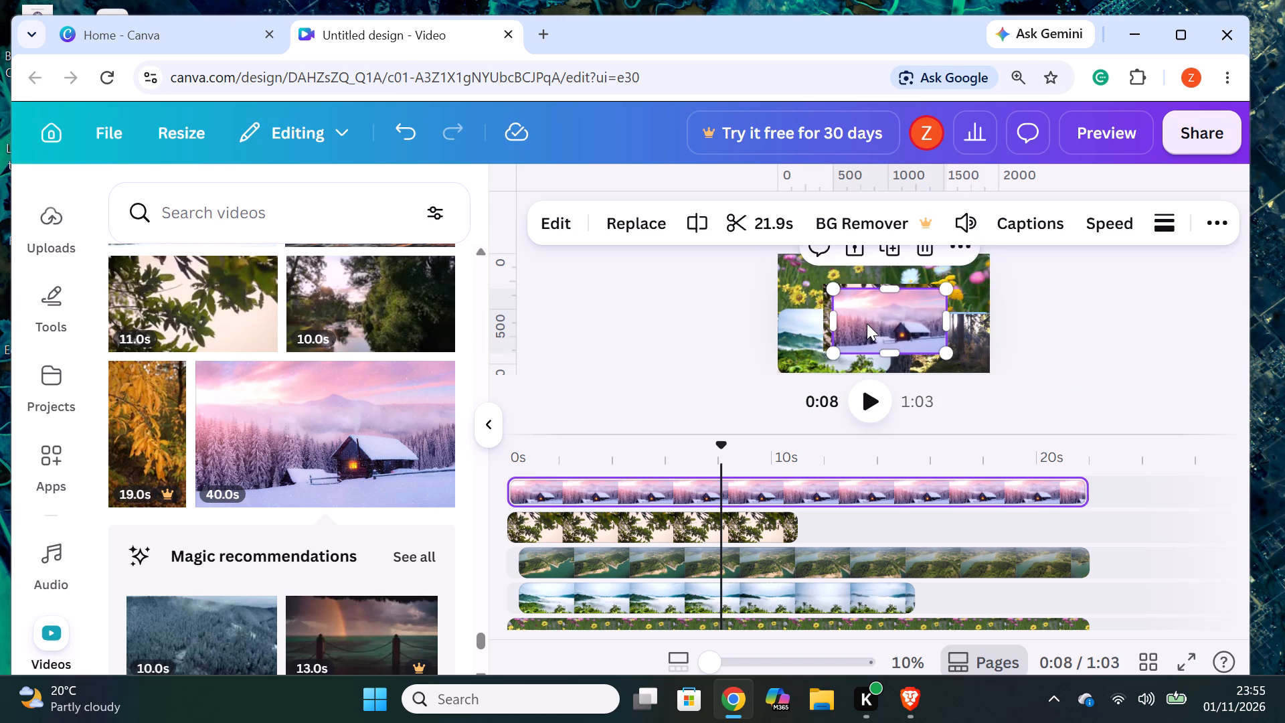
left_click(863, 315)
left_click_drag(899, 331, 887, 325)
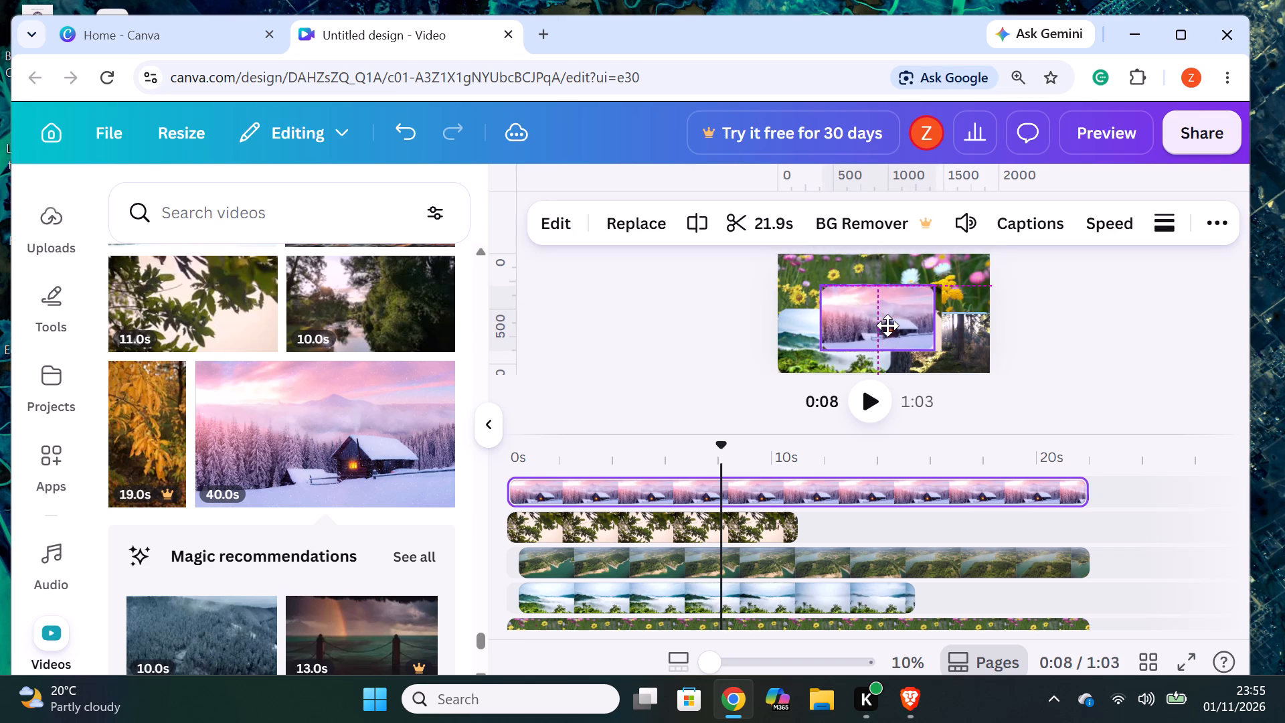
left_click_drag(887, 325, 889, 327)
left_click(1186, 392)
Add the 16.0s video of a blue lake with pine trees as a new top timeline layer starting near 0s.
scroll(255, 469, "down", 3)
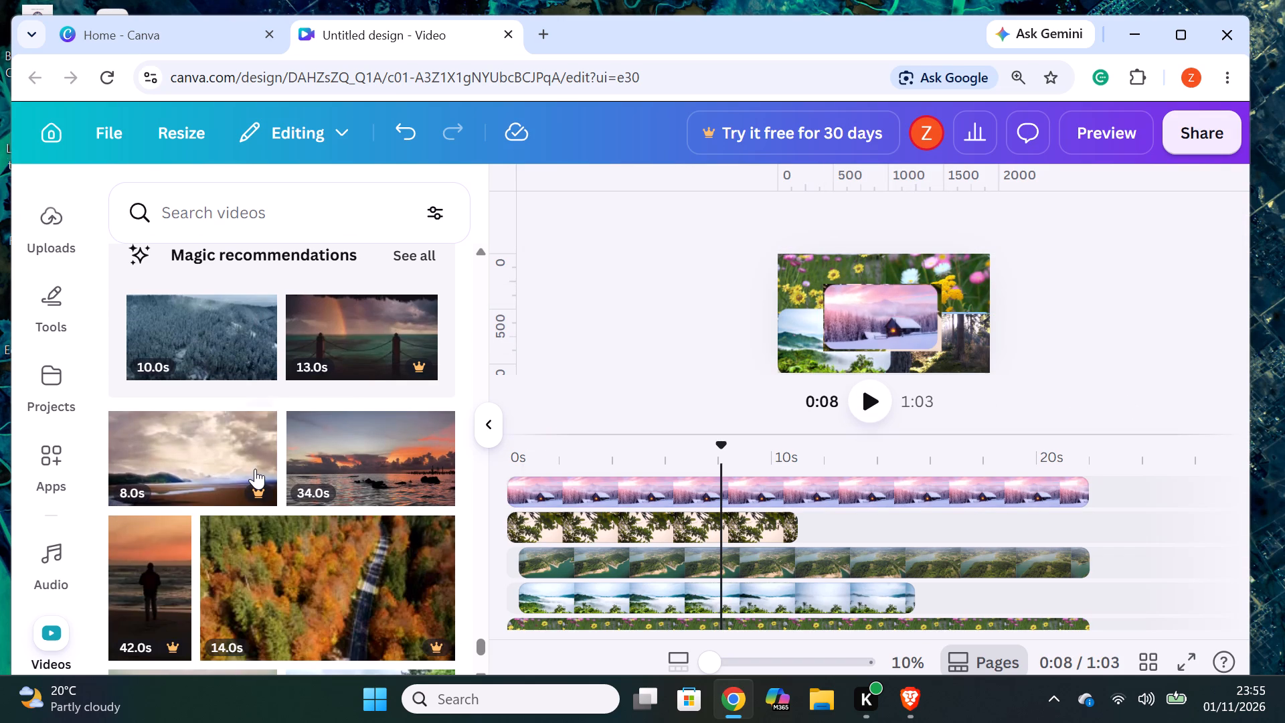
scroll(254, 468, "down", 1)
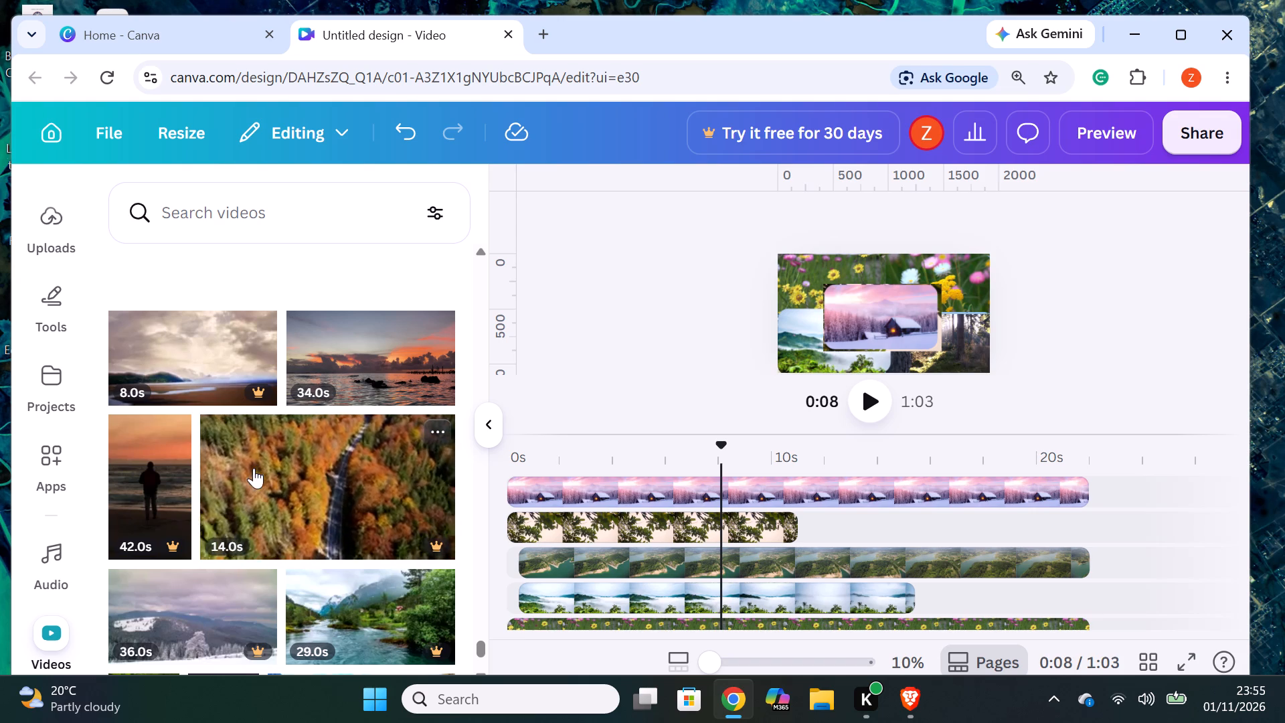
scroll(319, 487, "down", 5)
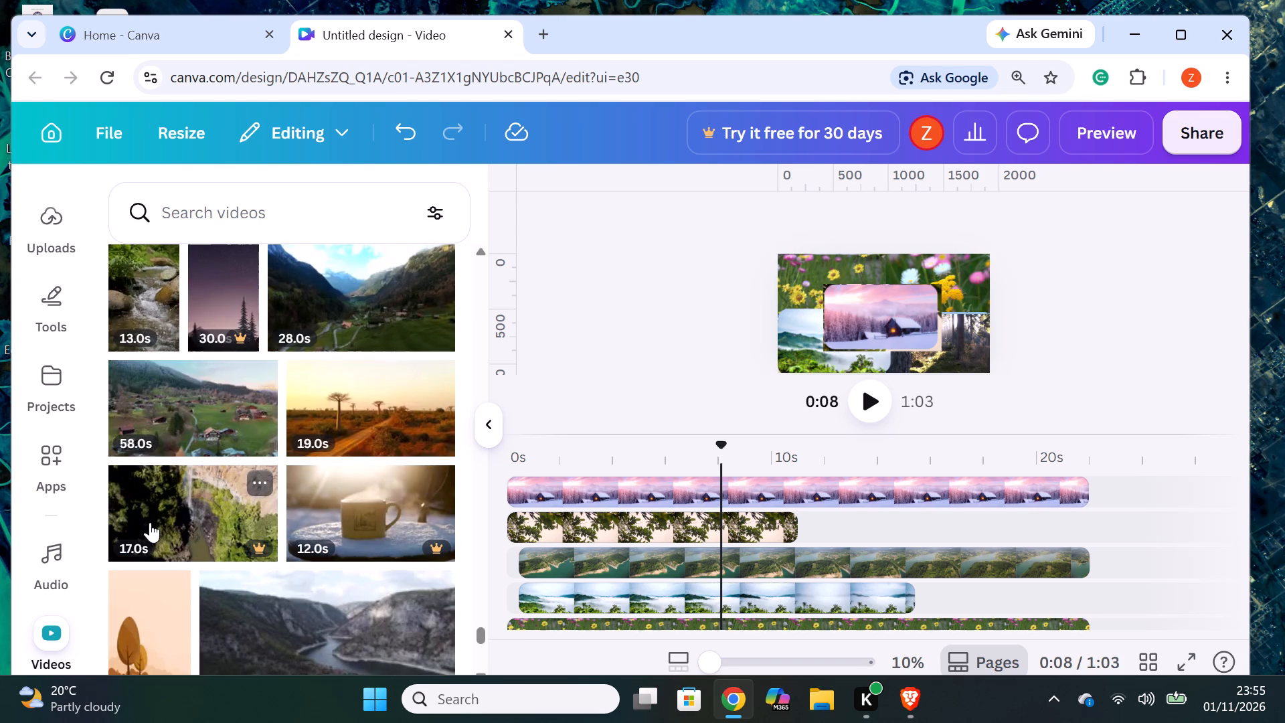
scroll(197, 522, "down", 2)
left_click_drag(182, 579, 329, 536)
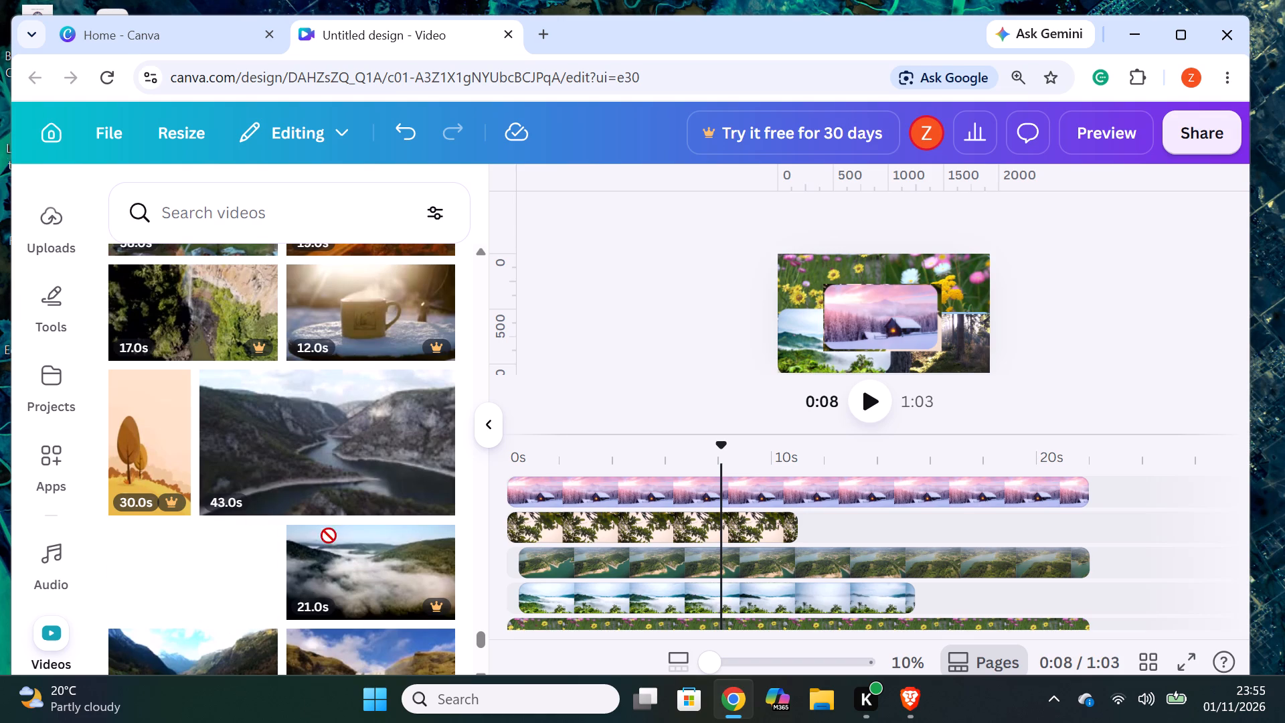
left_click_drag(329, 536, 693, 477)
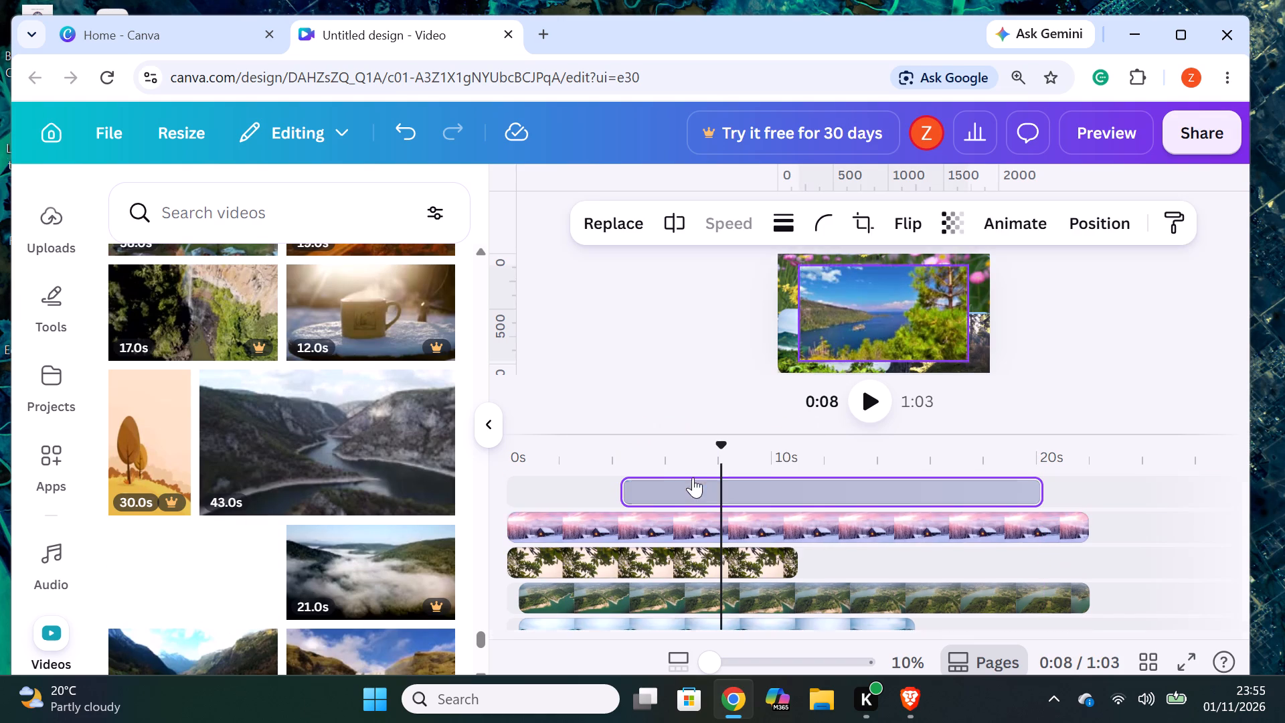
left_click_drag(728, 489, 620, 489)
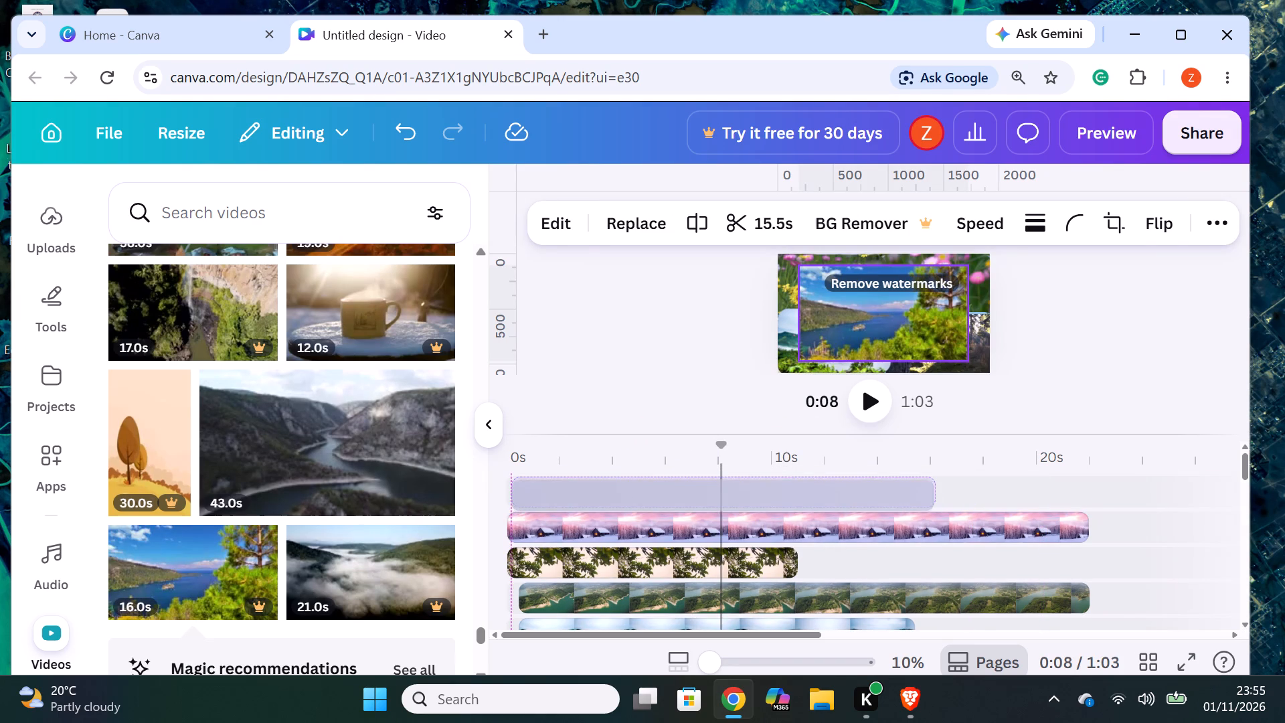
Shrink the blue lake clip to roughly the snowy cabin clip's size and position it over that clip at the canvas centre.
left_click(754, 487)
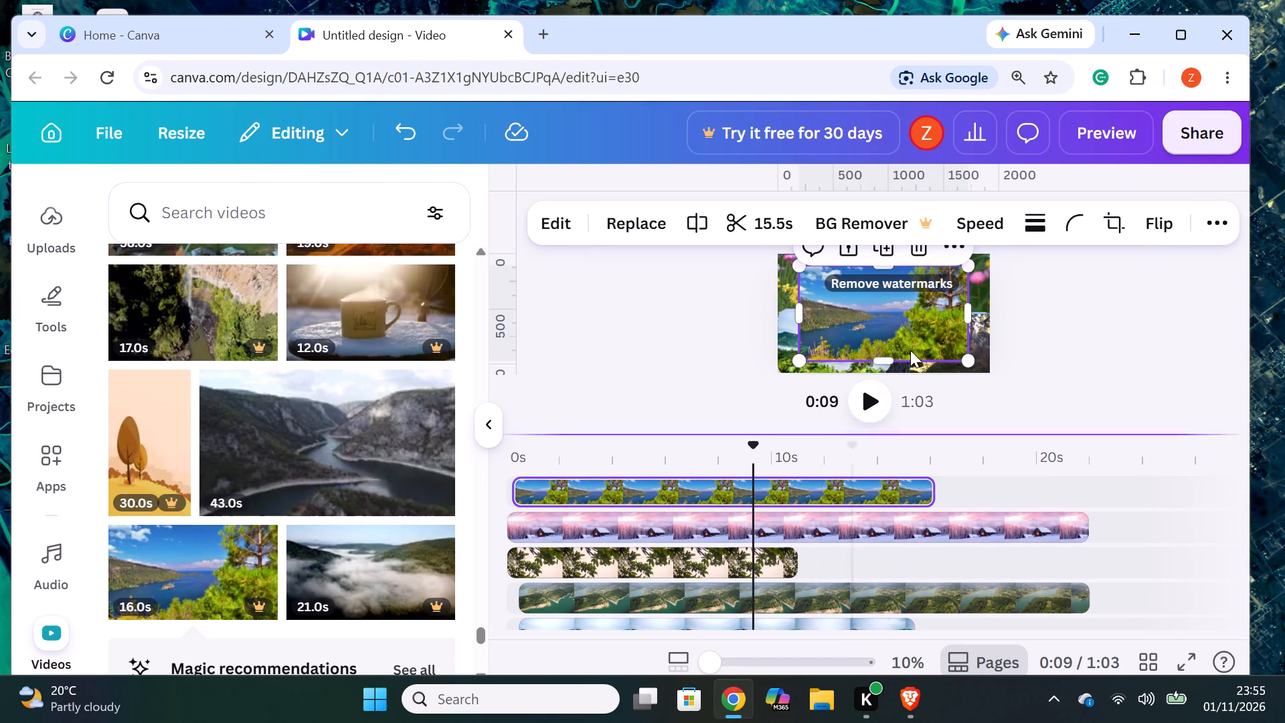
left_click_drag(969, 359, 935, 326)
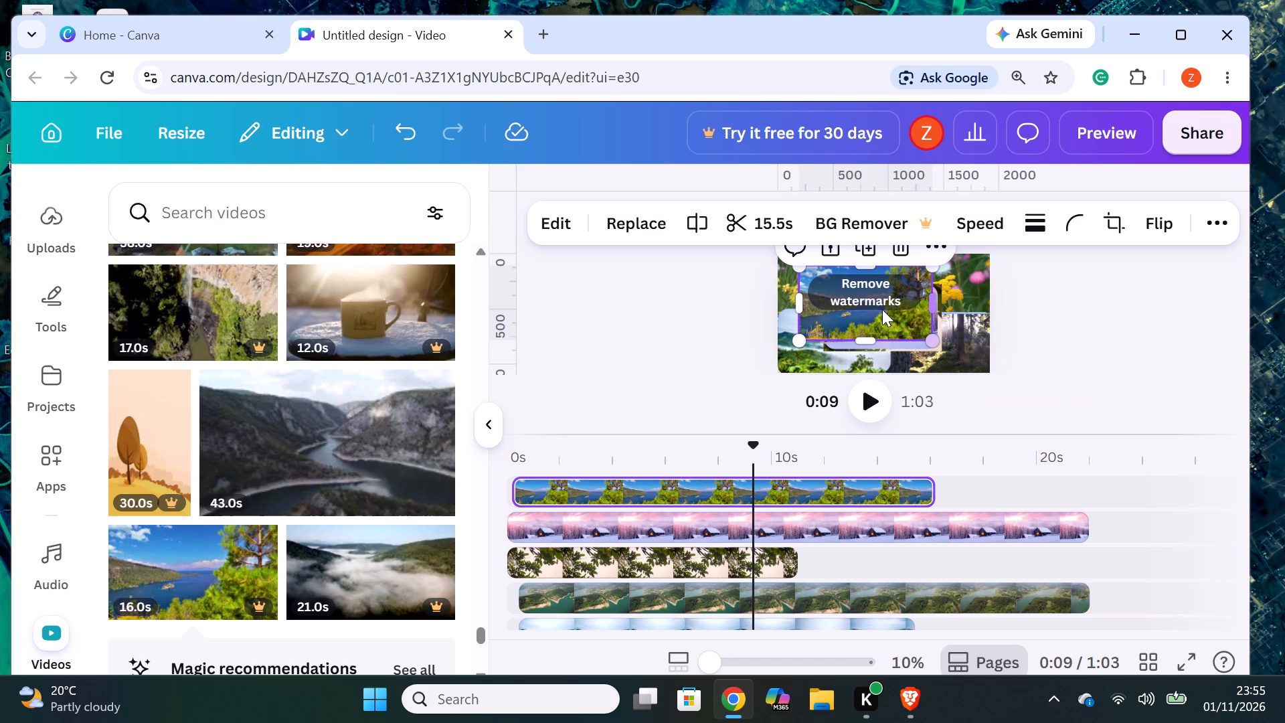
left_click_drag(882, 321, 899, 337)
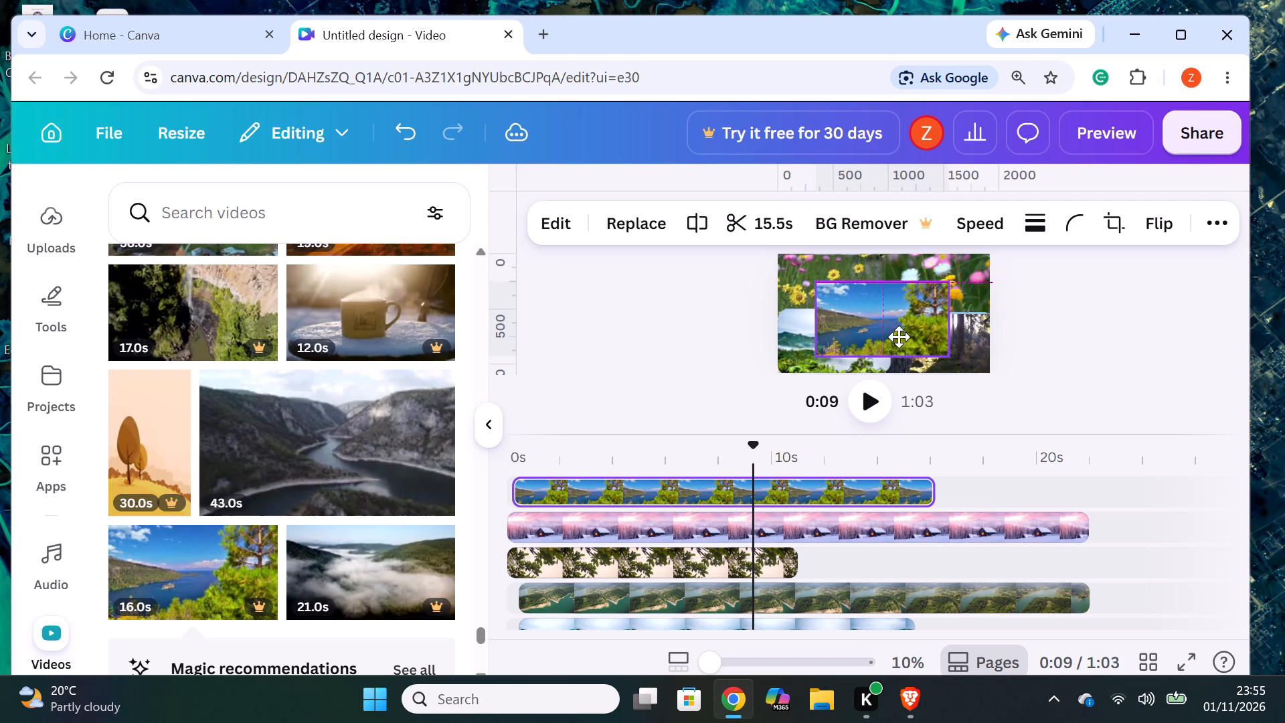
left_click_drag(899, 337, 897, 336)
left_click_drag(947, 353, 941, 347)
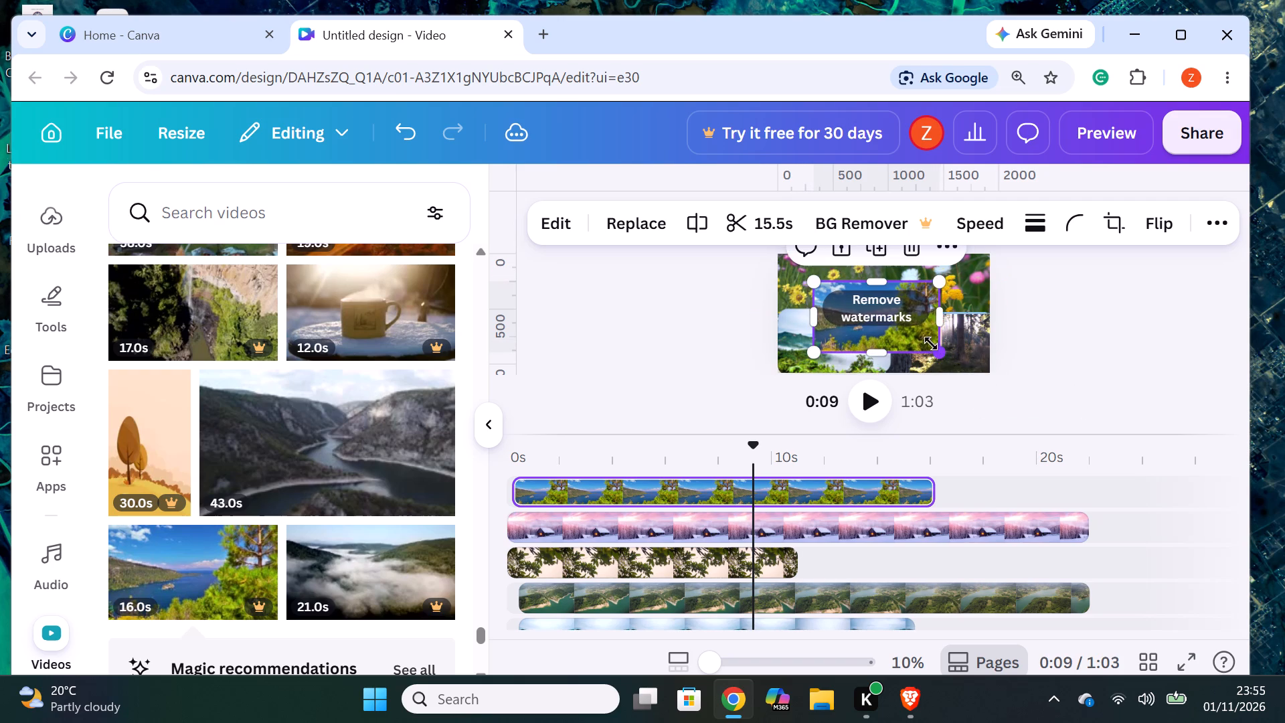
left_click_drag(917, 336, 923, 335)
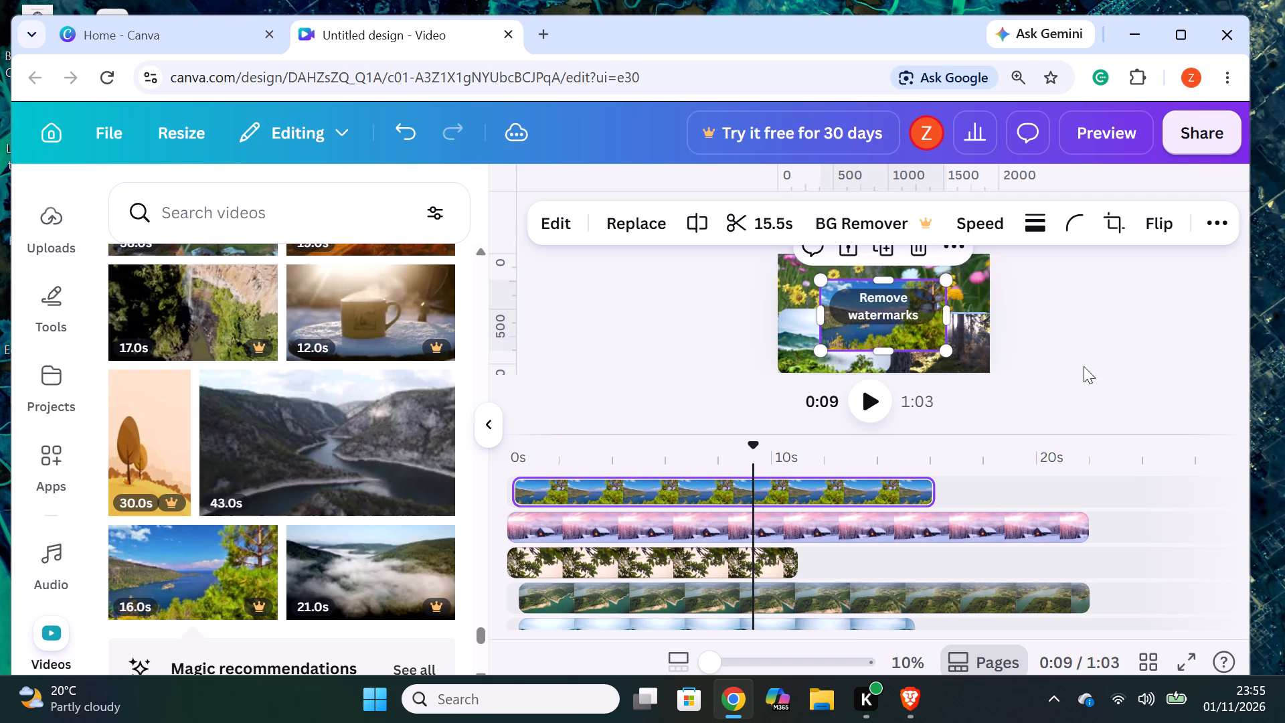
left_click(1083, 366)
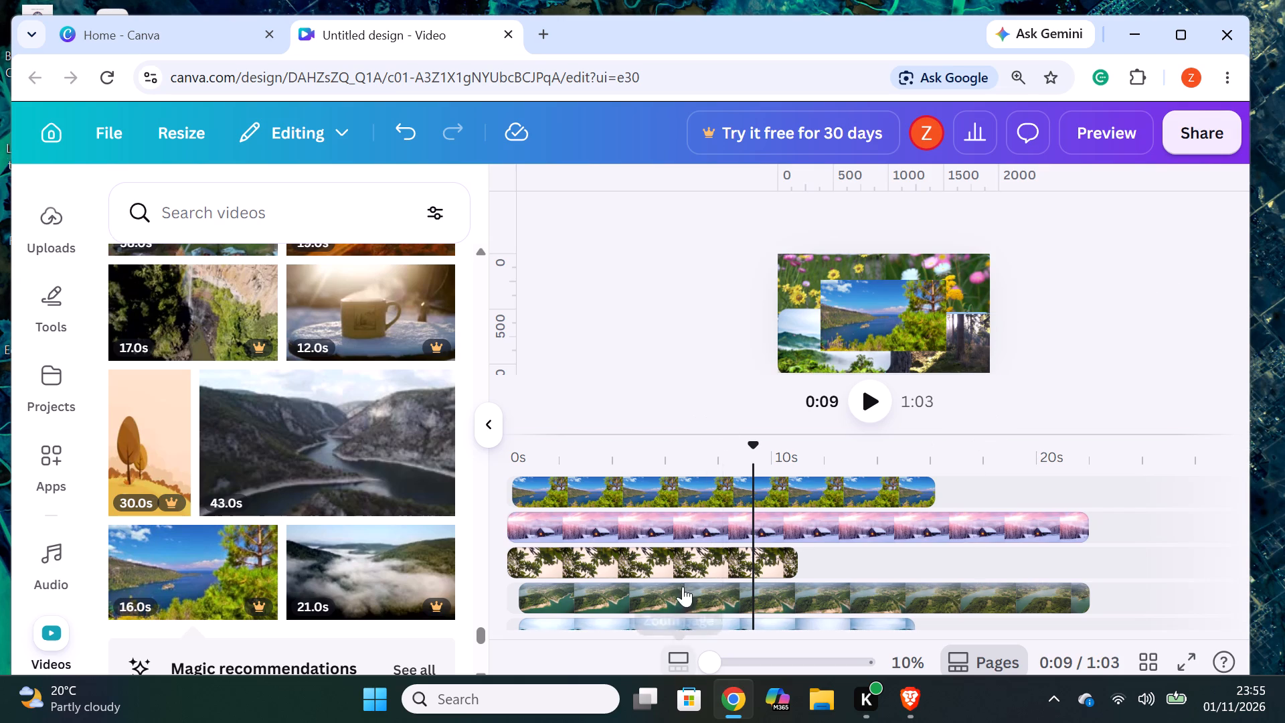
Add the 30.0s green mountain video as a timeline layer between the blue lake and snowy cabin clips, starting at 0s.
scroll(264, 428, "down", 5)
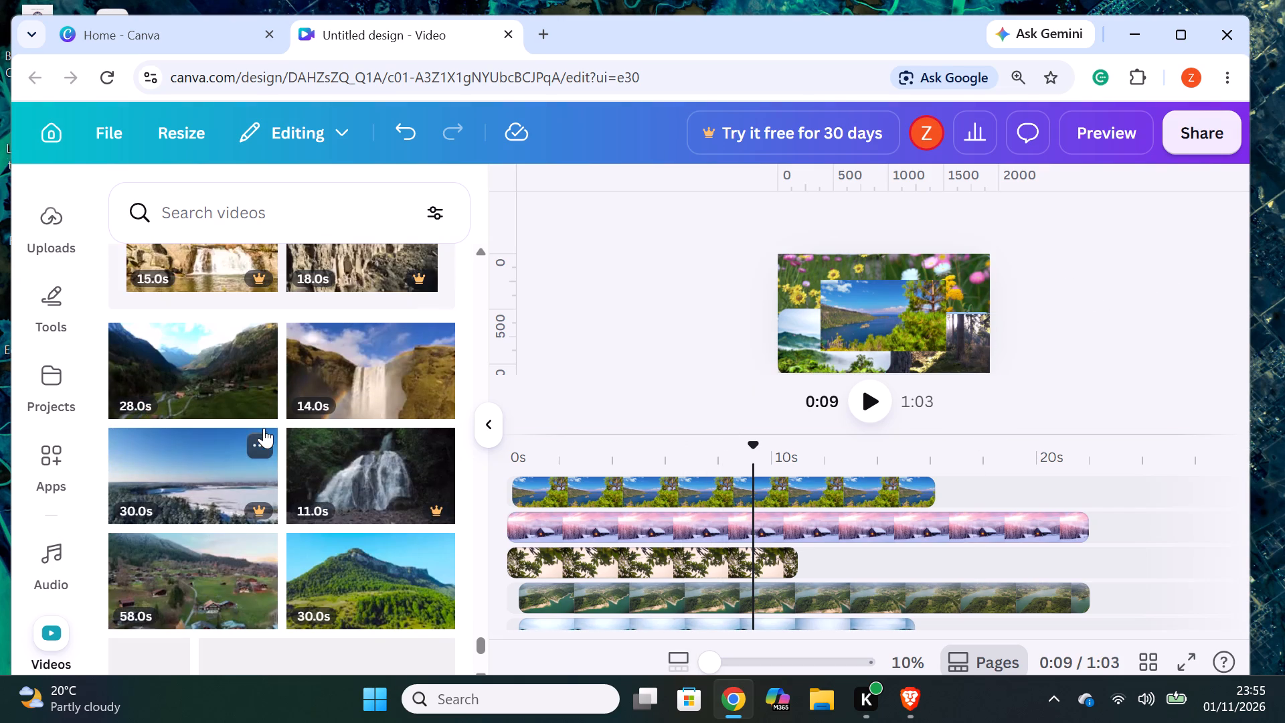
left_click_drag(335, 587, 650, 465)
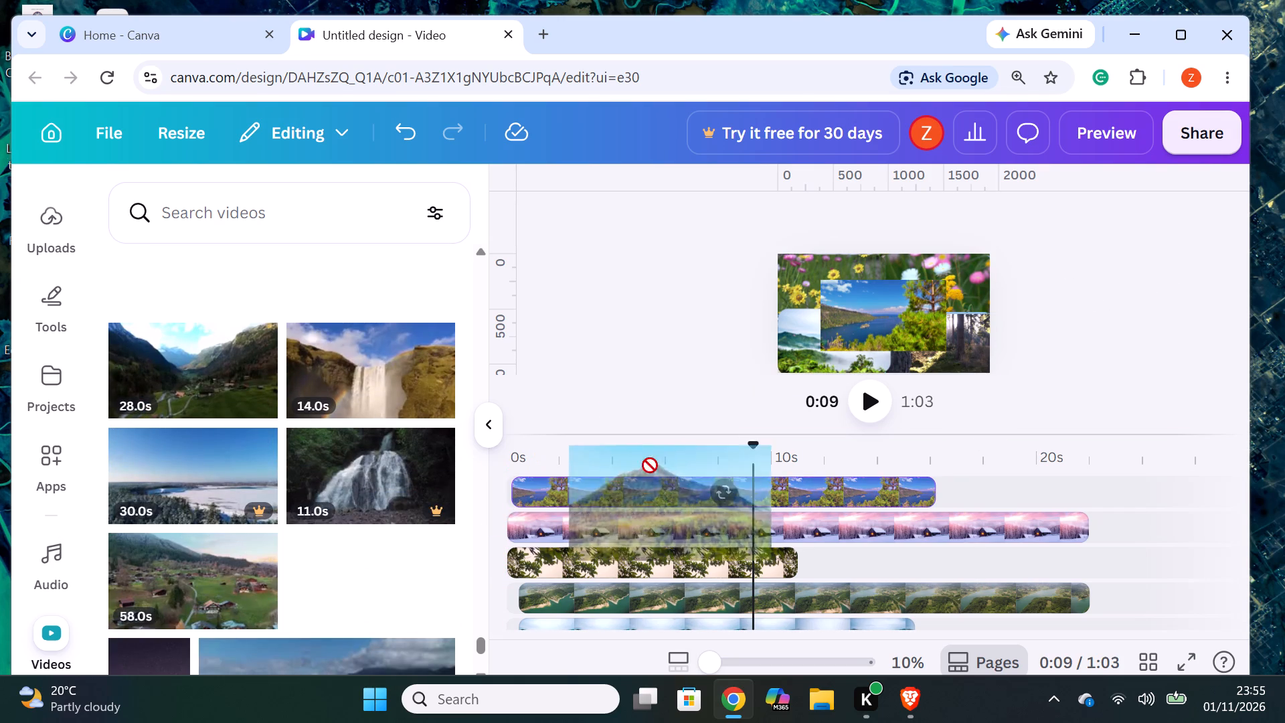
left_click_drag(650, 465, 659, 511)
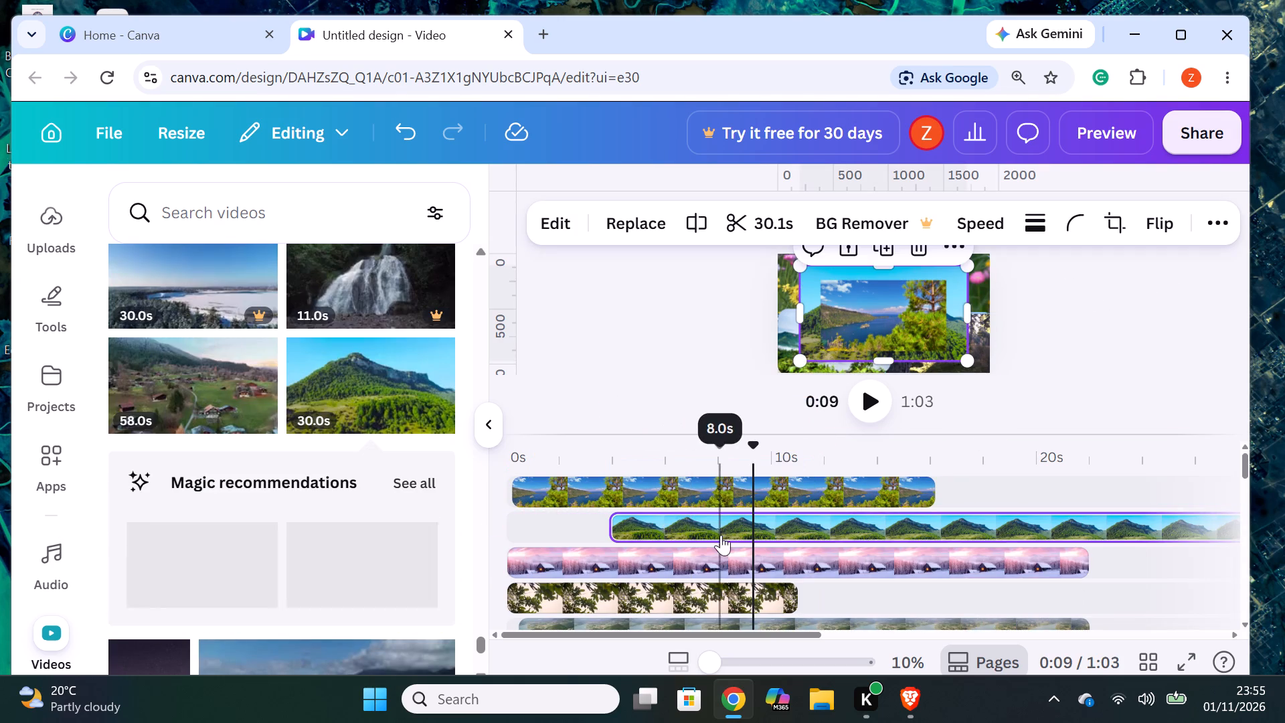
left_click_drag(721, 535, 598, 532)
Round the corners of the blue lake clip at the canvas centre.
left_click(864, 313)
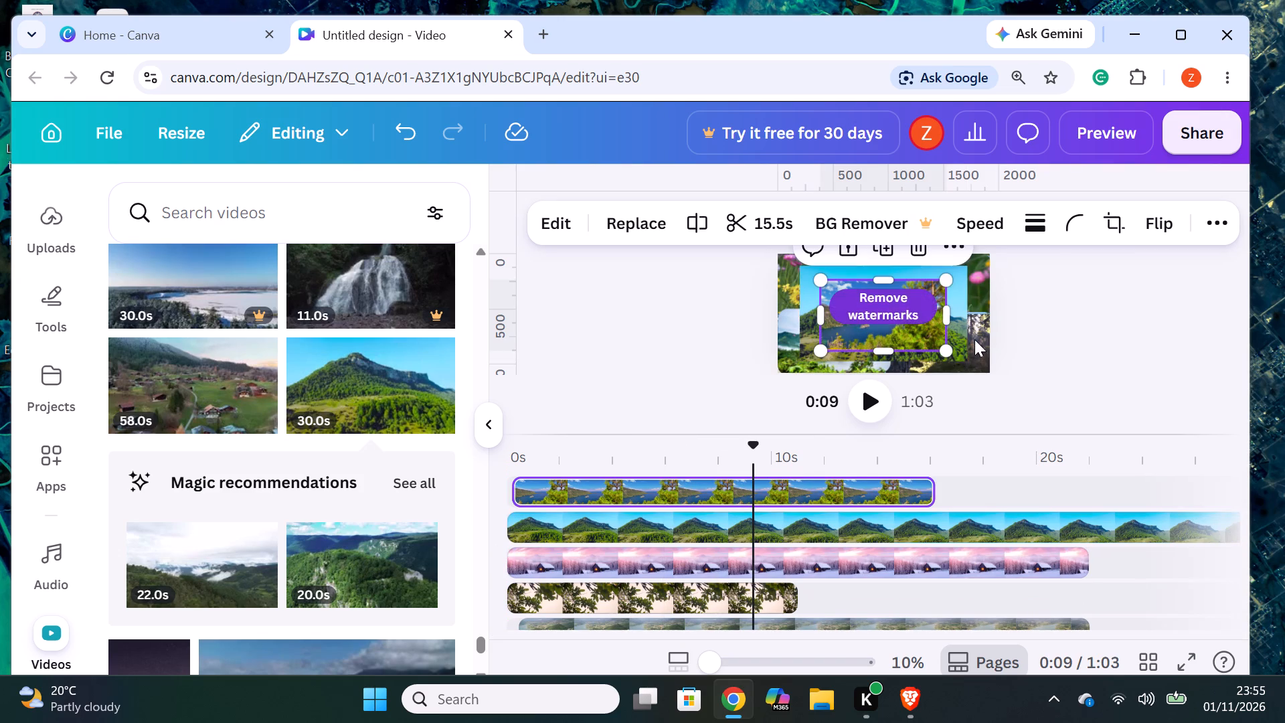
left_click(1073, 210)
left_click_drag(959, 328, 1042, 353)
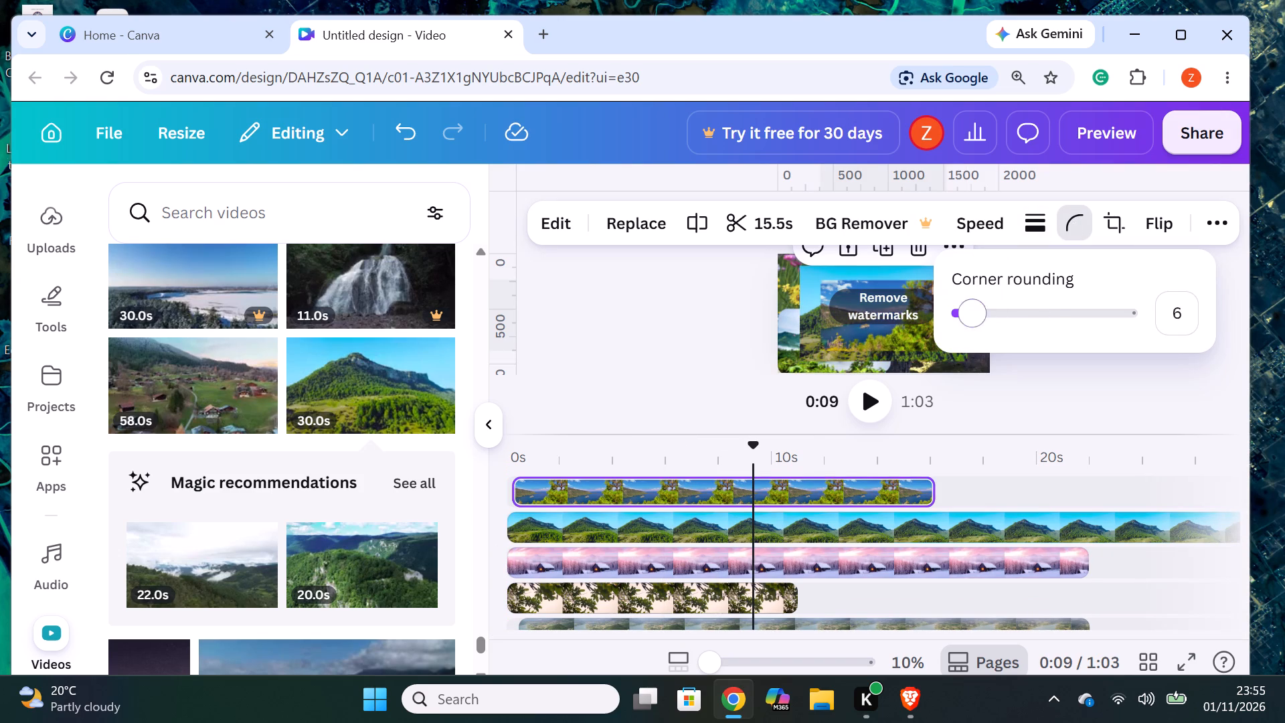
left_click_drag(1042, 353, 1044, 354)
left_click_drag(1045, 322, 1163, 376)
left_click(1171, 390)
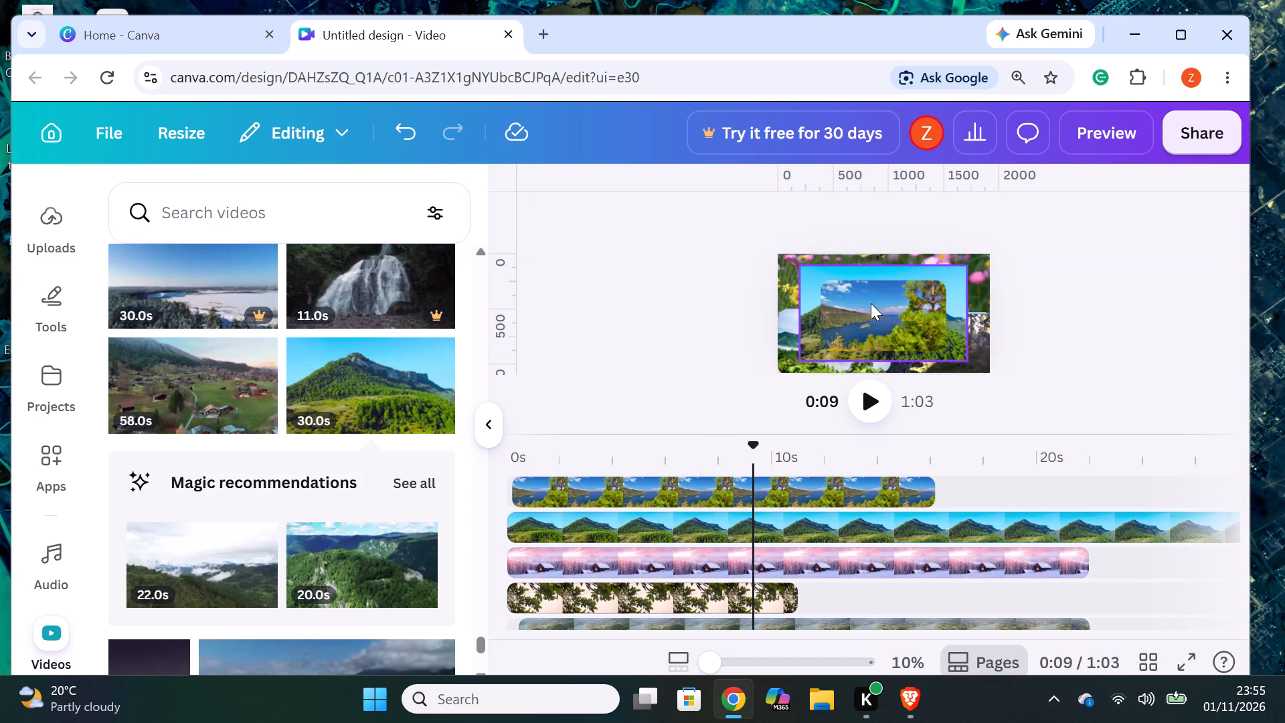
Move the blue lake clip from the canvas centre to the lower-left quadrant and shrink it to fit that quarter.
left_click_drag(893, 317, 837, 345)
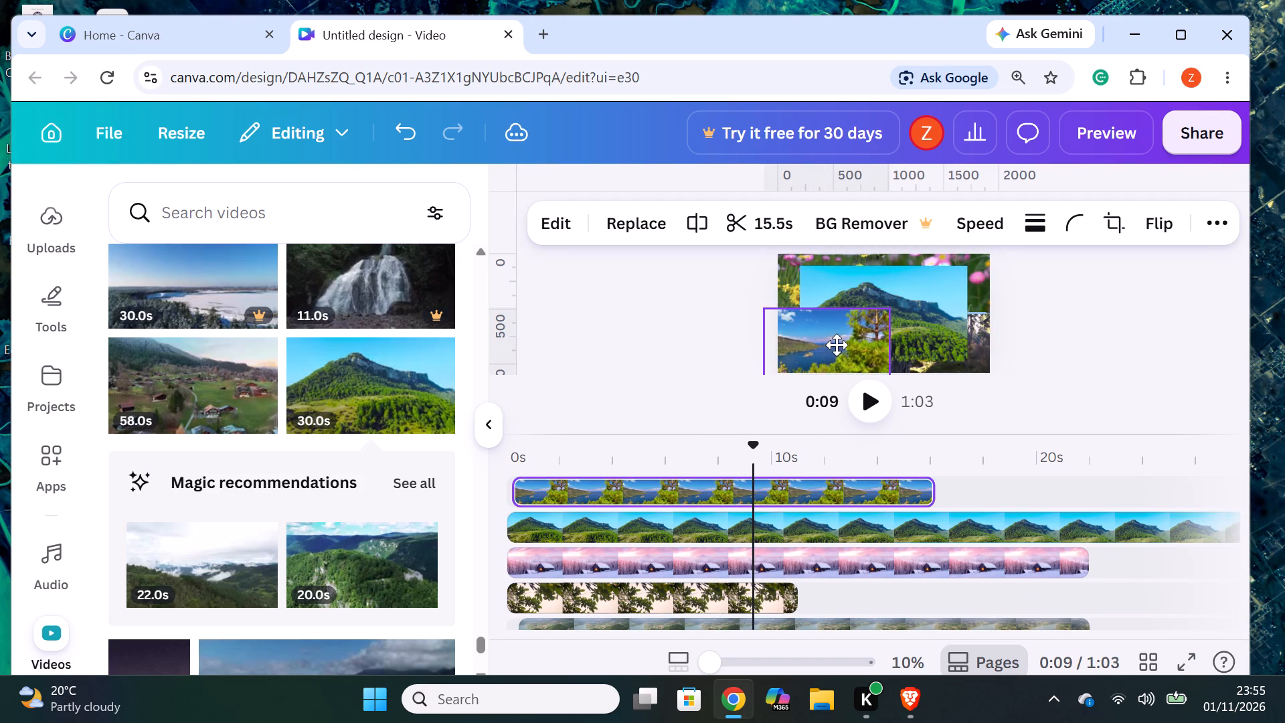
left_click_drag(837, 345, 841, 347)
left_click_drag(896, 309, 885, 327)
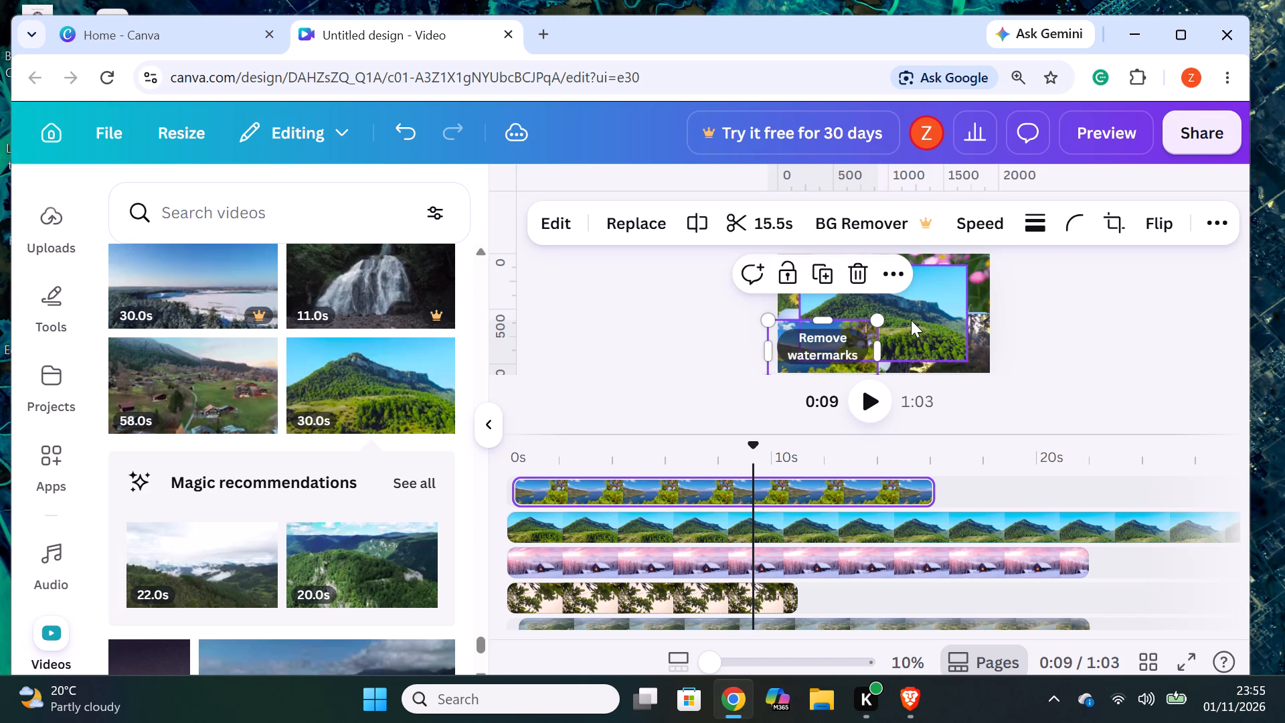
Shrink the green mountain clip to about a quarter of the canvas and place it in the lower-right quadrant.
left_click(912, 320)
left_click_drag(972, 359, 918, 309)
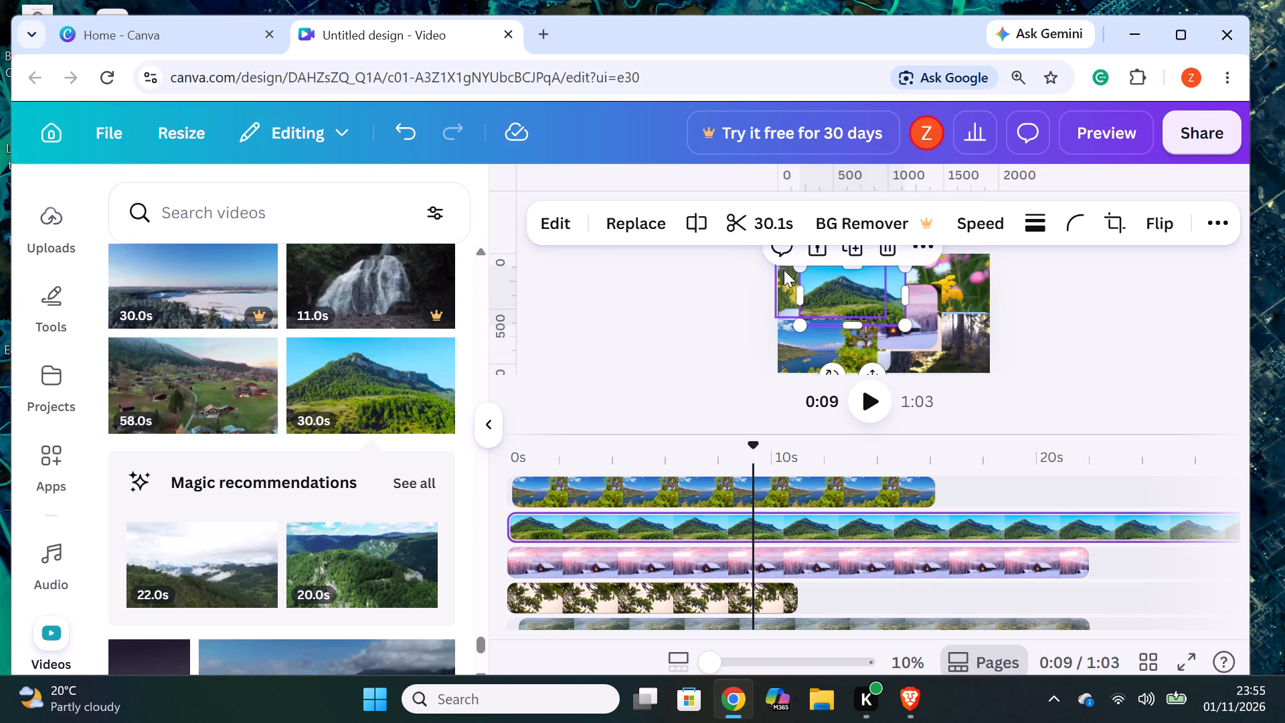
left_click_drag(864, 289, 945, 343)
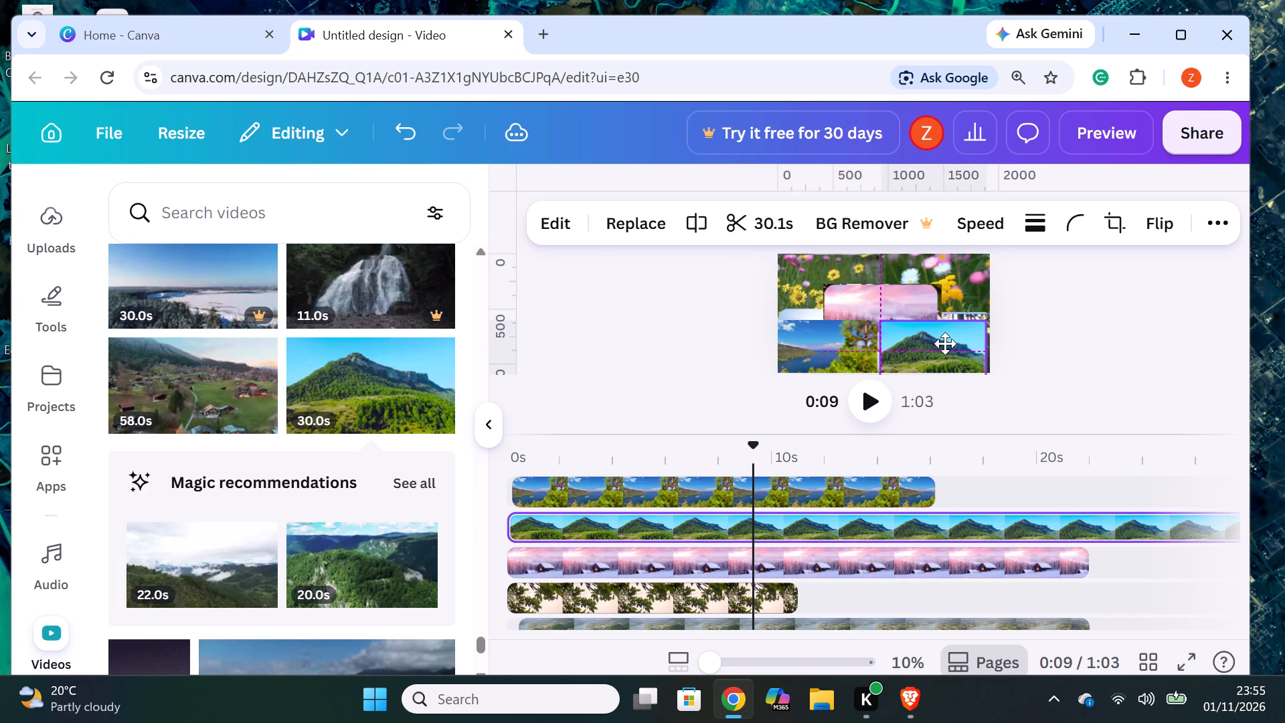
left_click_drag(945, 343, 947, 342)
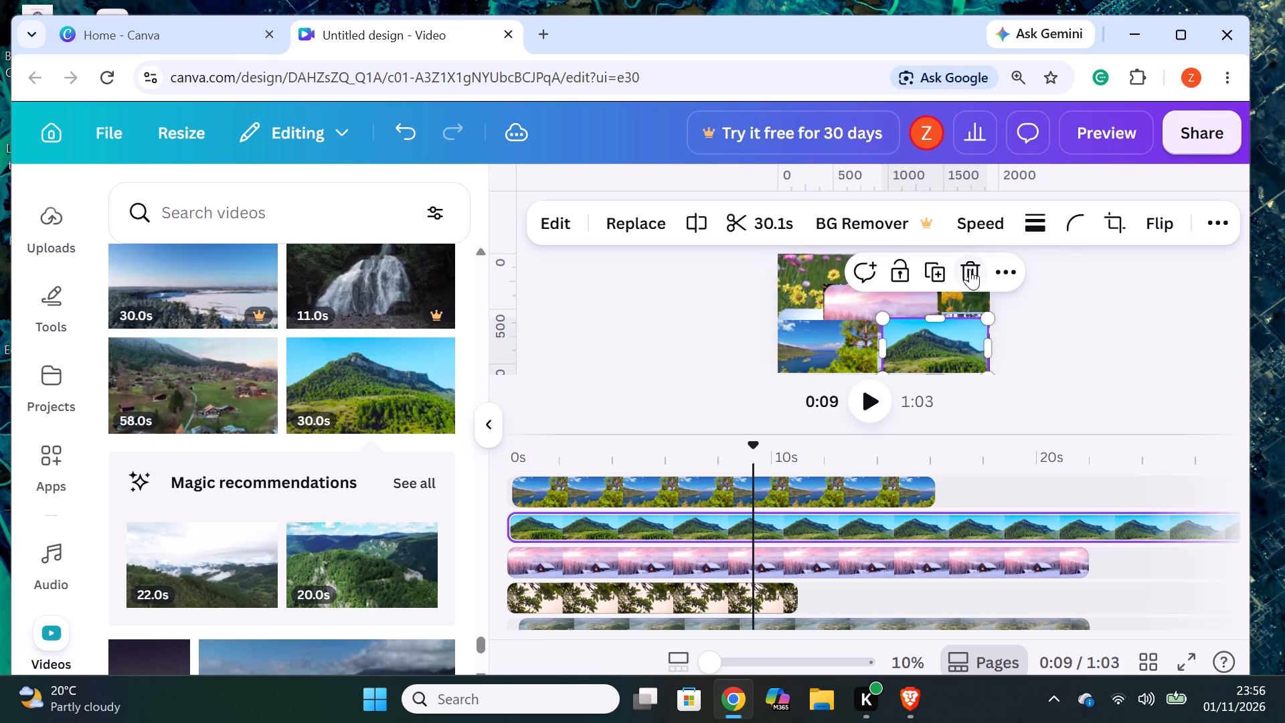
Round the corners of the green mountain clip in the canvas's lower-right quadrant.
left_click(1063, 218)
left_click_drag(966, 318, 1150, 316)
left_click(1041, 390)
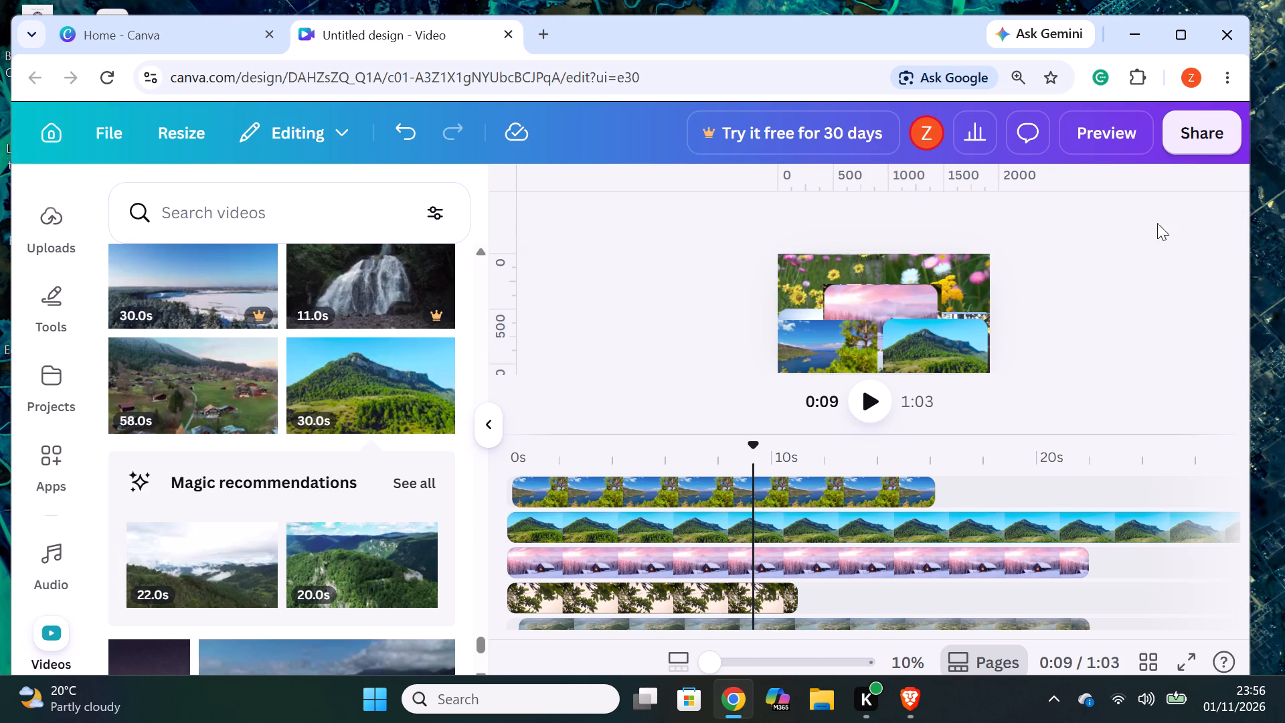
Close the browser window containing the video design.
left_click(1233, 26)
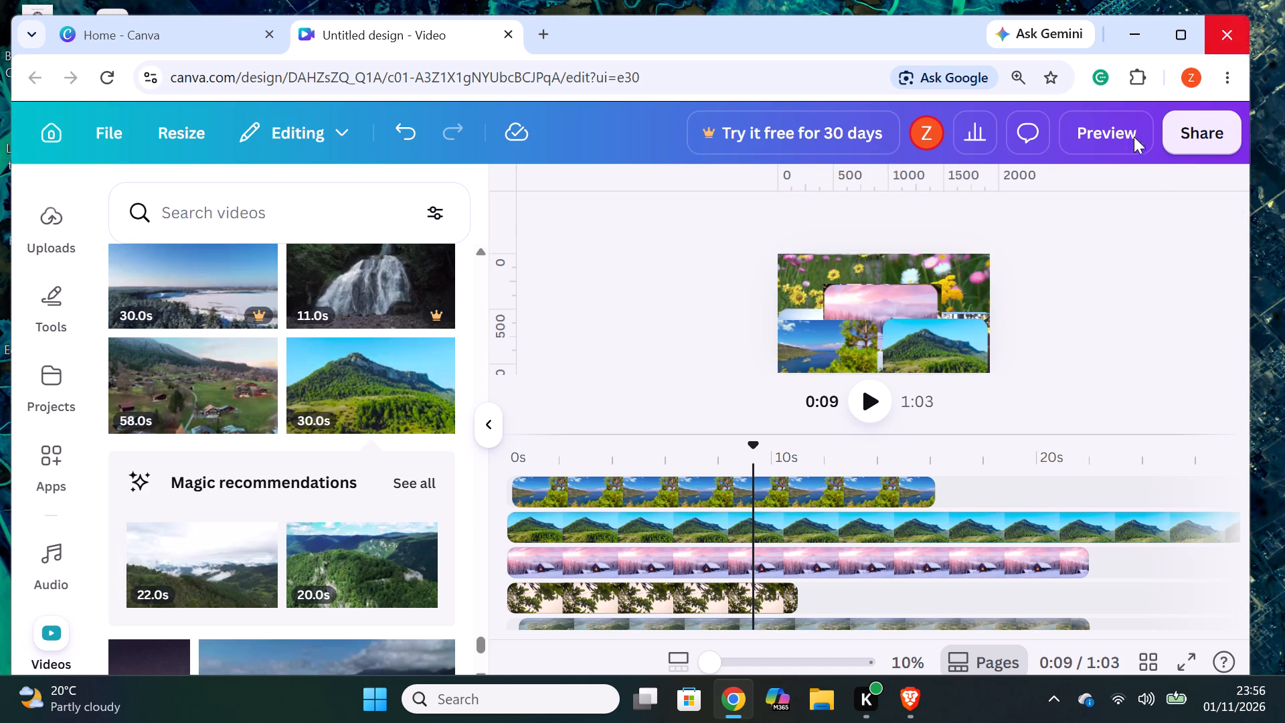